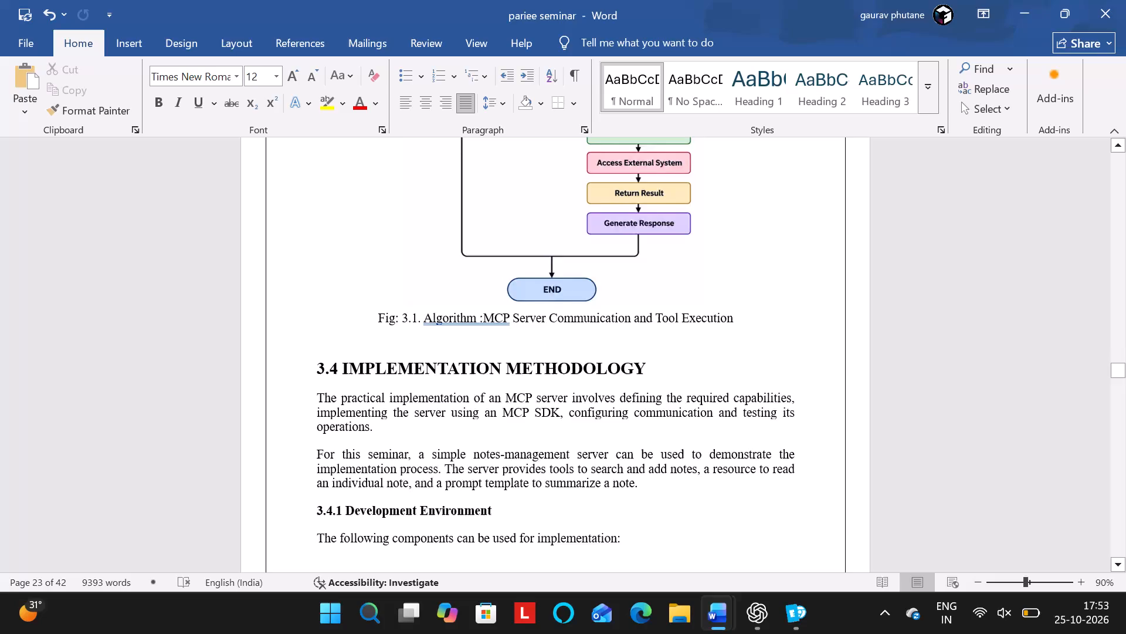
Increase the font size of the "3.4.1 Development Environment" heading to 14.
scroll(772, 450, "down", 2)
scroll(772, 450, "up", 2)
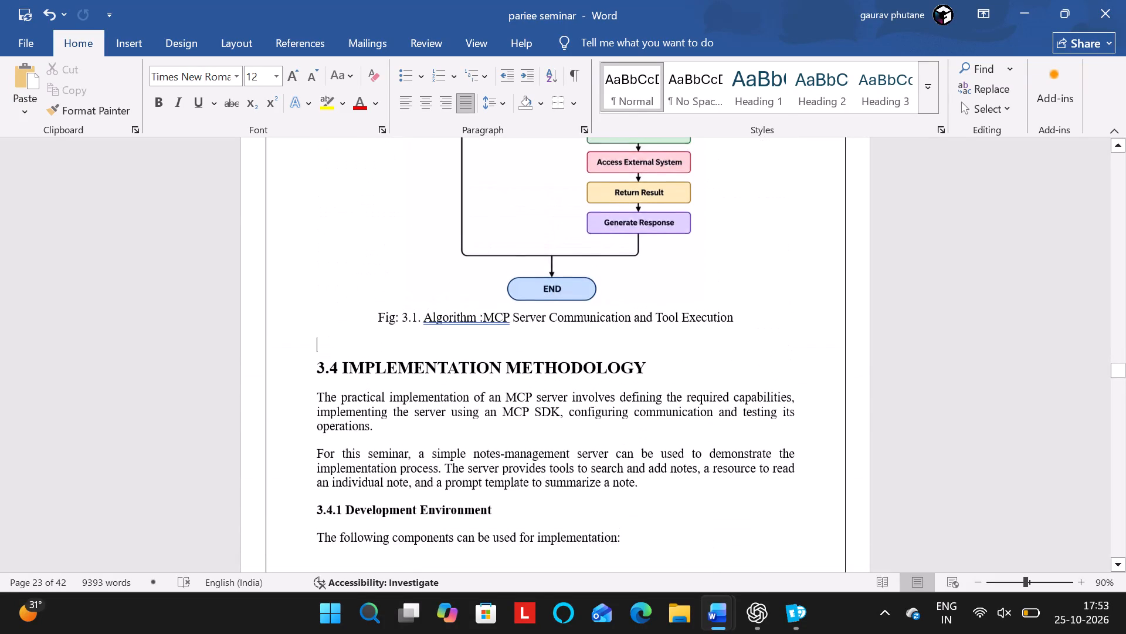
scroll(772, 450, "down", 2)
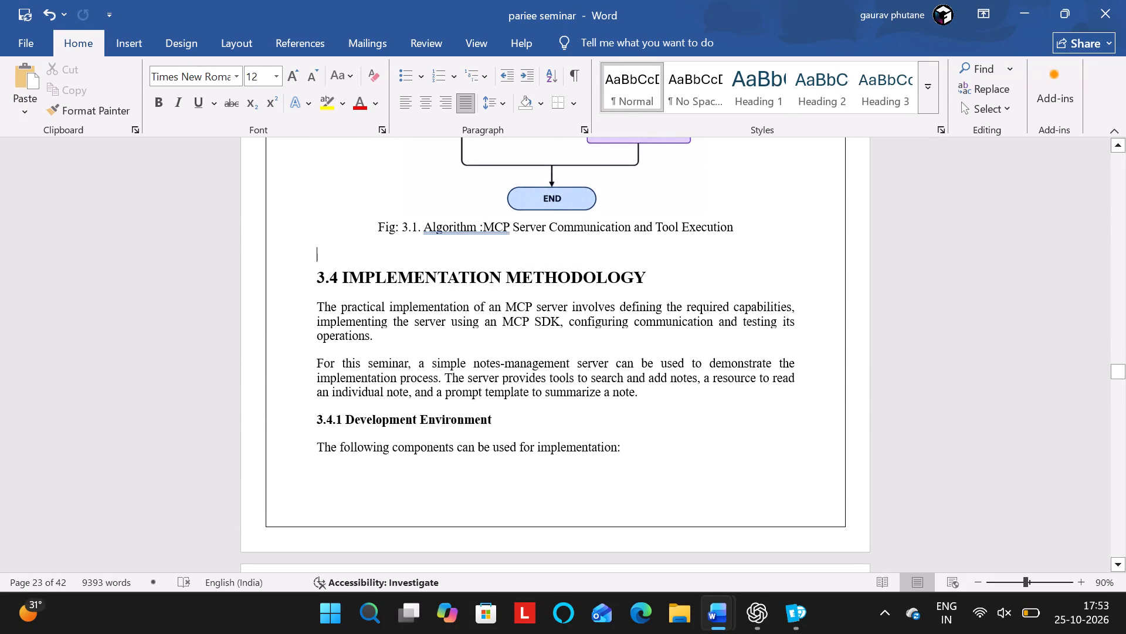
left_click_drag(531, 379, 322, 380)
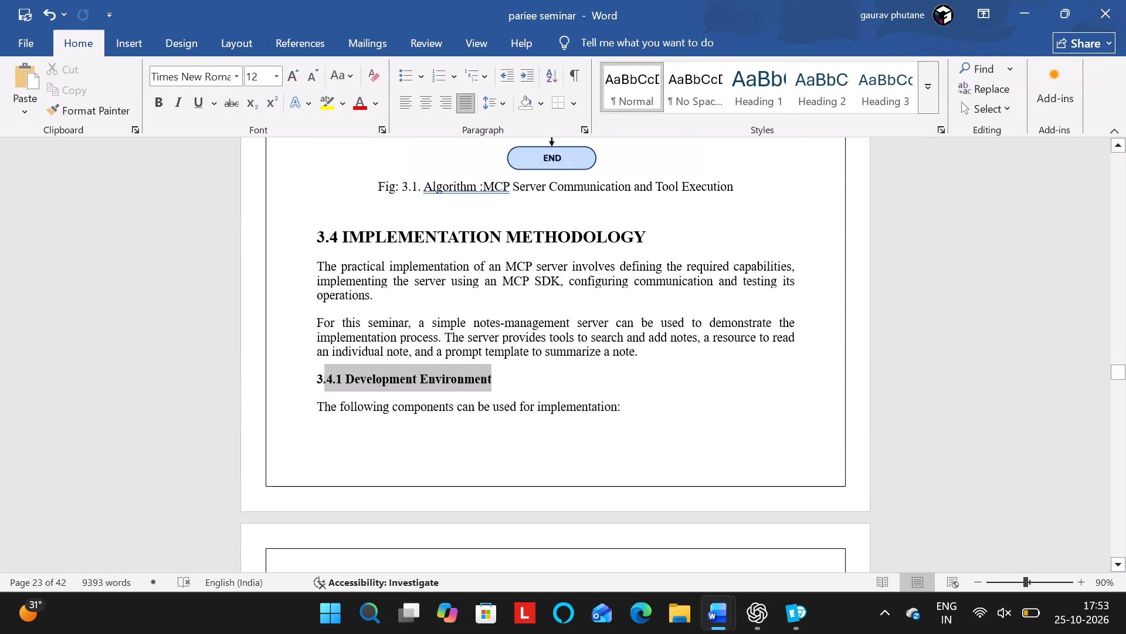
left_click_drag(322, 380, 317, 380)
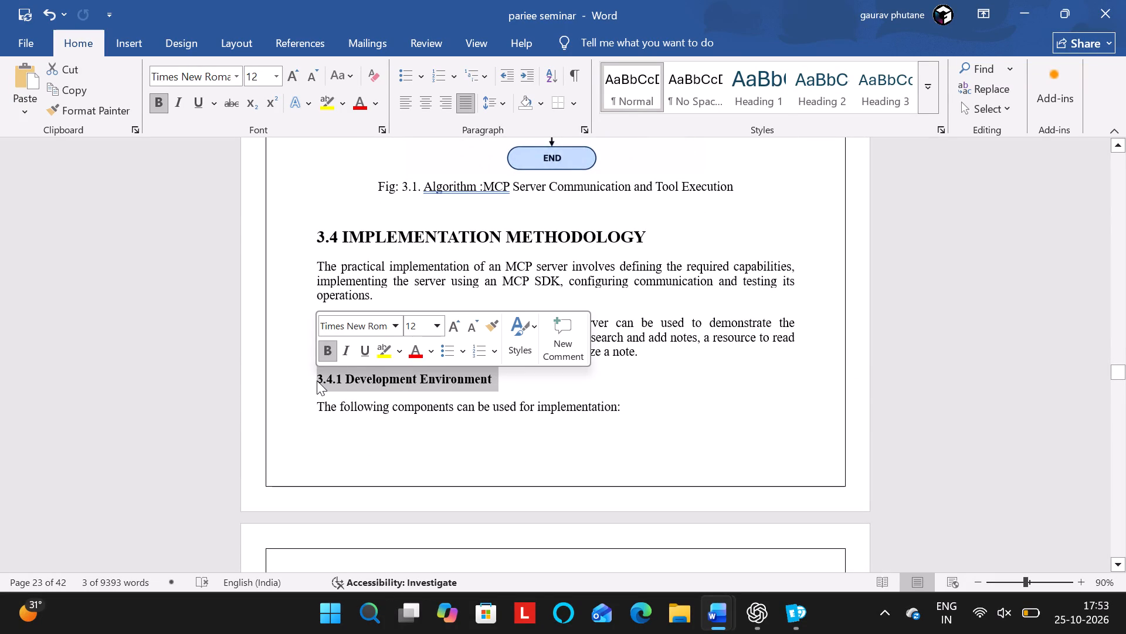
left_click(290, 65)
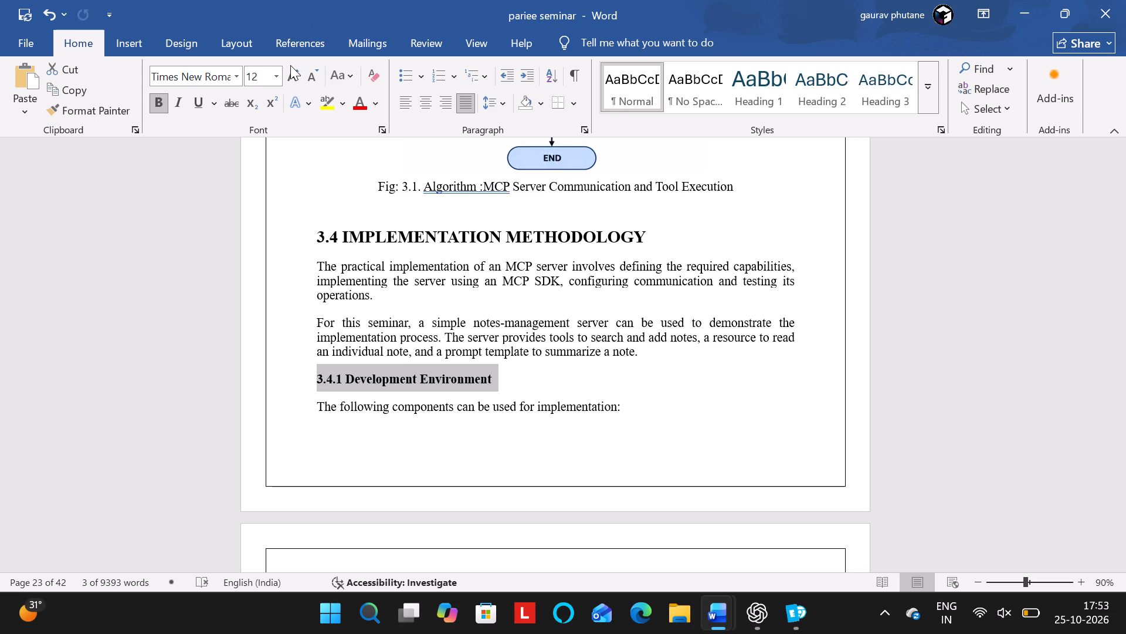
left_click(290, 70)
Increase the font size of the "3.4.2 Server Implementation" heading to 14.
scroll(503, 256, "down", 1)
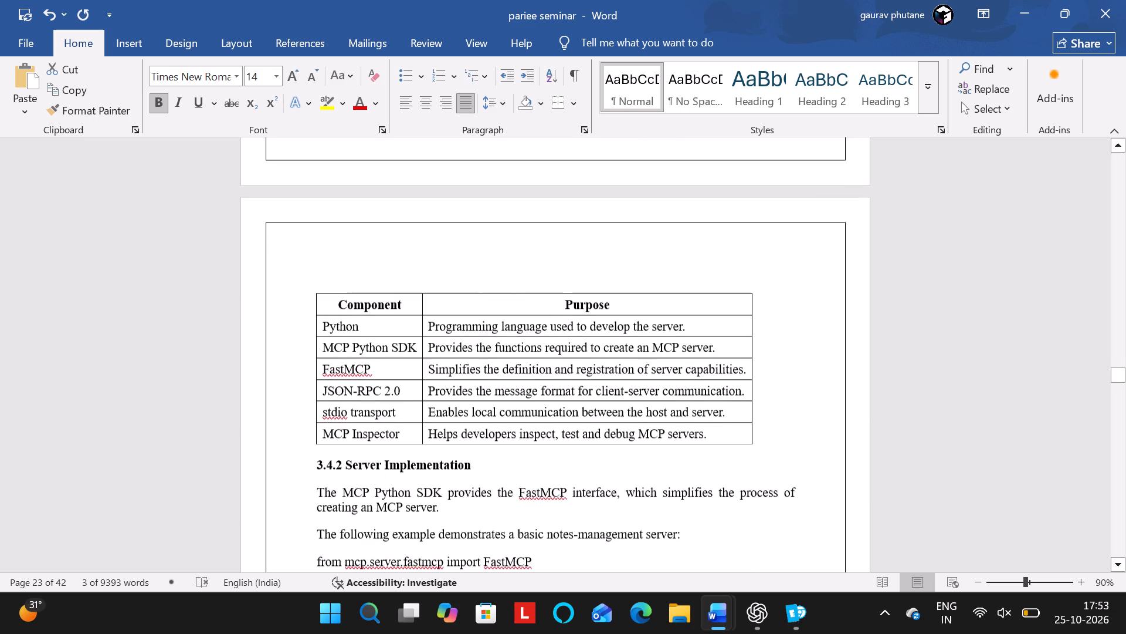
scroll(503, 256, "down", 1)
left_click_drag(494, 298, 361, 311)
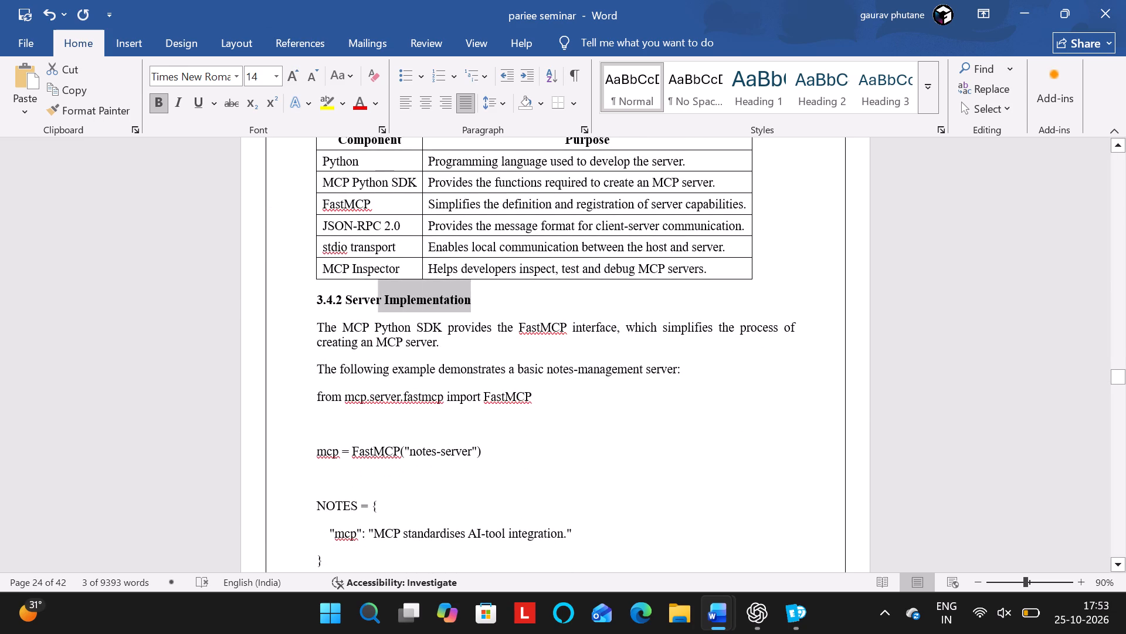
left_click_drag(361, 311, 312, 311)
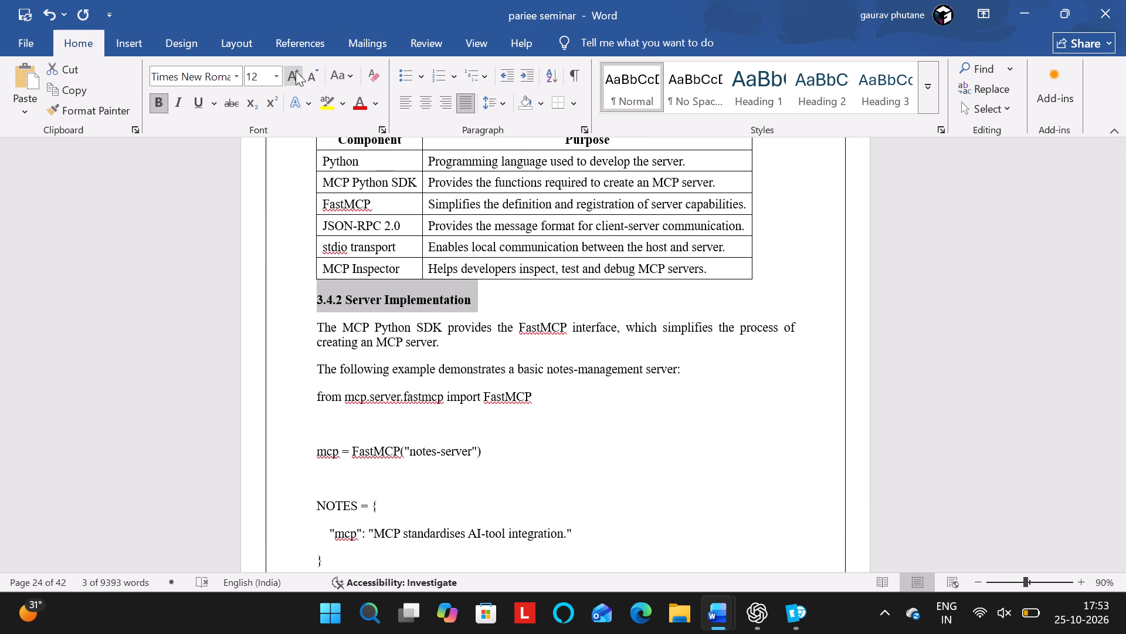
left_click(296, 71)
Remove the paragraph spacing before and after all lines of the section 3.4.2 code listing, from the FastMCP import through mcp.run(transport="stdio").
scroll(503, 301, "down", 3)
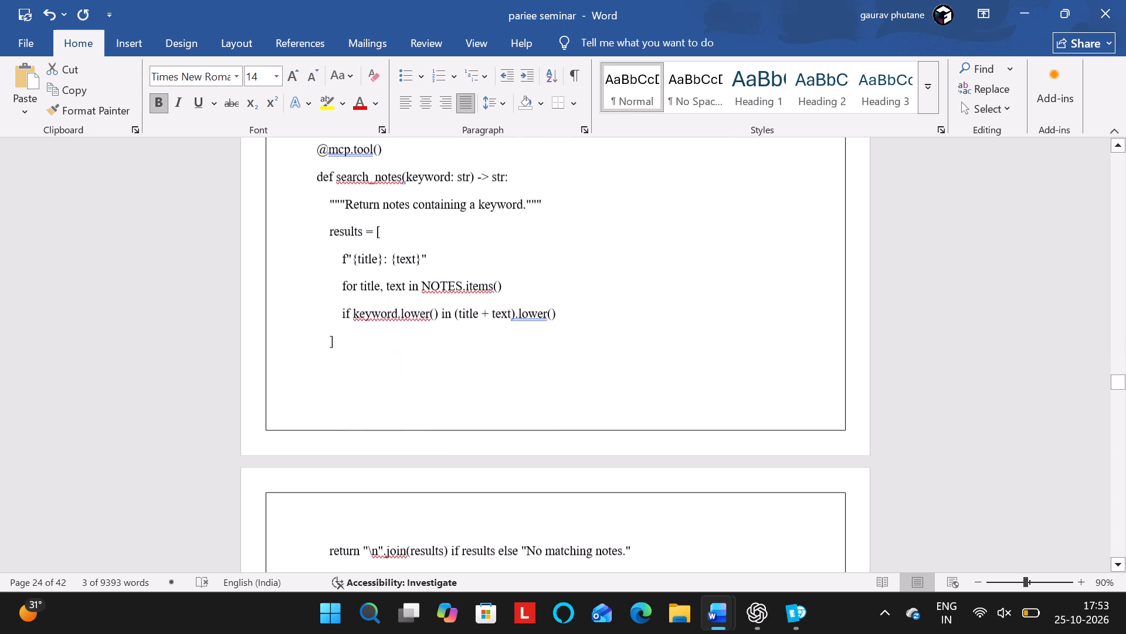
scroll(503, 301, "up", 1)
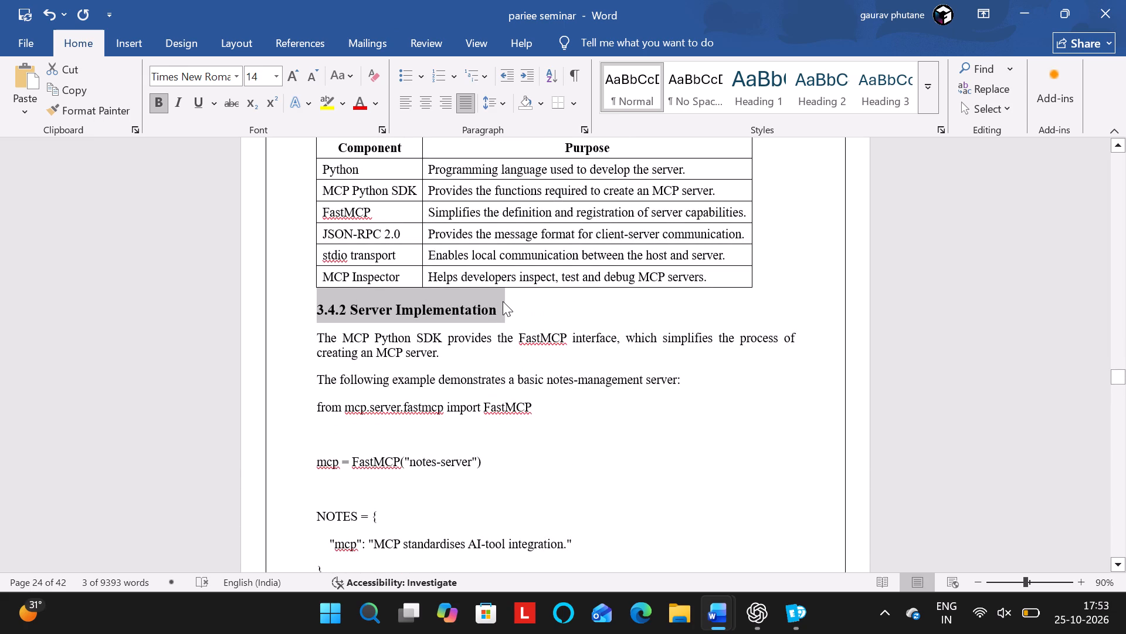
scroll(503, 301, "down", 2)
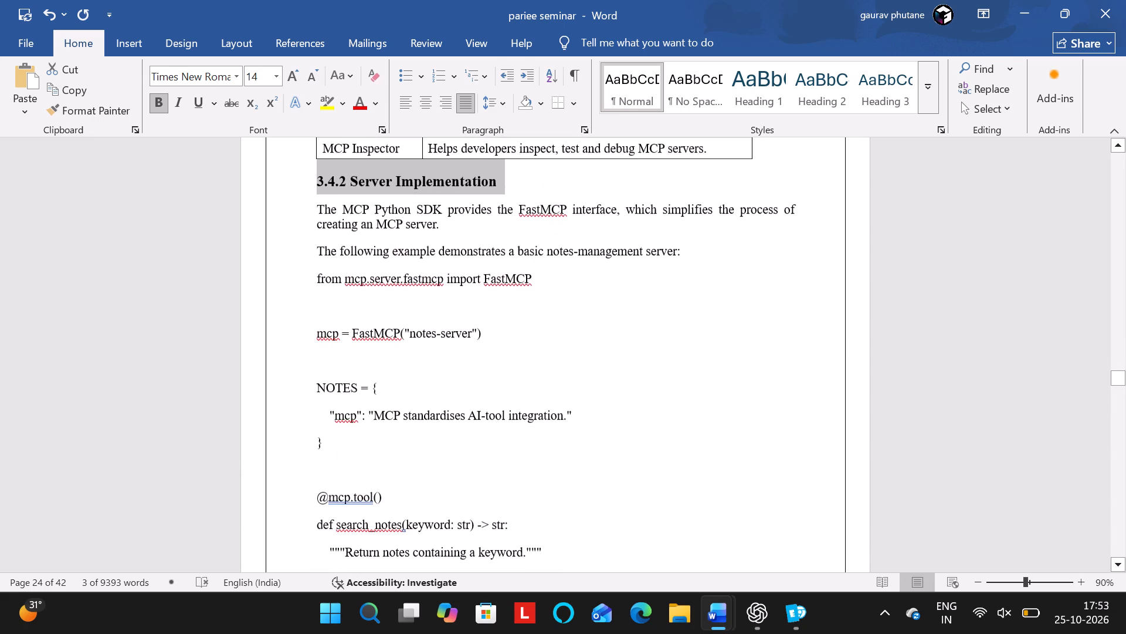
left_click_drag(316, 281, 324, 284)
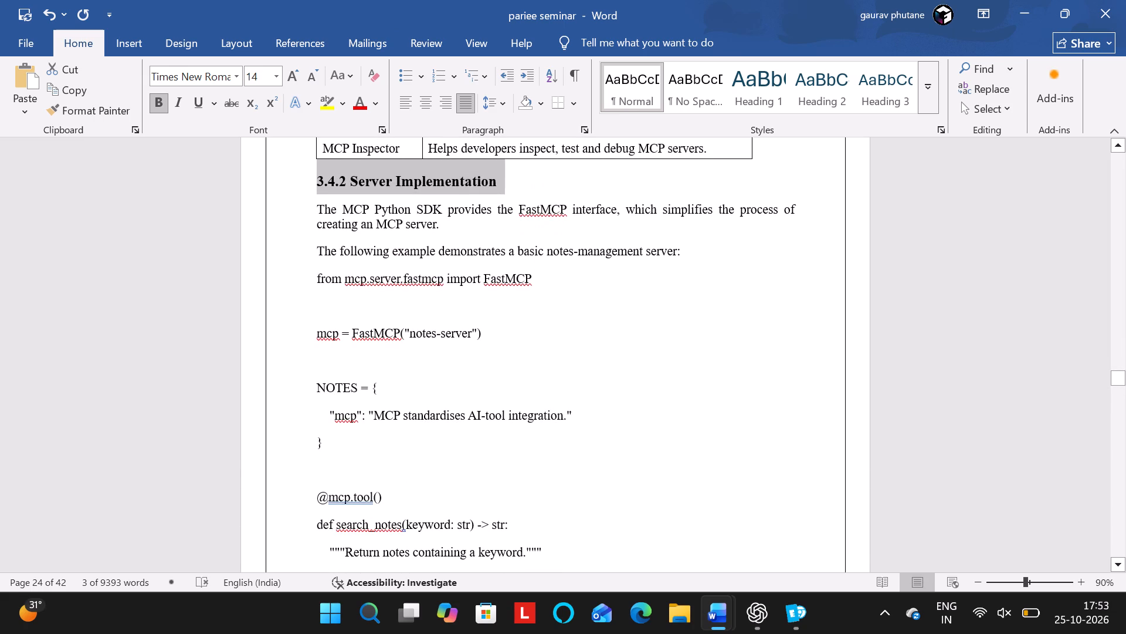
left_click_drag(324, 284, 443, 559)
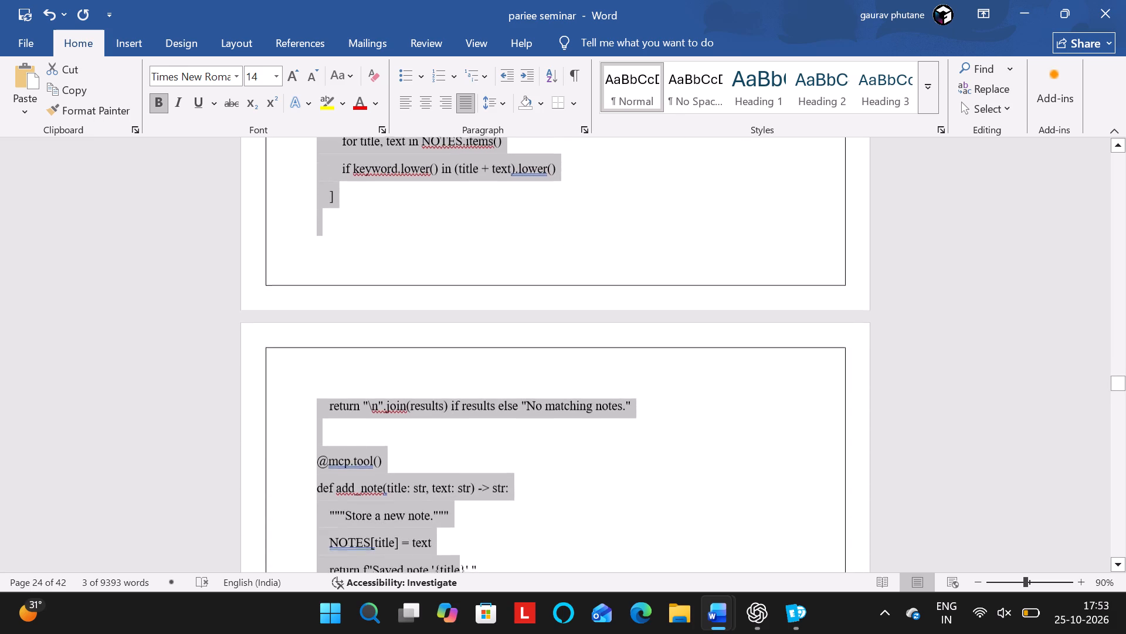
left_click_drag(443, 559, 476, 479)
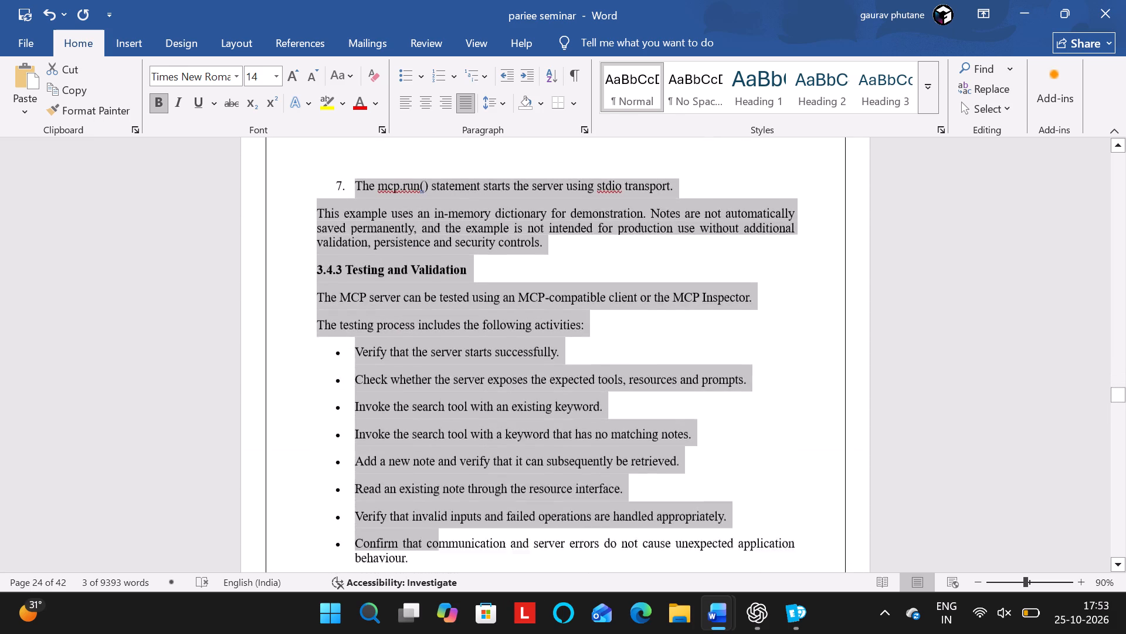
left_click_drag(476, 479, 249, 75)
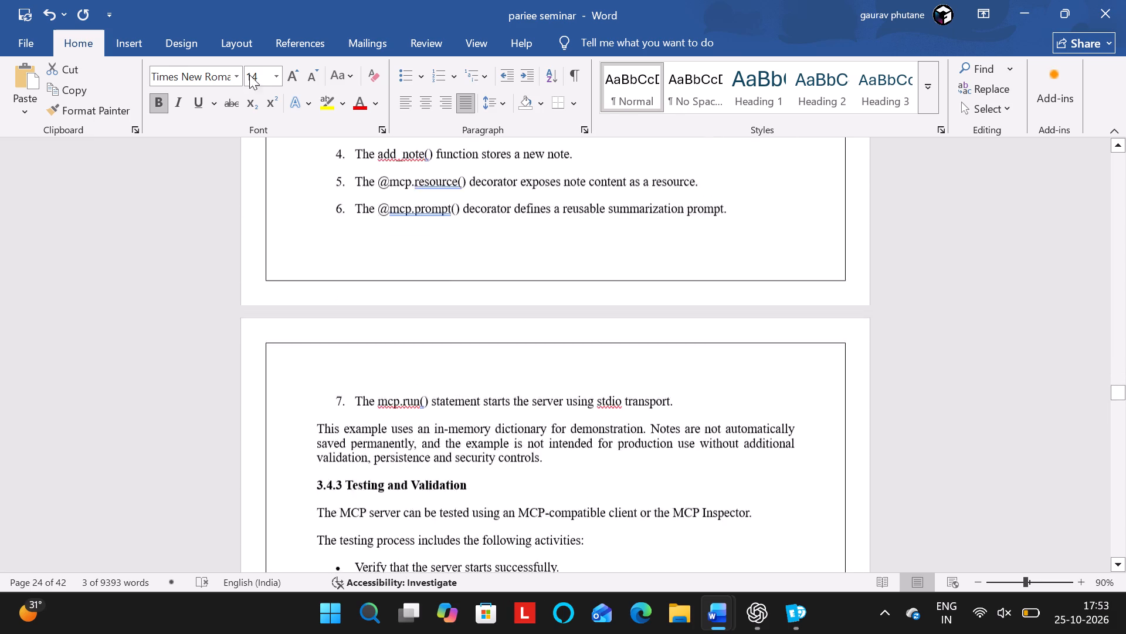
left_click_drag(249, 75, 474, 514)
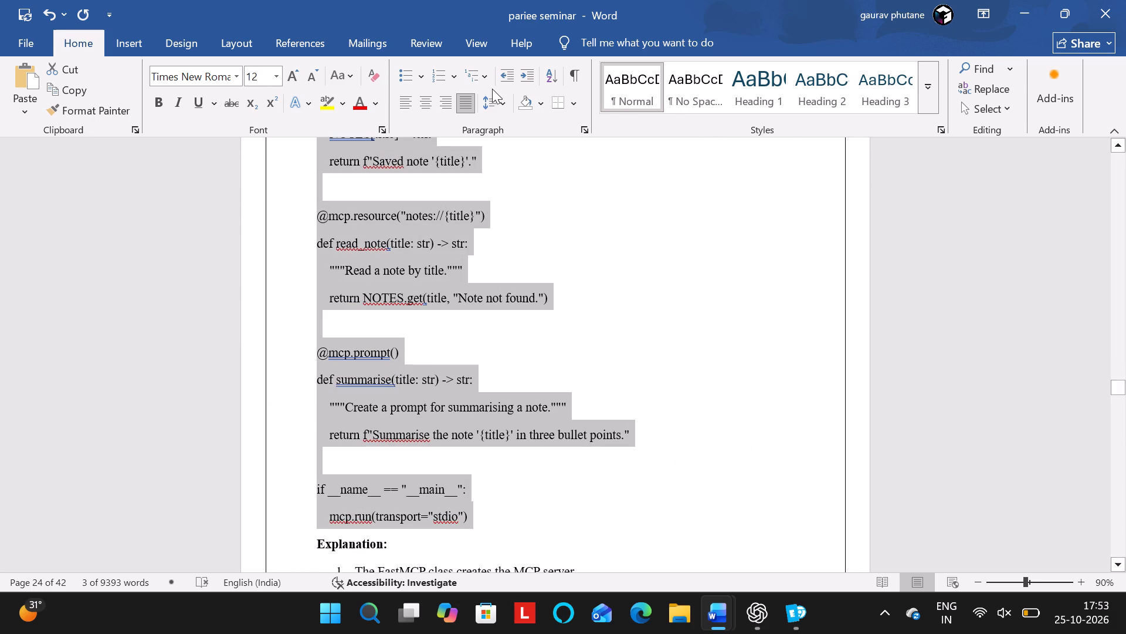
left_click(493, 105)
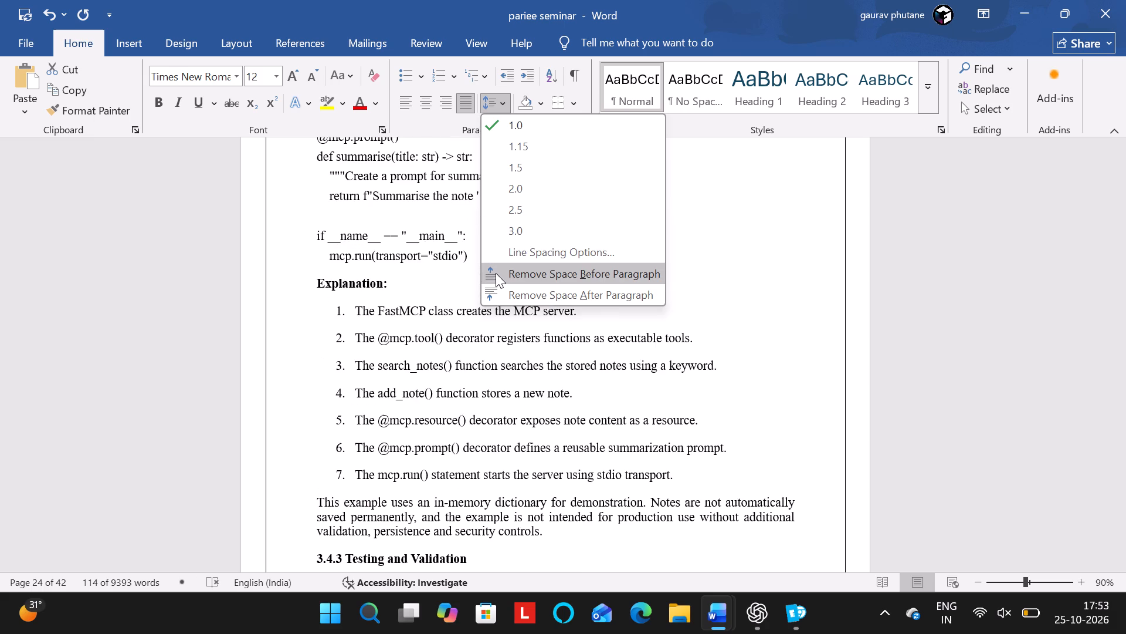
left_click(496, 273)
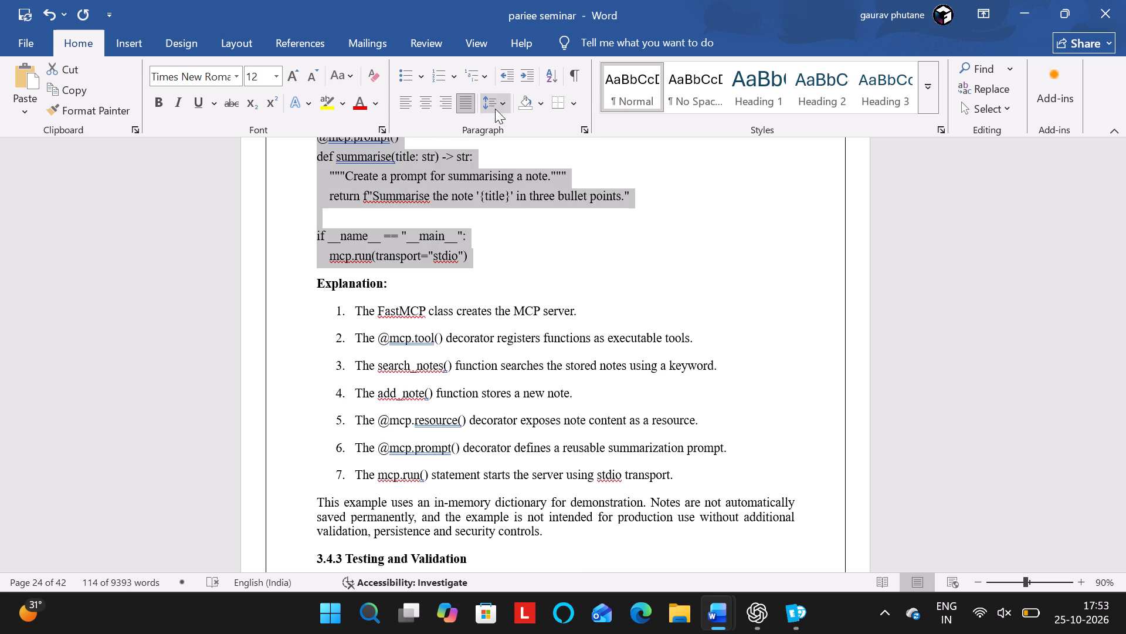
left_click(495, 109)
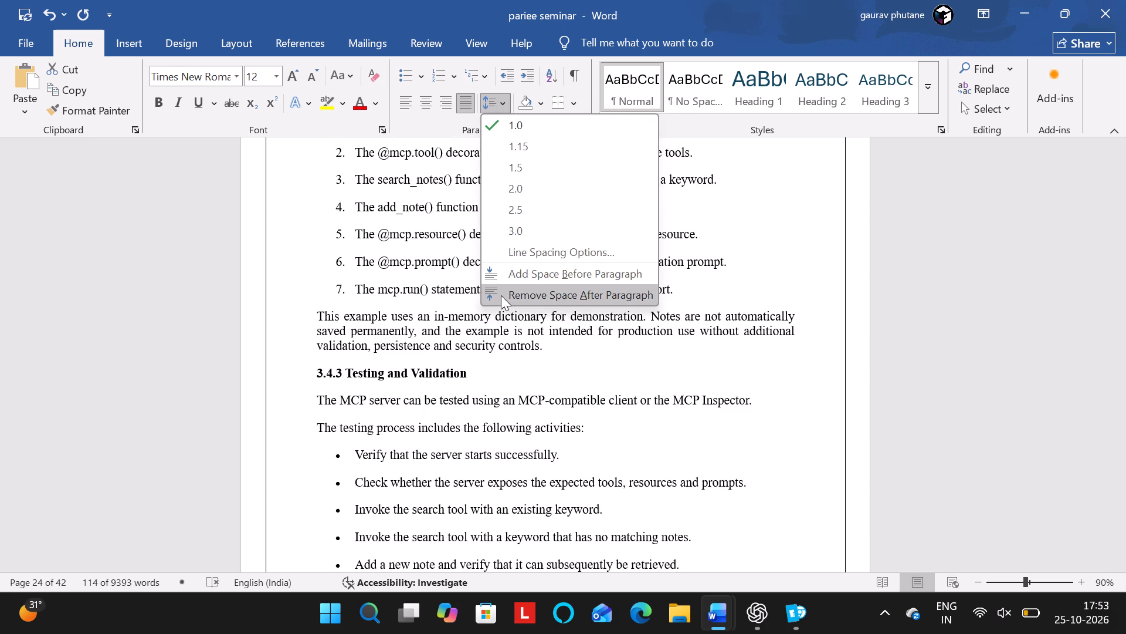
left_click(501, 295)
scroll(501, 295, "up", 3)
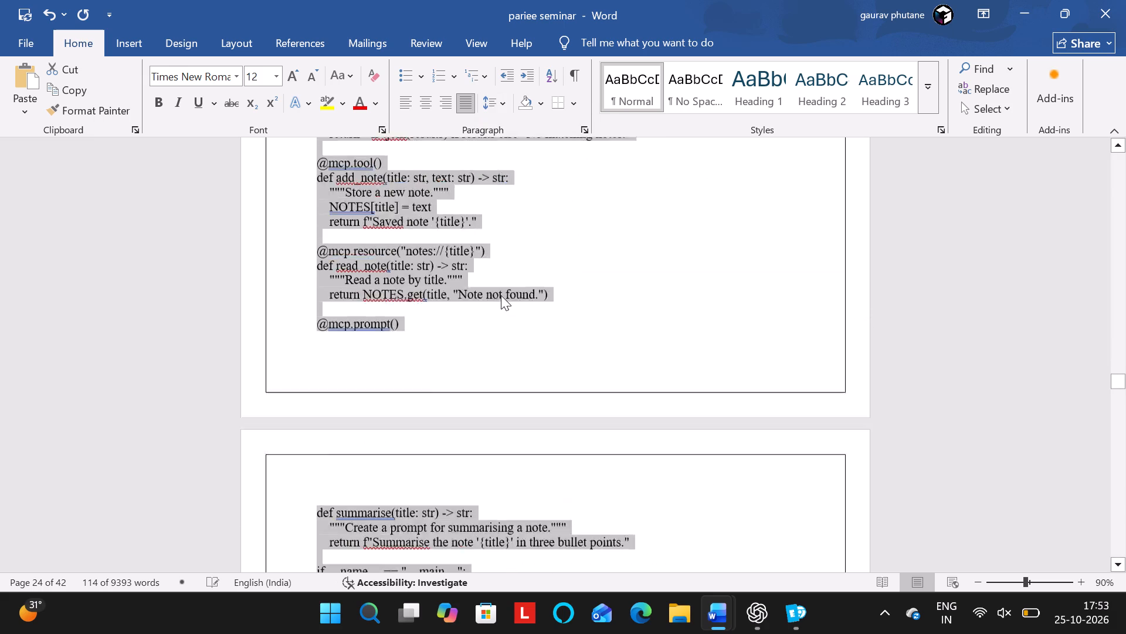
scroll(501, 295, "up", 1)
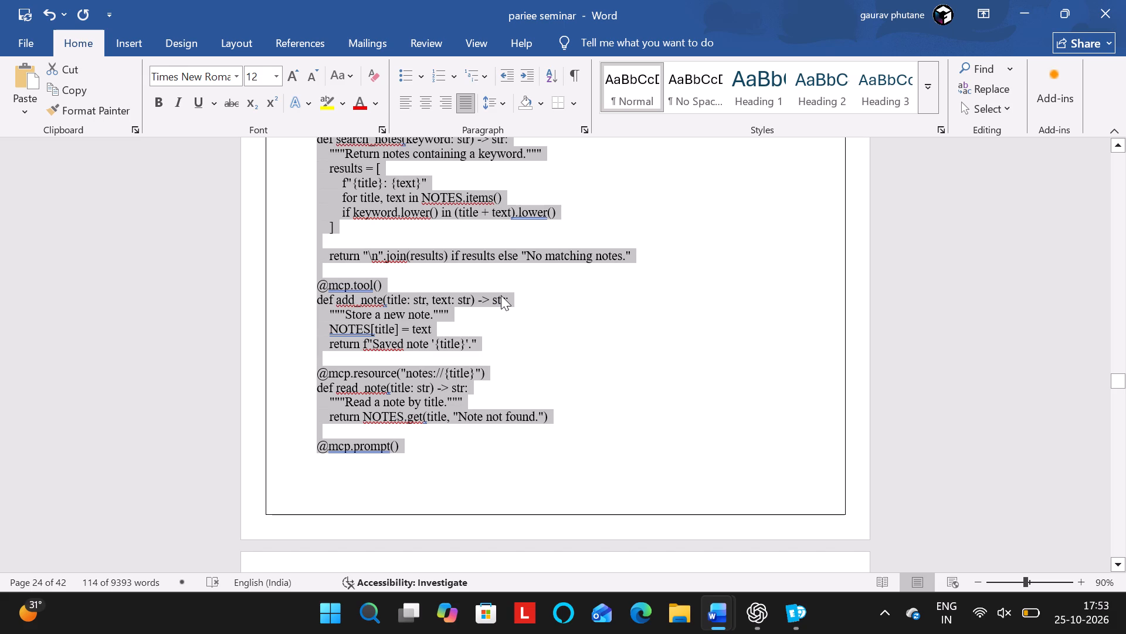
left_click(652, 331)
Increase the font size of the "3.4.3 Testing and Validation" heading to 14.
scroll(652, 331, "down", 3)
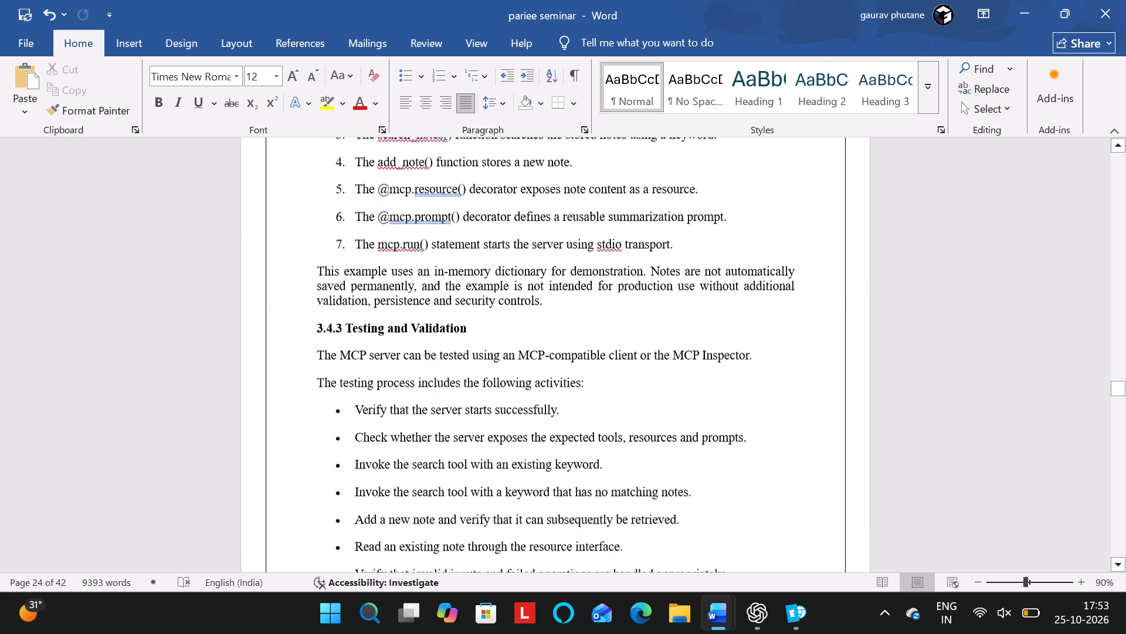
scroll(652, 331, "down", 1)
scroll(517, 276, "up", 3)
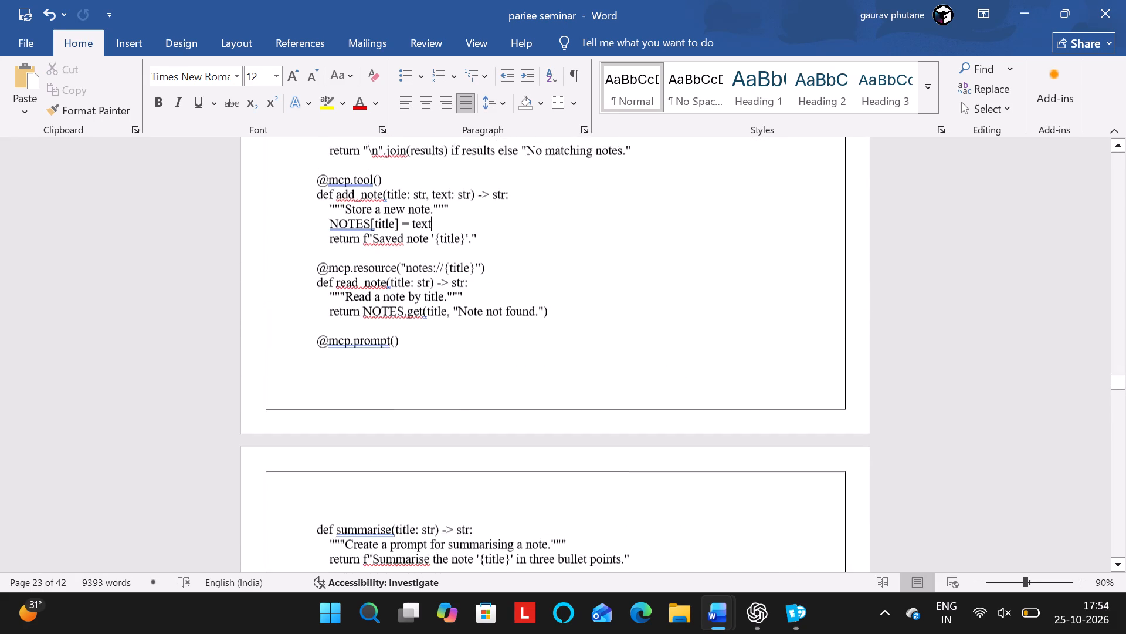
scroll(517, 276, "down", 3)
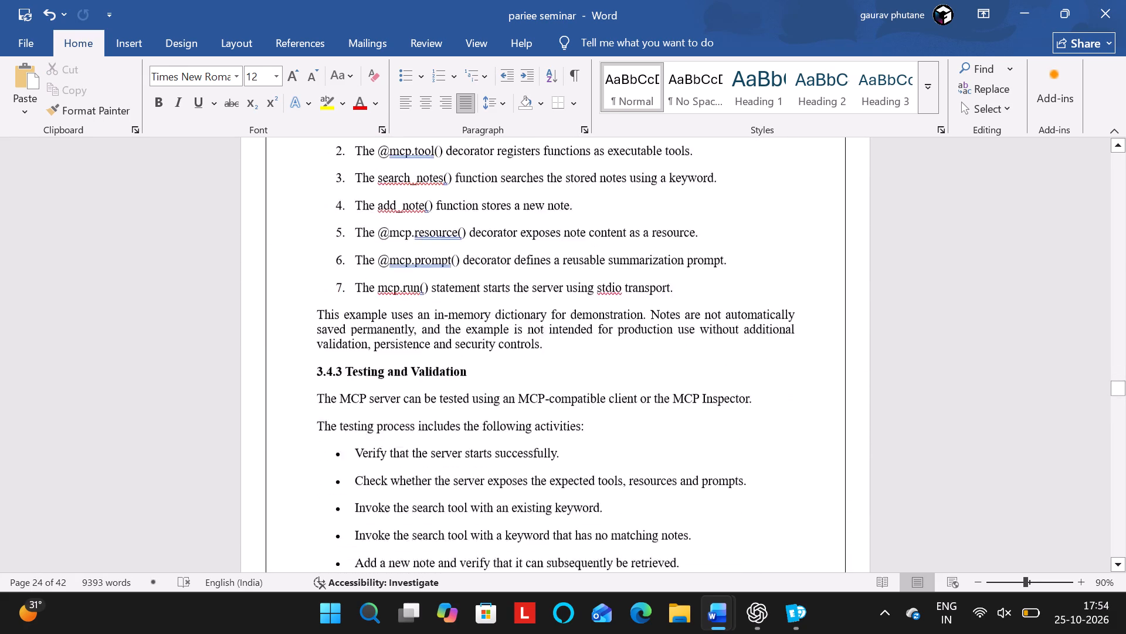
scroll(517, 276, "down", 1)
left_click_drag(494, 281, 313, 286)
left_click(295, 80)
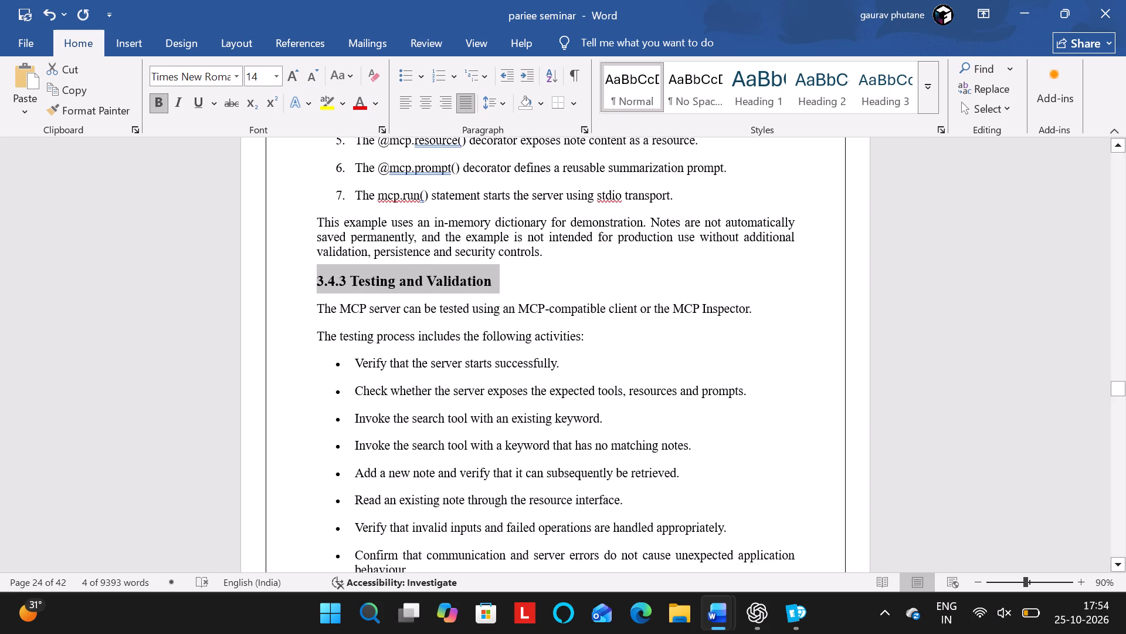
Make the "3.5 SECURITY CONSIDERATIONS AND VALIDATION" heading bold.
scroll(553, 407, "down", 1)
scroll(513, 375, "down", 1)
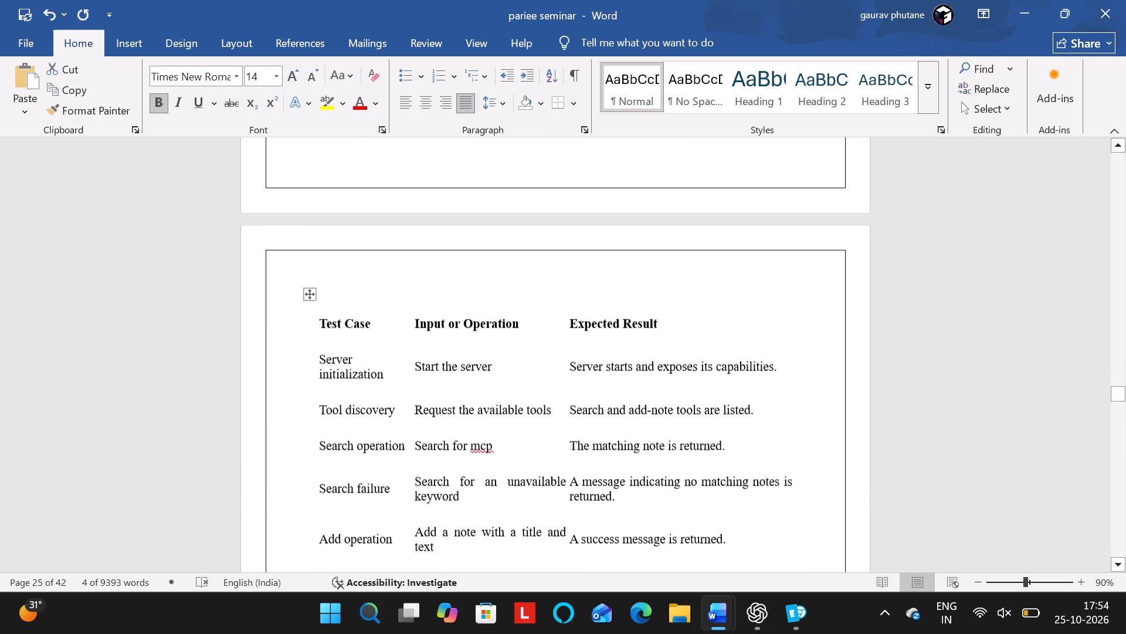
scroll(513, 375, "down", 2)
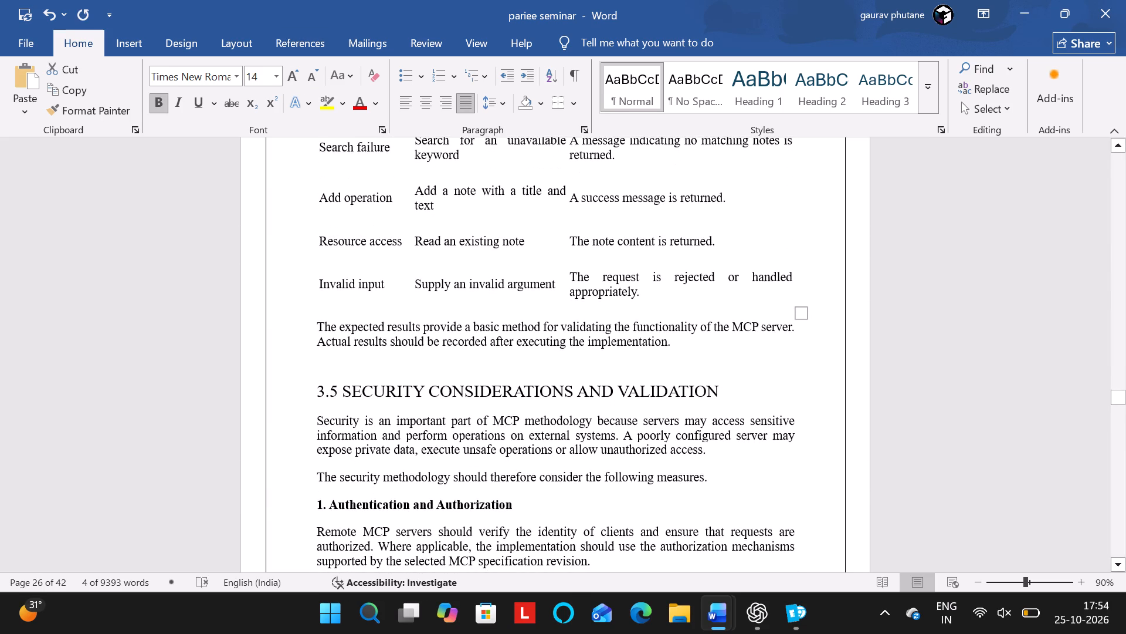
scroll(513, 375, "down", 1)
left_click_drag(731, 318, 314, 316)
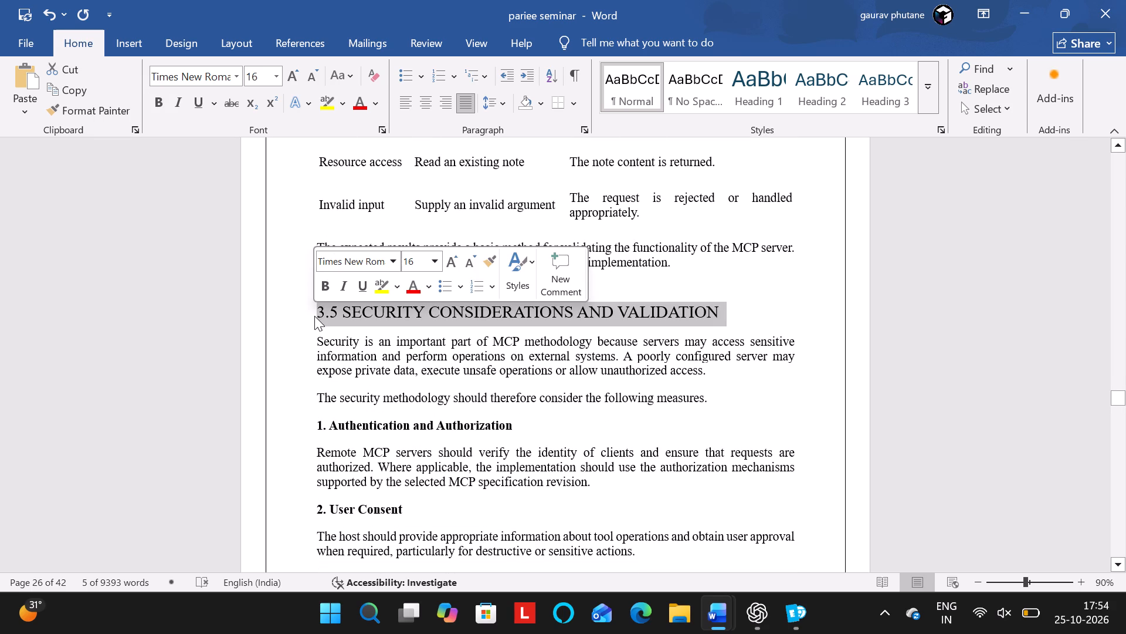
key("ctrl+b")
Review the formatting of section 3.5, including its numbered subheadings and Table 3.4, through the end of the chapter.
scroll(314, 316, "down", 1)
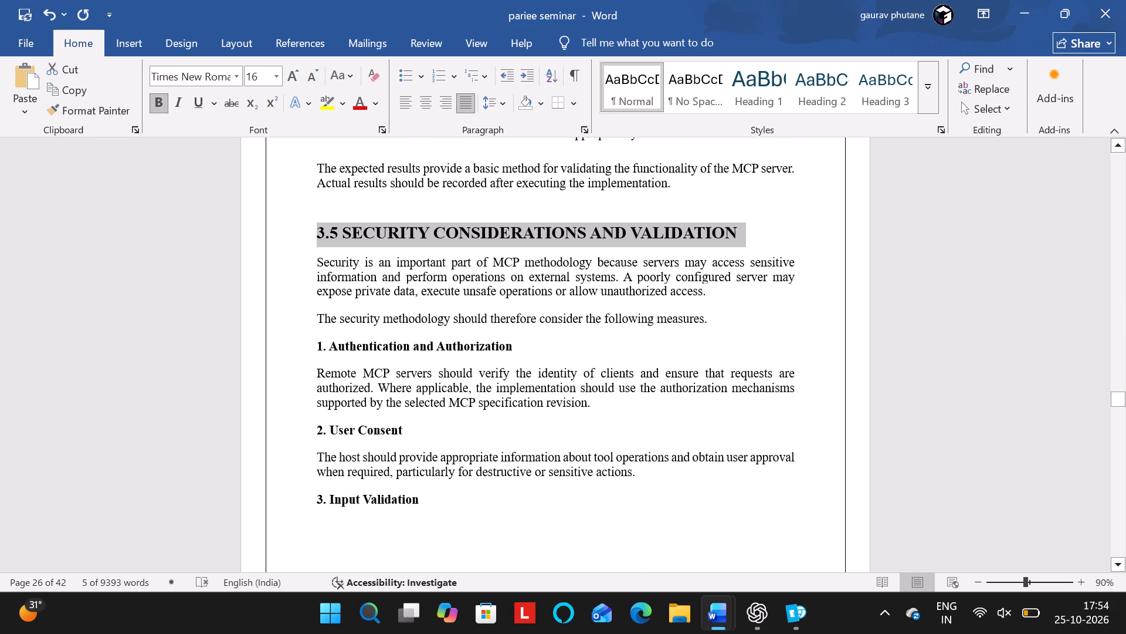
scroll(368, 396, "down", 1)
scroll(368, 396, "up", 1)
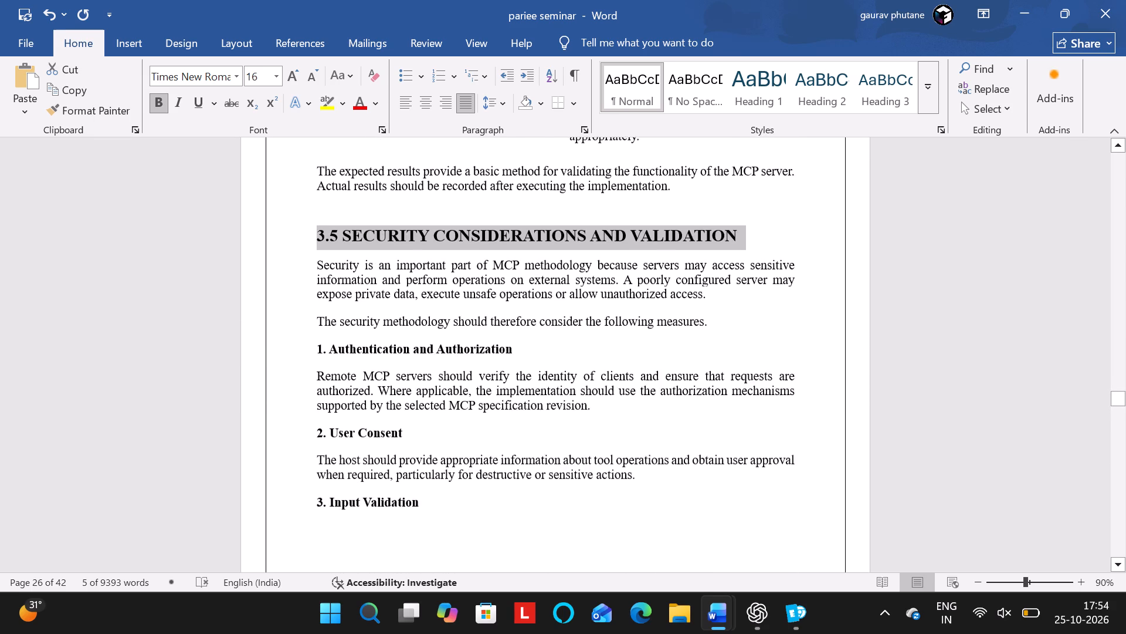
scroll(368, 396, "down", 5)
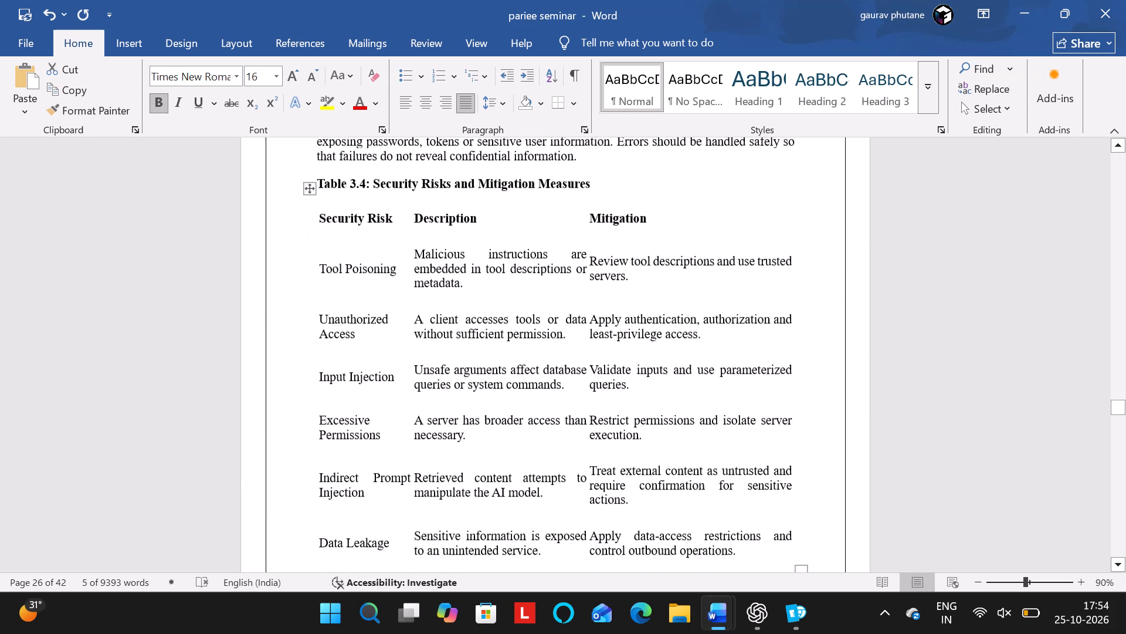
scroll(368, 396, "down", 3)
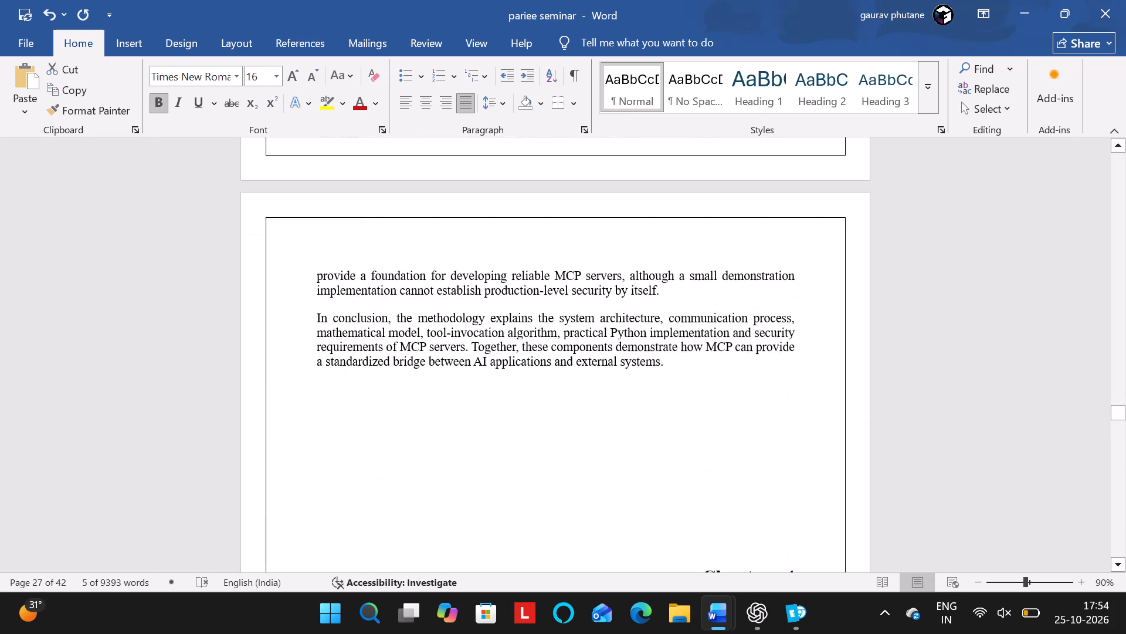
Set the section 3.5 subheadings "1. Authentication and Authorization", "2. User Consent" and "3. Input Validation" to font size 14.
scroll(368, 396, "up", 4)
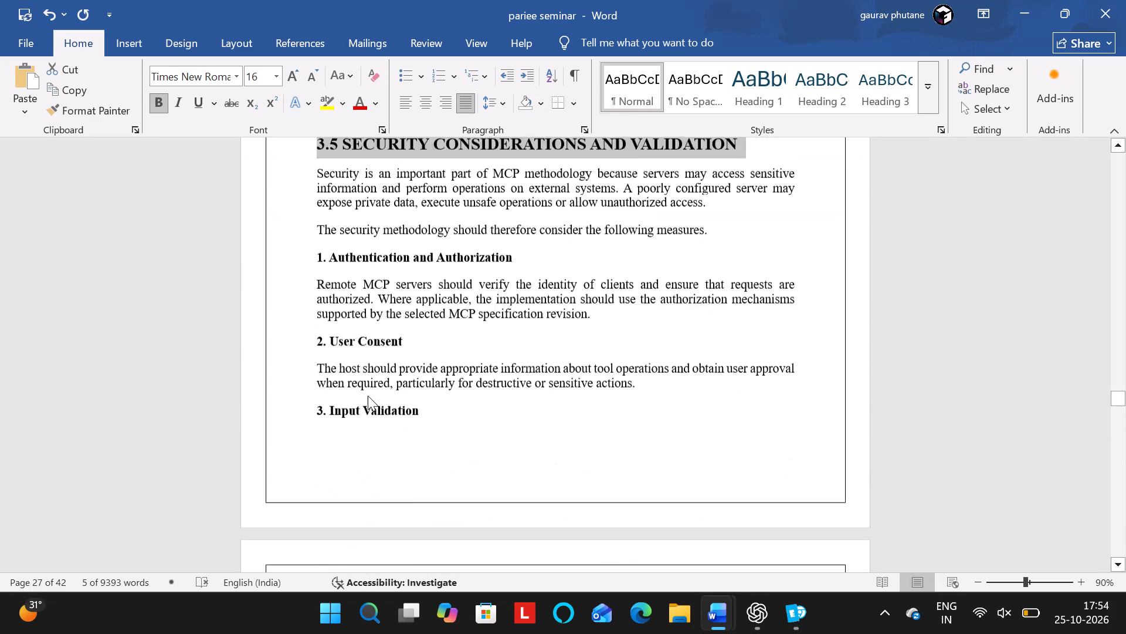
scroll(368, 396, "up", 2)
scroll(368, 396, "down", 2)
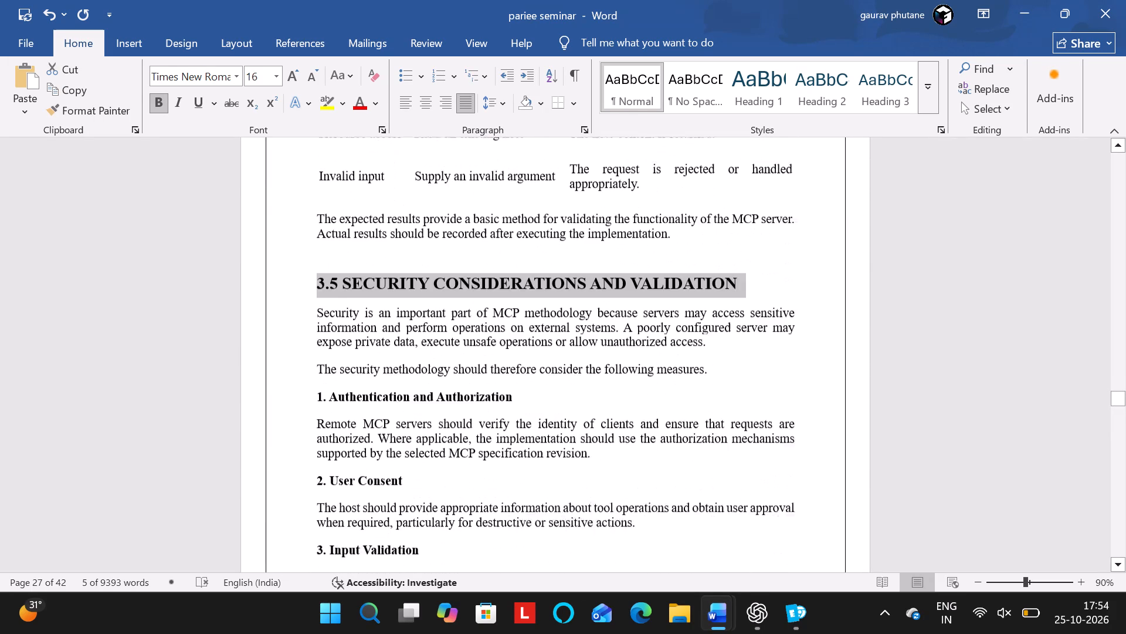
left_click_drag(521, 361, 428, 385)
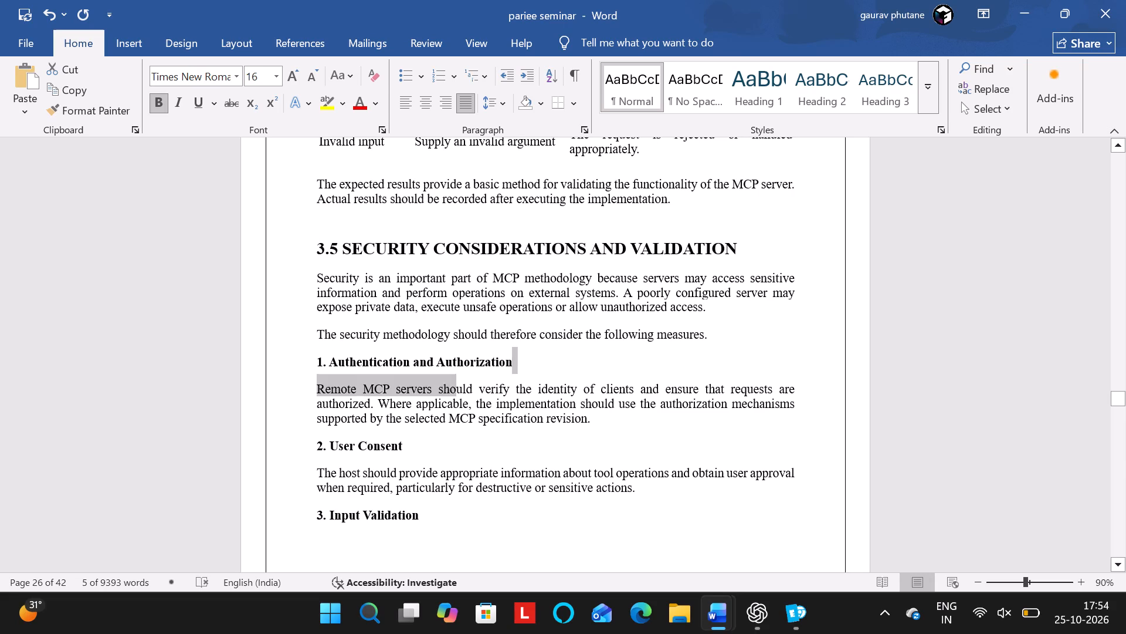
left_click_drag(428, 385, 314, 369)
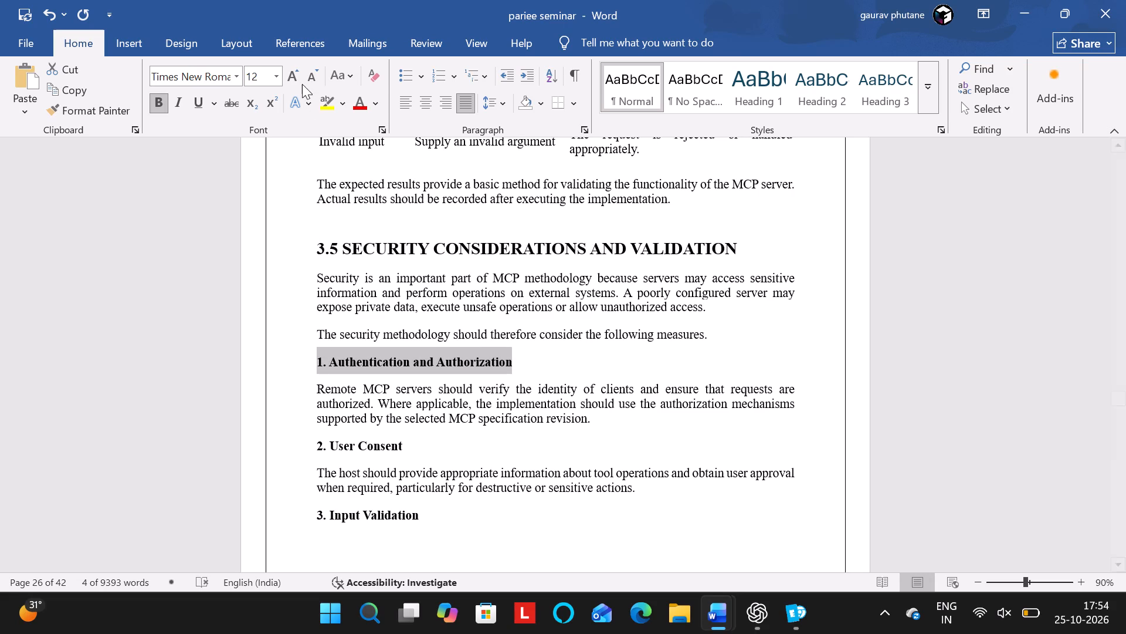
left_click(296, 80)
scroll(385, 316, "down", 1)
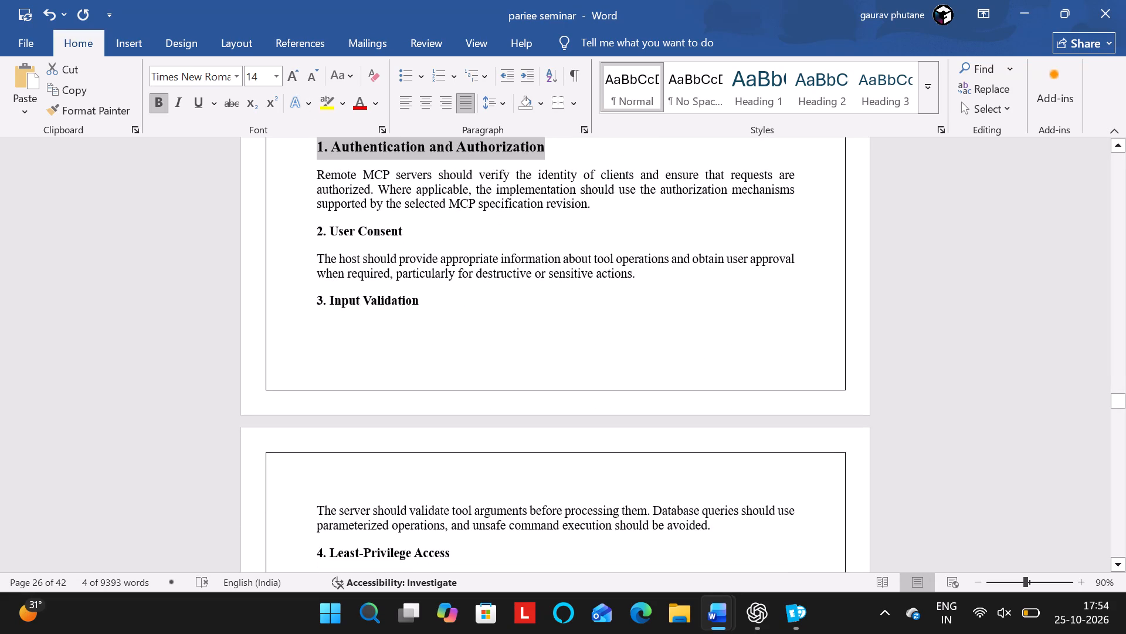
left_click_drag(409, 225, 315, 231)
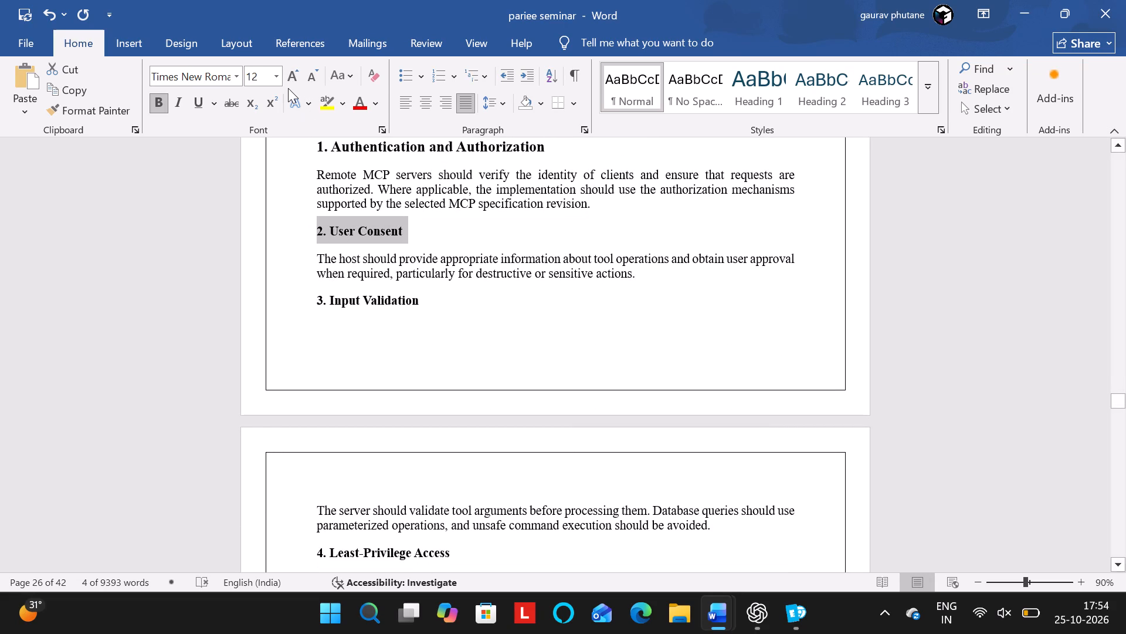
left_click(287, 85)
left_click_drag(437, 306, 317, 315)
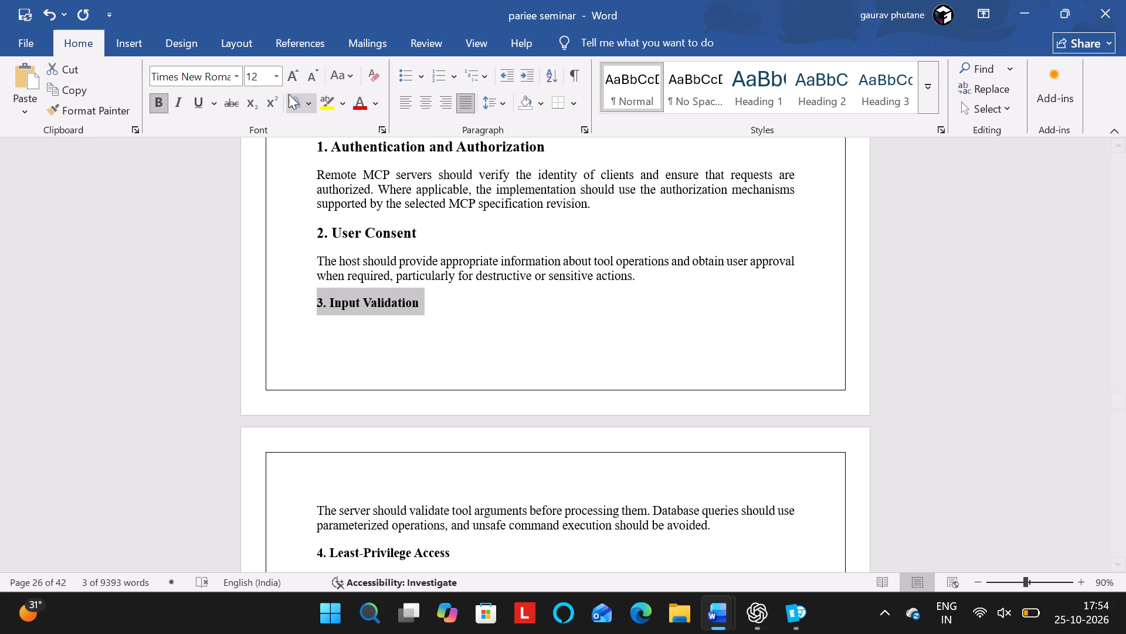
left_click(289, 82)
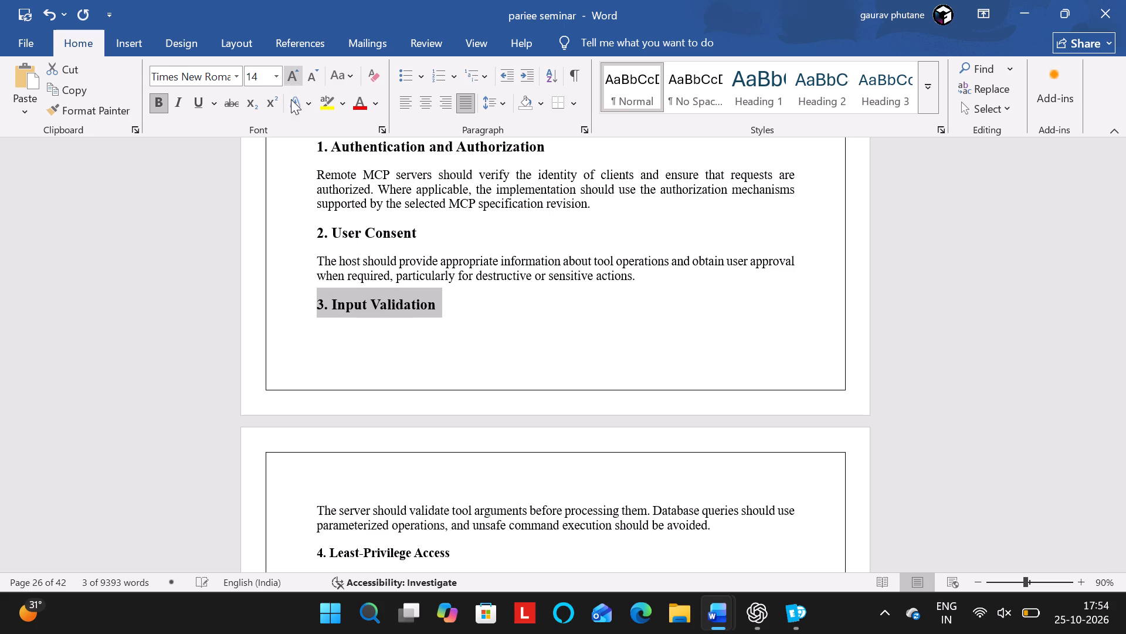
Set the subheadings "4. Least-Privilege Access", "5. Protection Against Malicious Instructions" and "6. Logging and Error Handling" to font size 14.
scroll(414, 309, "down", 4)
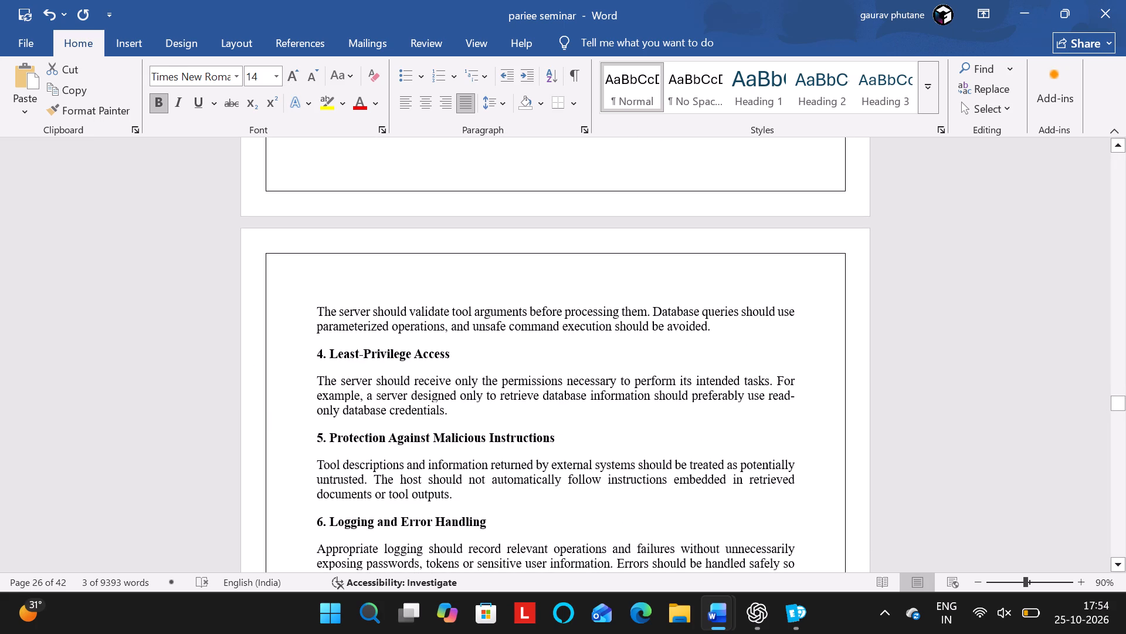
left_click_drag(456, 355, 314, 353)
left_click(291, 75)
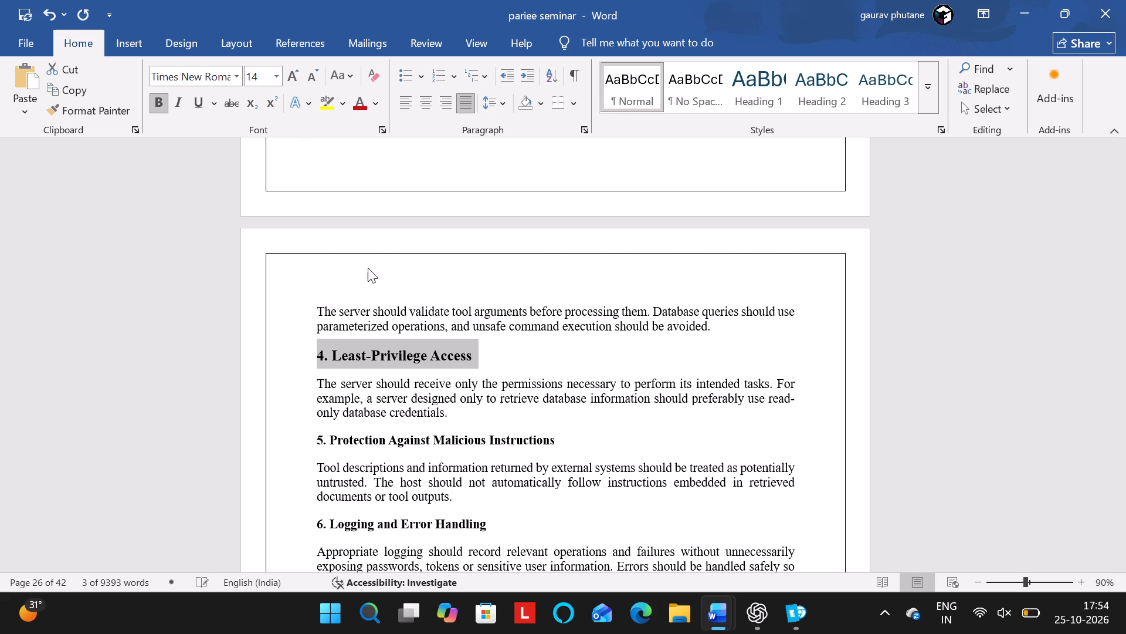
scroll(425, 358, "down", 1)
scroll(490, 318, "up", 1)
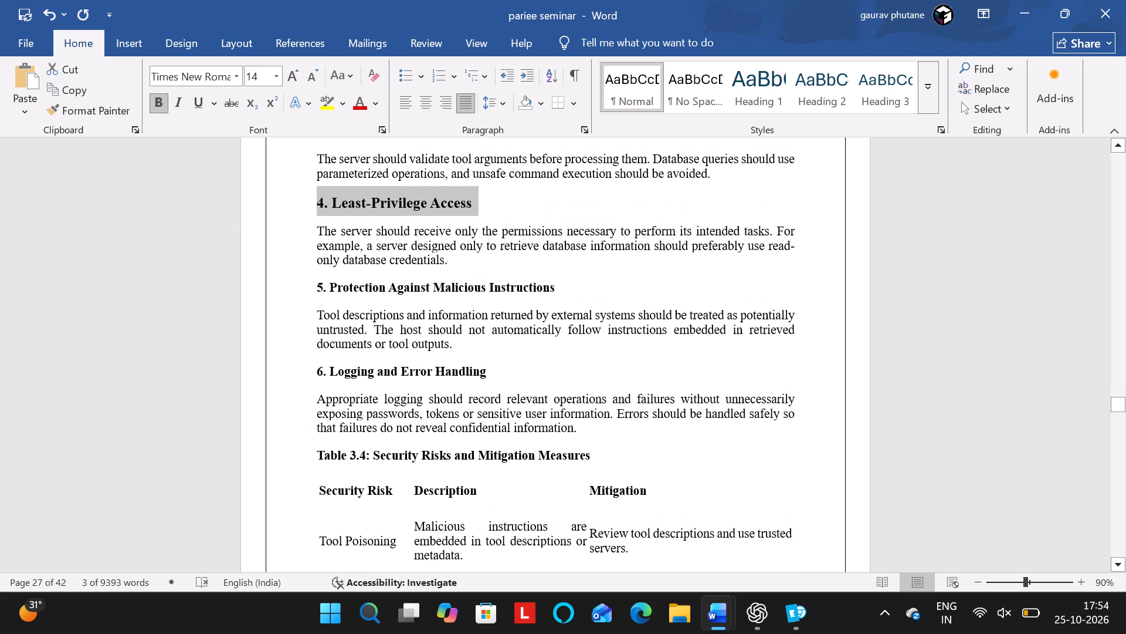
left_click_drag(568, 288, 311, 289)
left_click(288, 73)
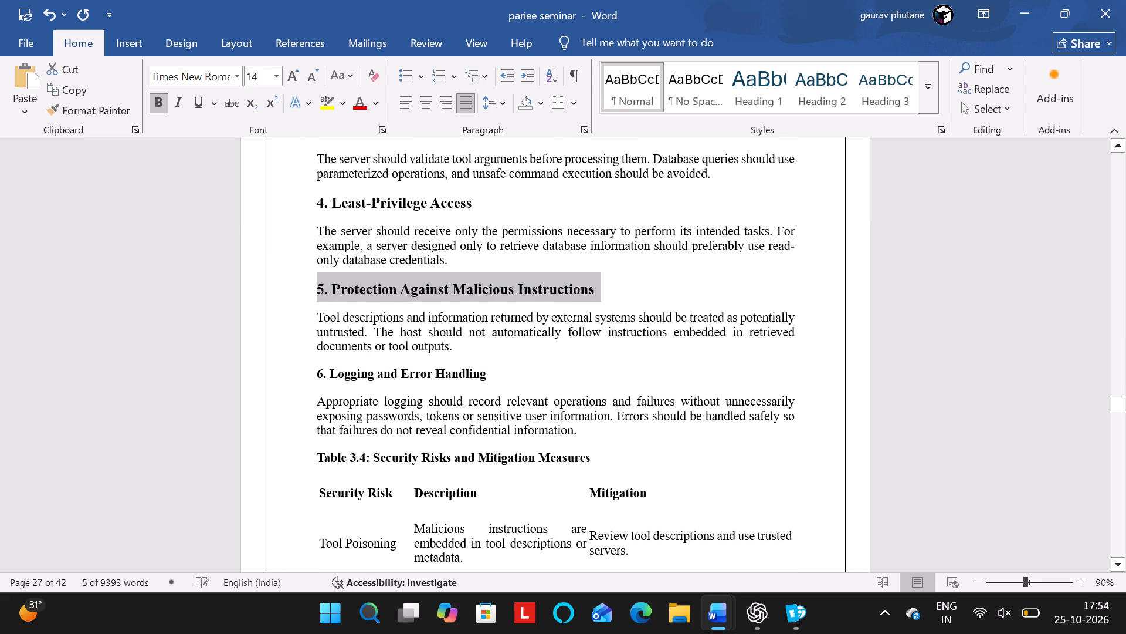
scroll(498, 307, "down", 1)
left_click_drag(497, 315, 344, 322)
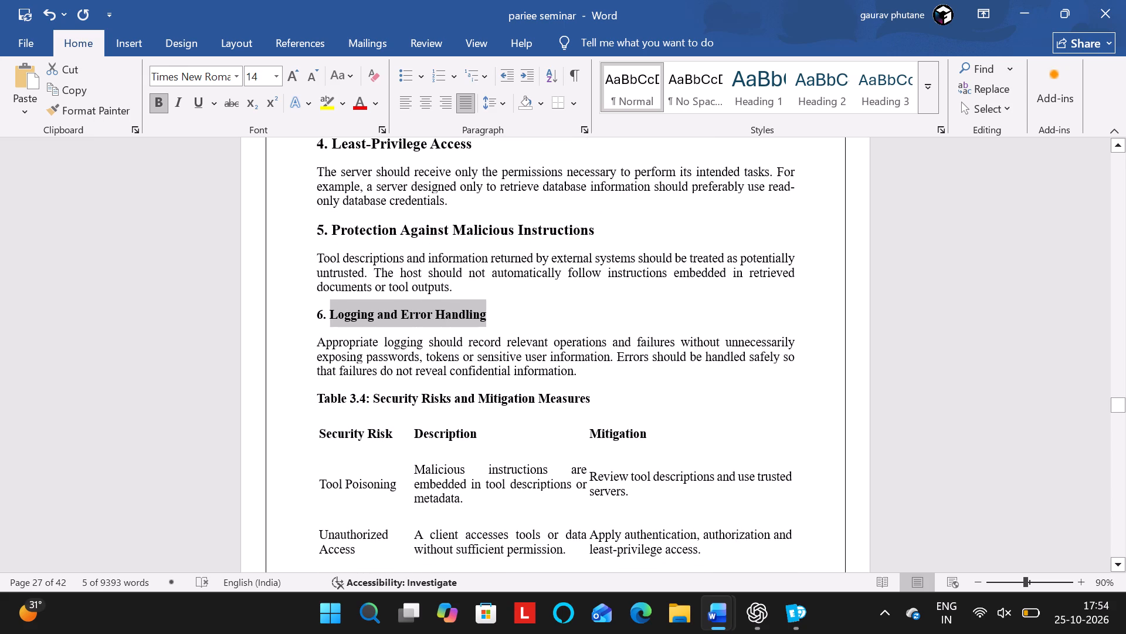
left_click_drag(344, 322, 317, 322)
left_click(284, 66)
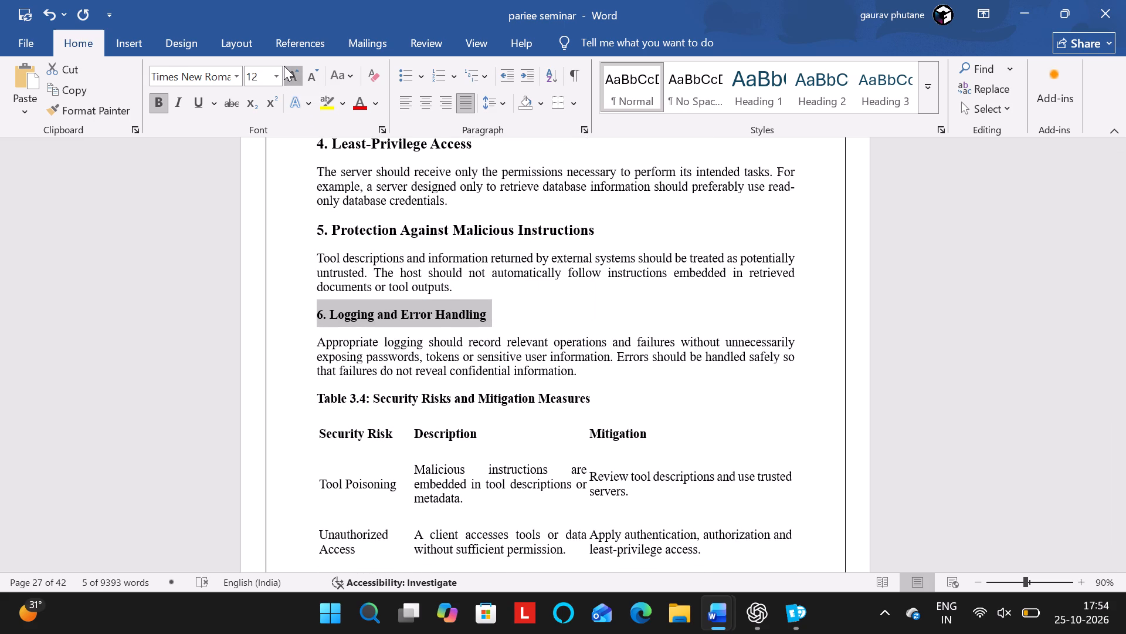
Insert blank lines above the "Chapter : 4 DISCUSSION OF RESULTS" title until the chapter starts on a new page.
scroll(521, 310, "down", 2)
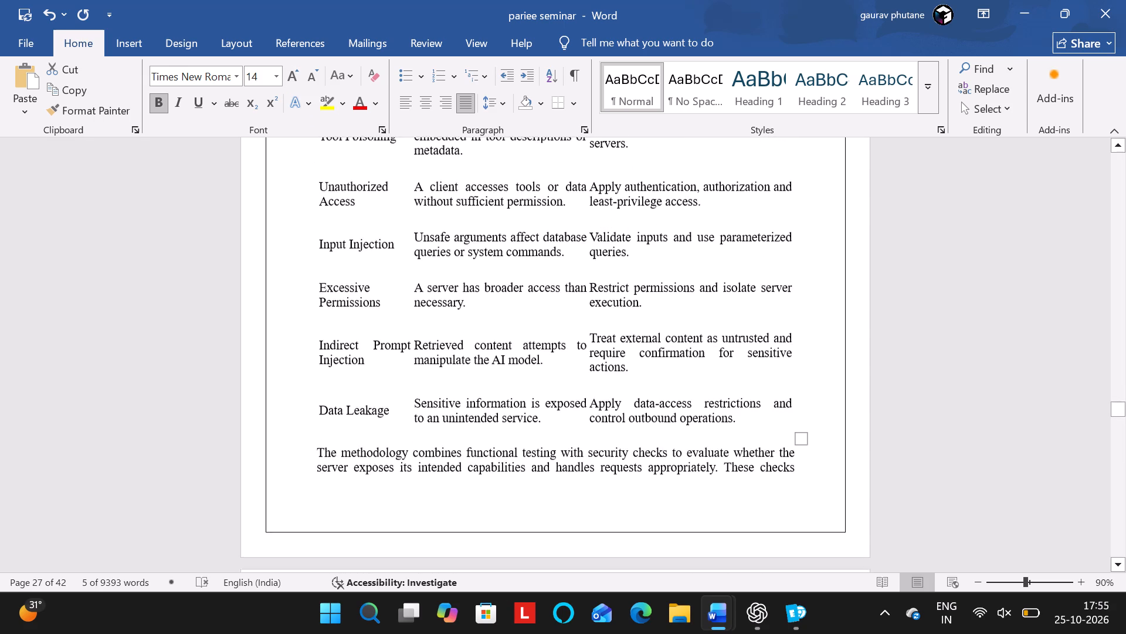
scroll(521, 310, "down", 3)
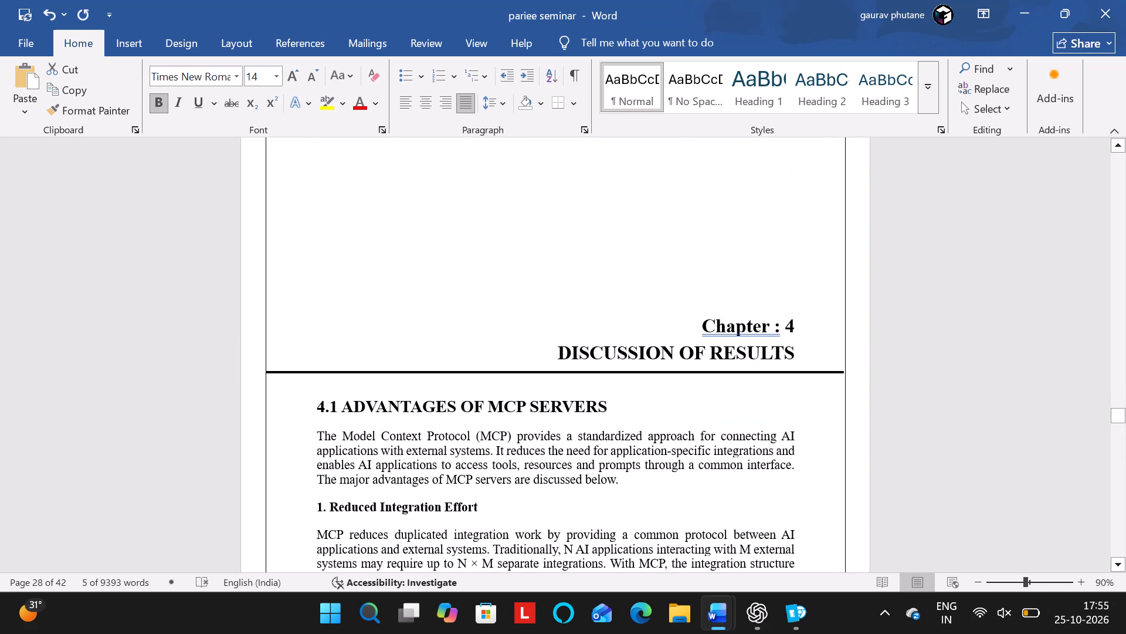
left_click(625, 281)
key("Return")
key("Return")
key("Return")
key("Return")
key("Return")
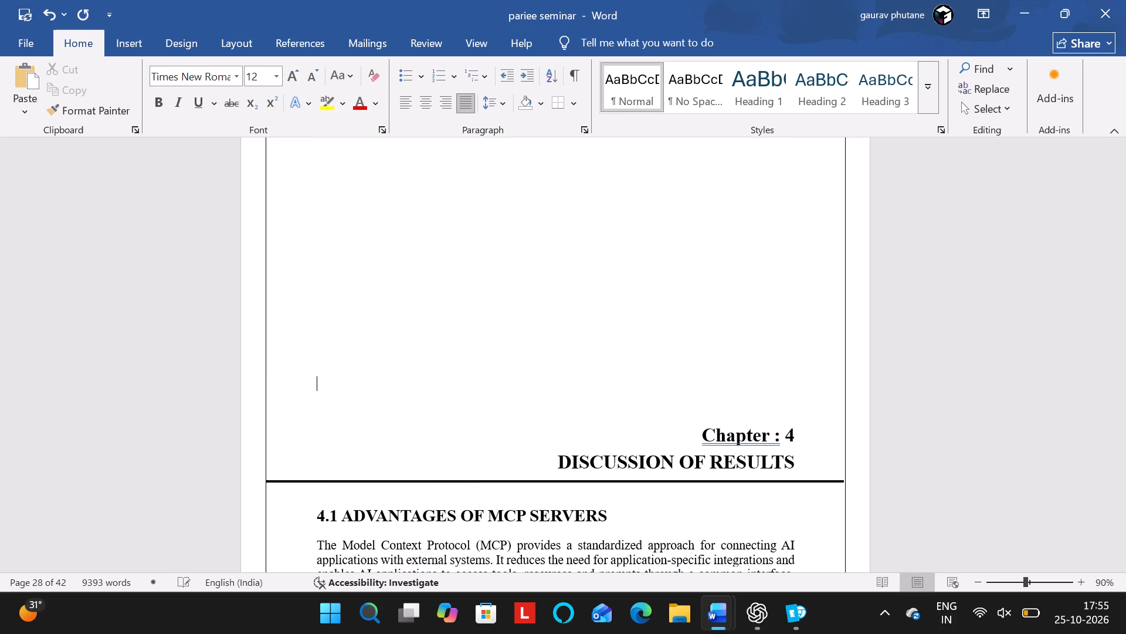
key("Return")
key("Return")
key("Return")
key("Return")
scroll(625, 281, "down", 1)
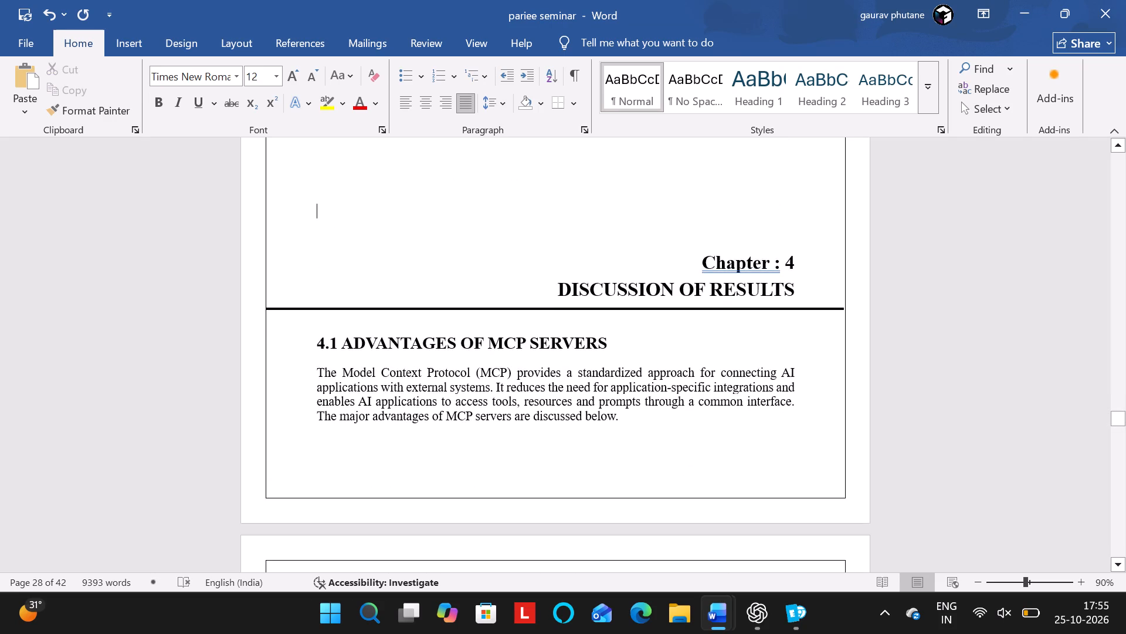
scroll(625, 281, "down", 1)
key("Return")
key("Return")
key("Return")
key("Return")
key("Return")
key("Return")
key("Return")
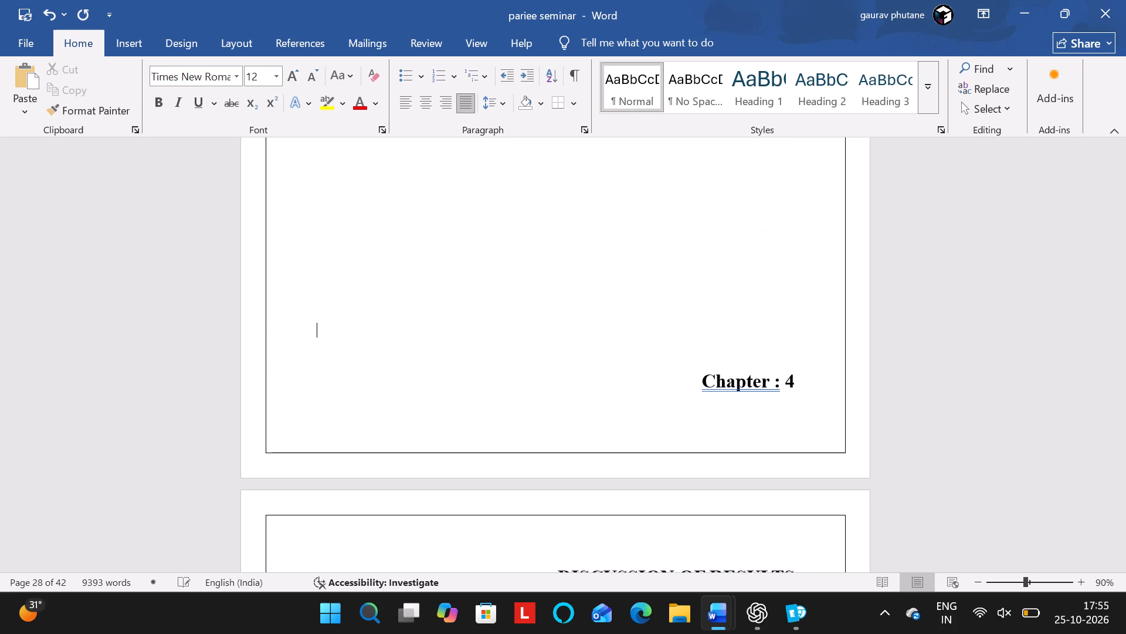
Set the section 4.1 subheadings "1. Reduced Integration Effort", "2. Model and Programming Language Independence" and "3. Dynamic Capability Discovery" to font size 14.
scroll(625, 281, "down", 1)
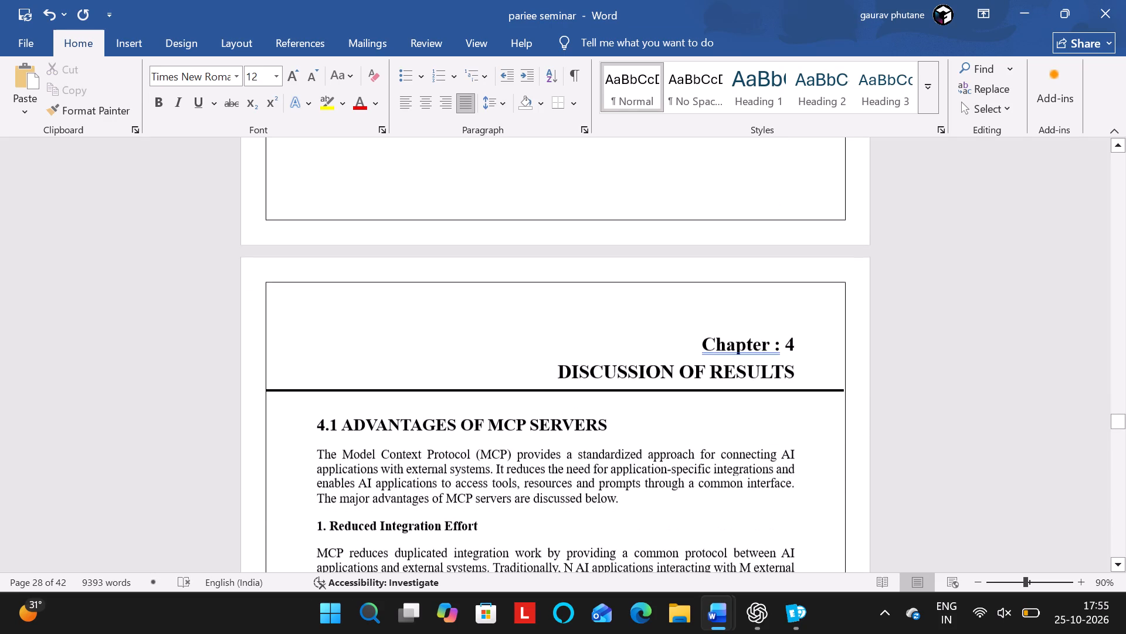
scroll(625, 281, "down", 1)
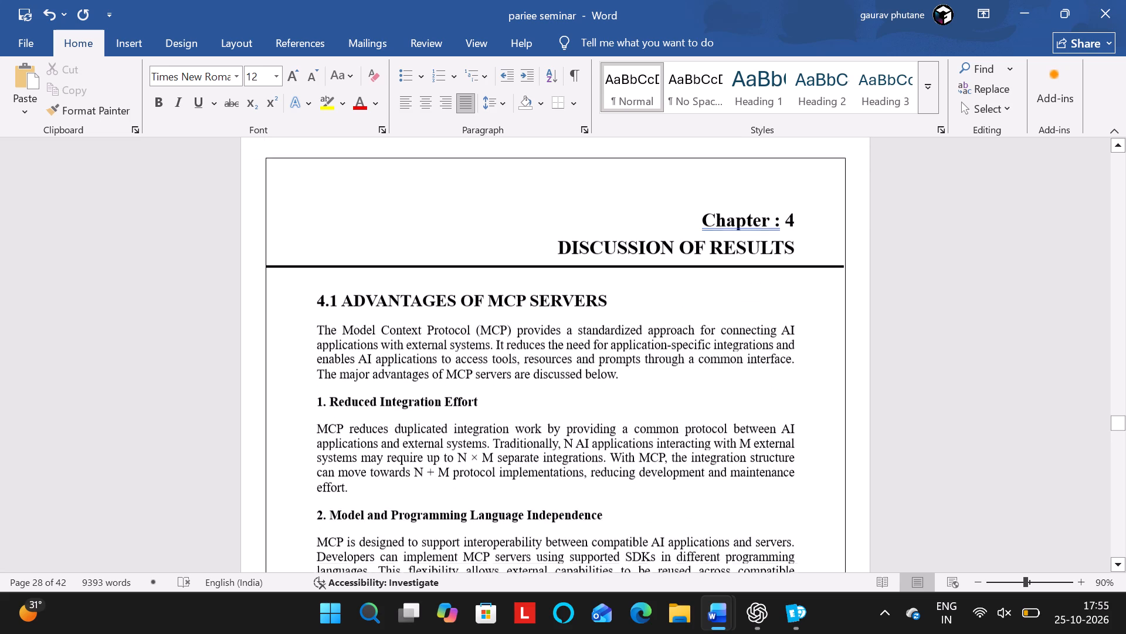
scroll(625, 281, "down", 1)
left_click(535, 289)
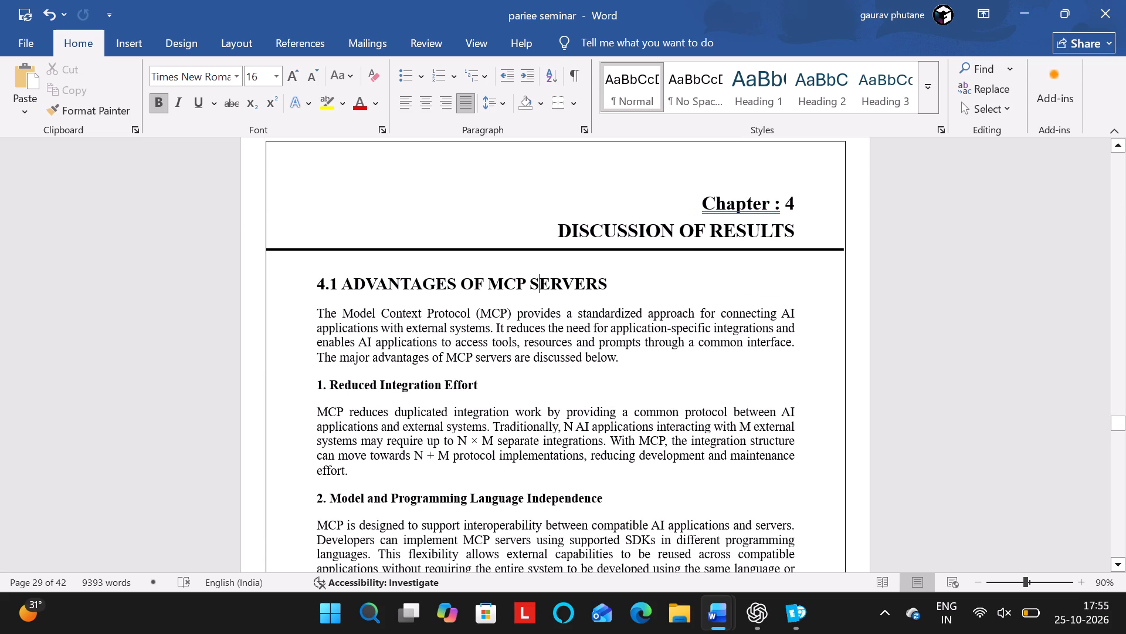
left_click_drag(480, 383, 371, 399)
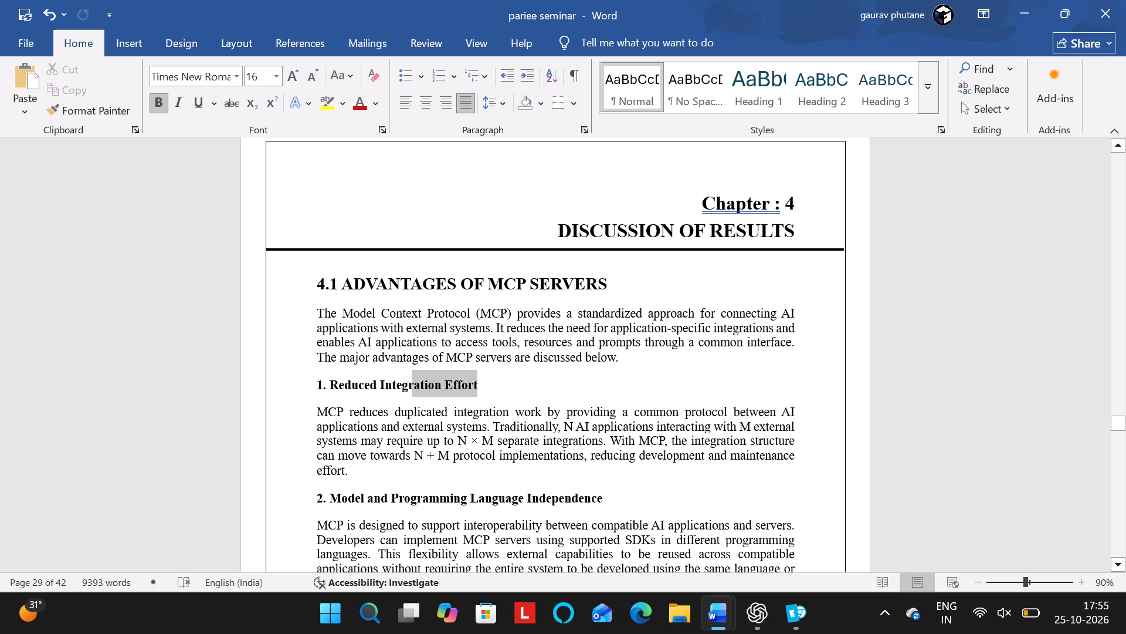
left_click_drag(371, 399, 315, 391)
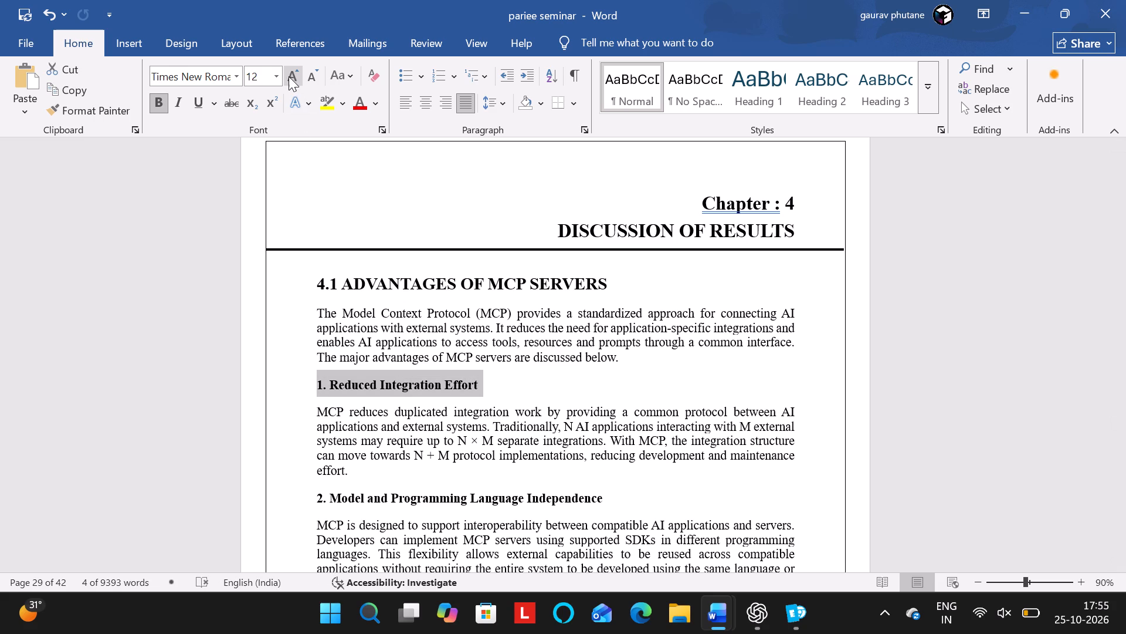
left_click(289, 75)
scroll(338, 252, "down", 1)
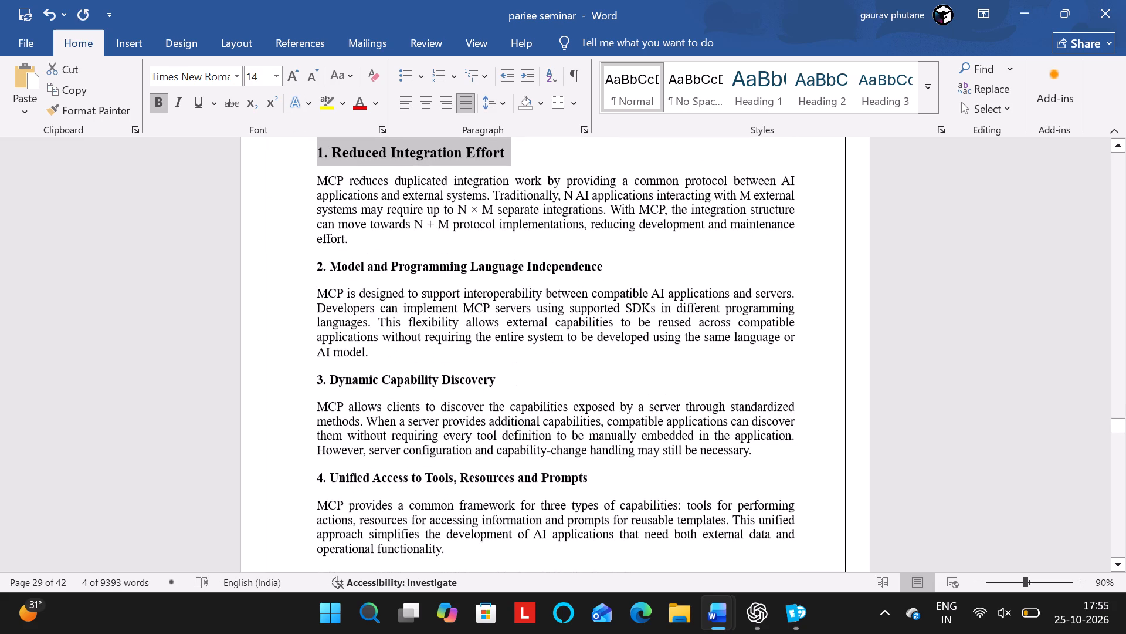
left_click_drag(610, 265, 334, 284)
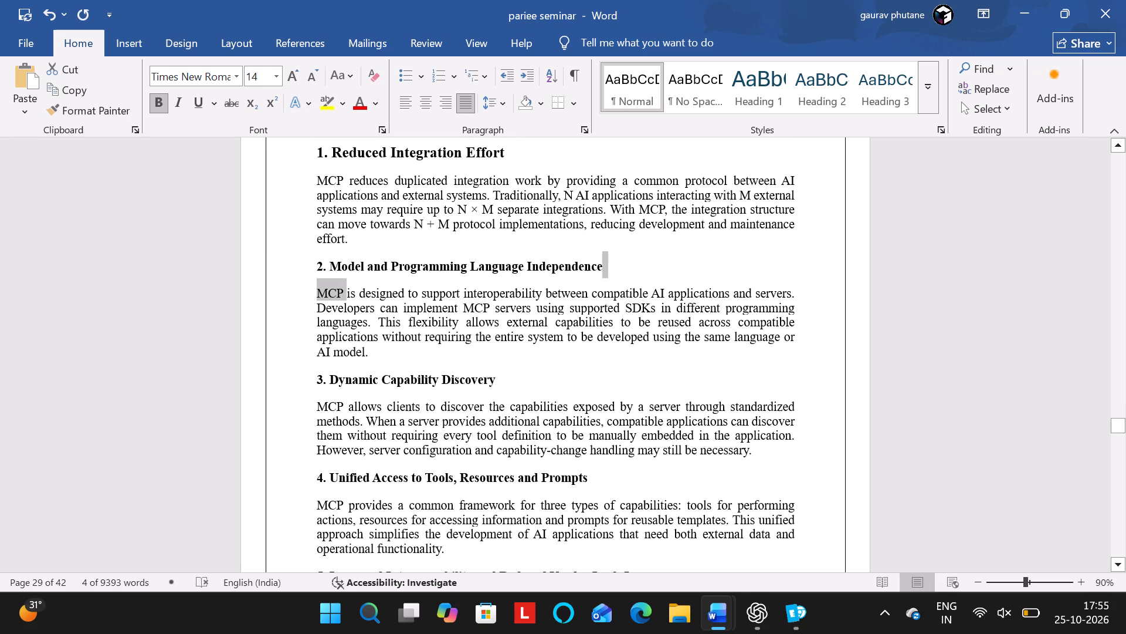
left_click_drag(334, 284, 317, 269)
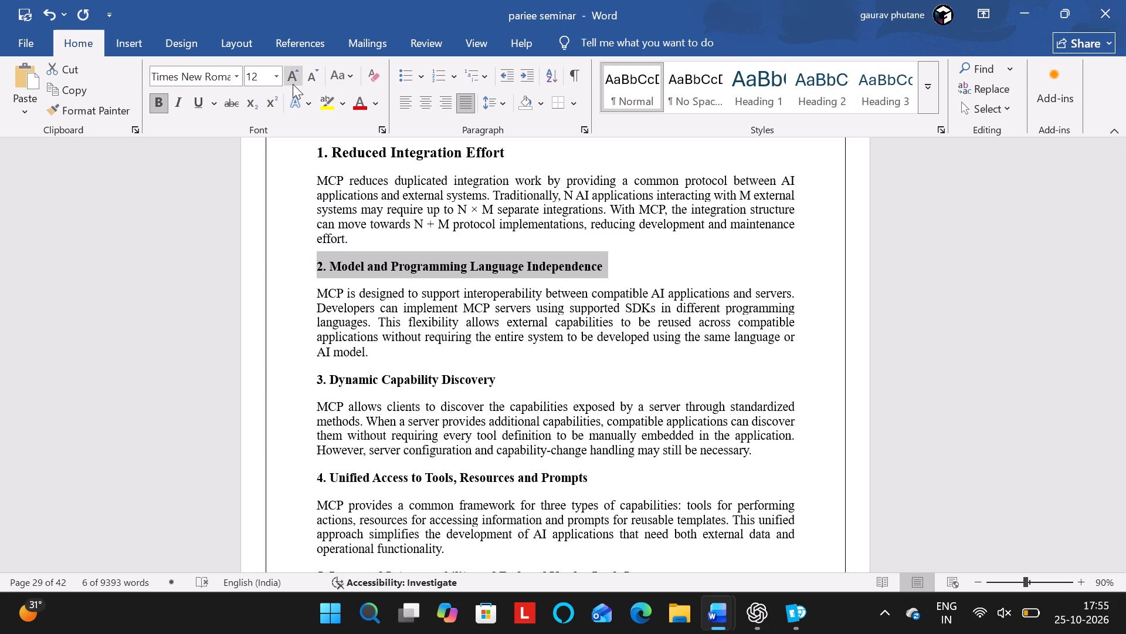
left_click(293, 84)
left_click_drag(524, 377, 347, 380)
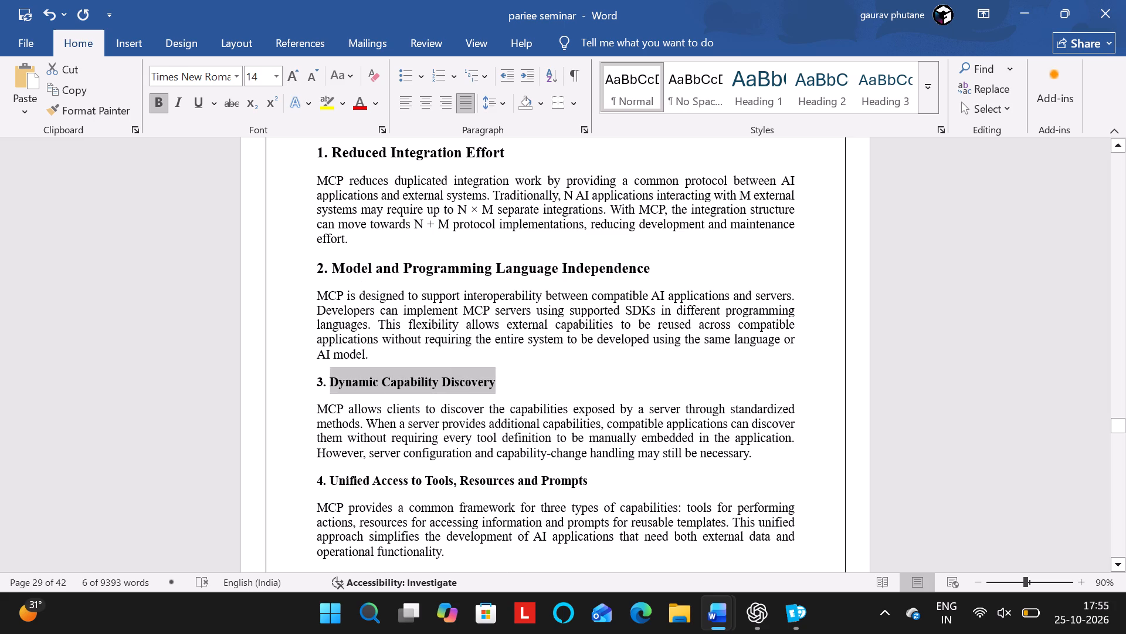
left_click_drag(347, 380, 313, 385)
left_click(296, 76)
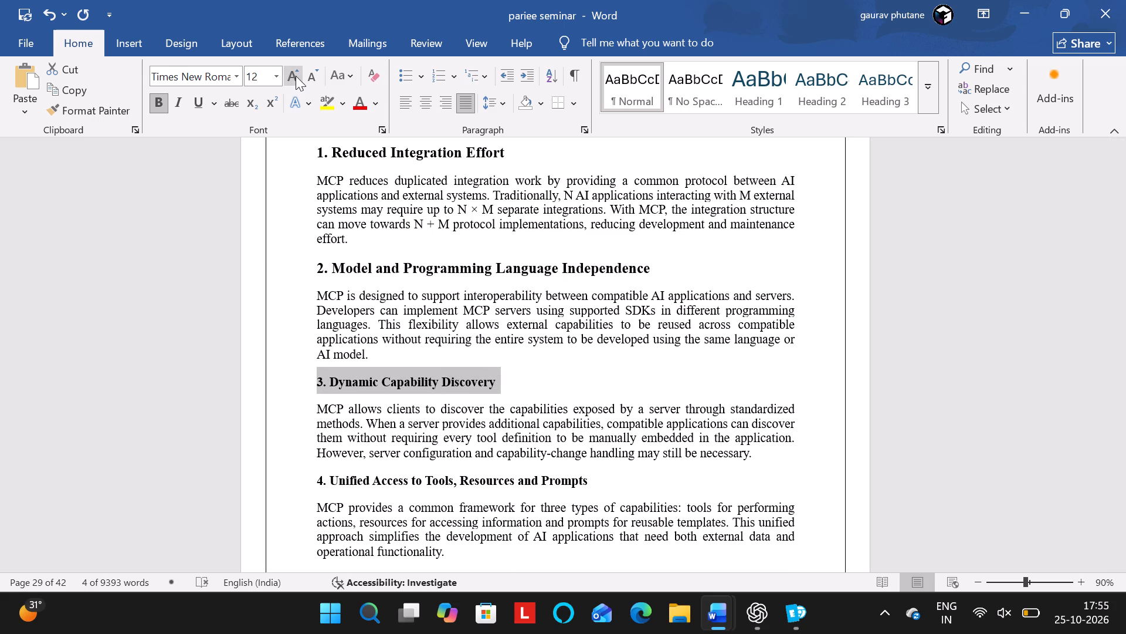
Set the subheadings "4. Unified Access to Tools, Resources and Prompts" and "5. Improved Interoperability and Reduced Vendor Lock-In" to font size 14.
scroll(384, 217, "down", 1)
left_click_drag(609, 262, 317, 273)
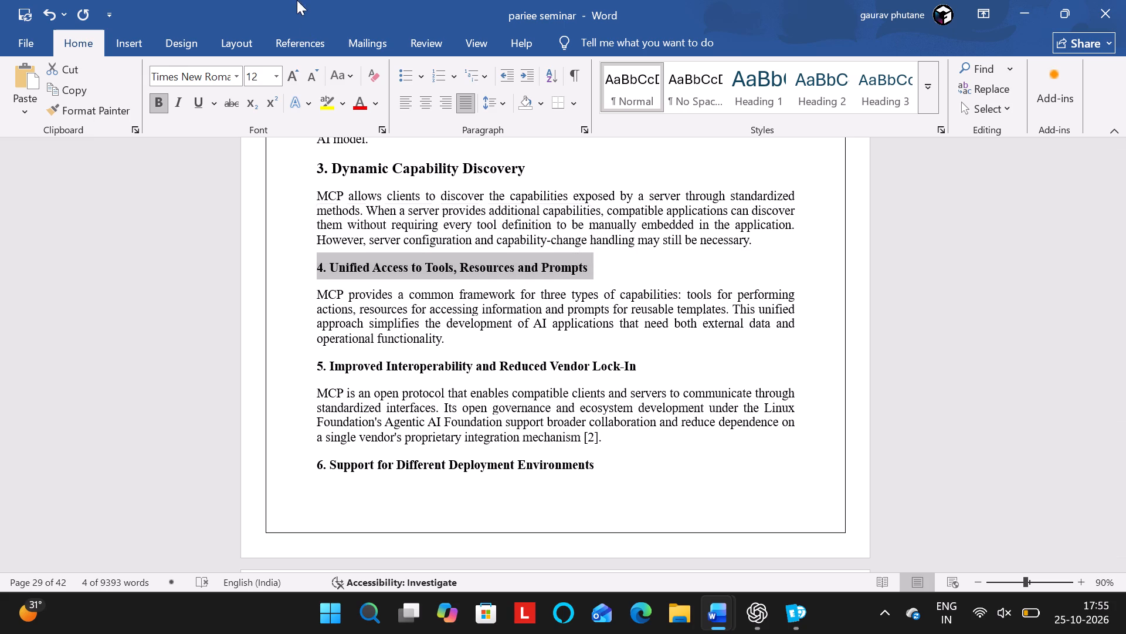
left_click(287, 68)
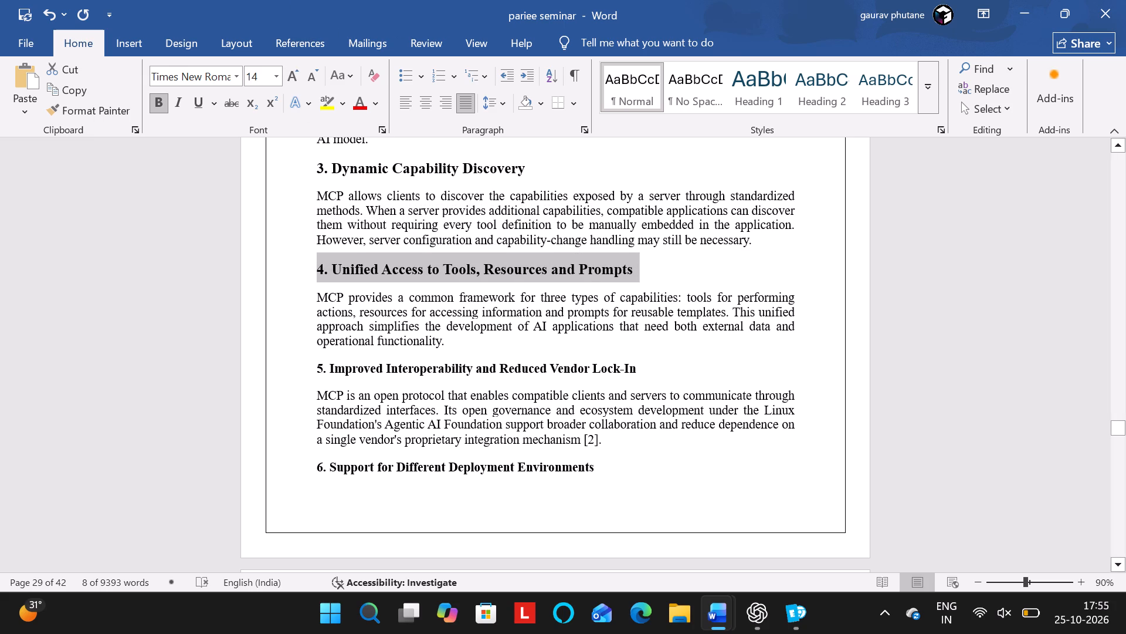
left_click_drag(649, 365, 323, 370)
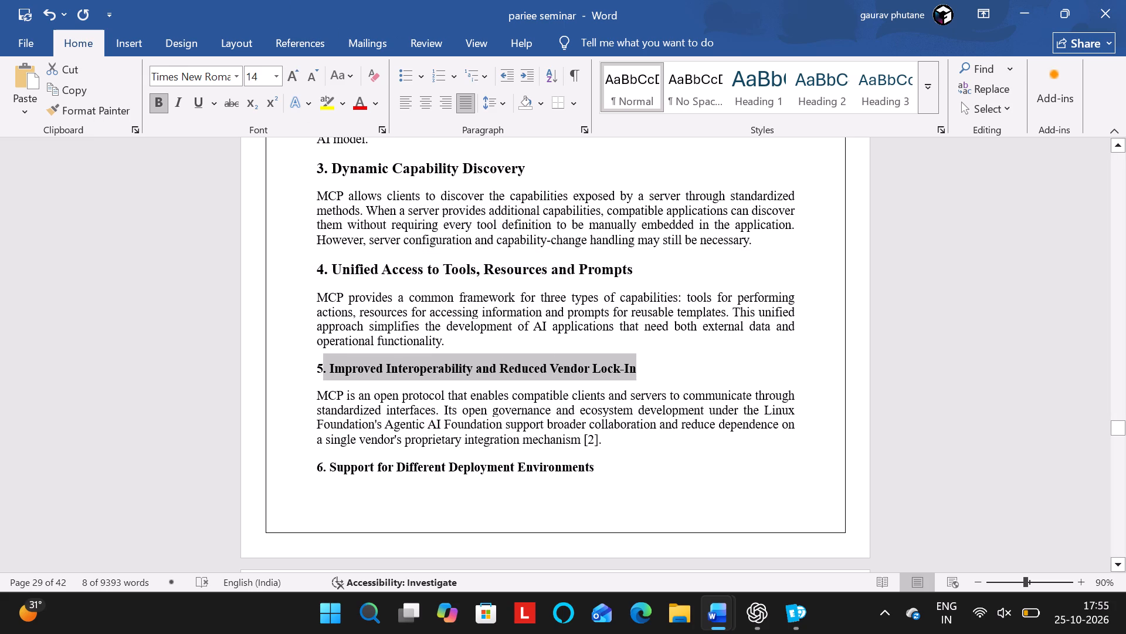
left_click_drag(323, 370, 315, 370)
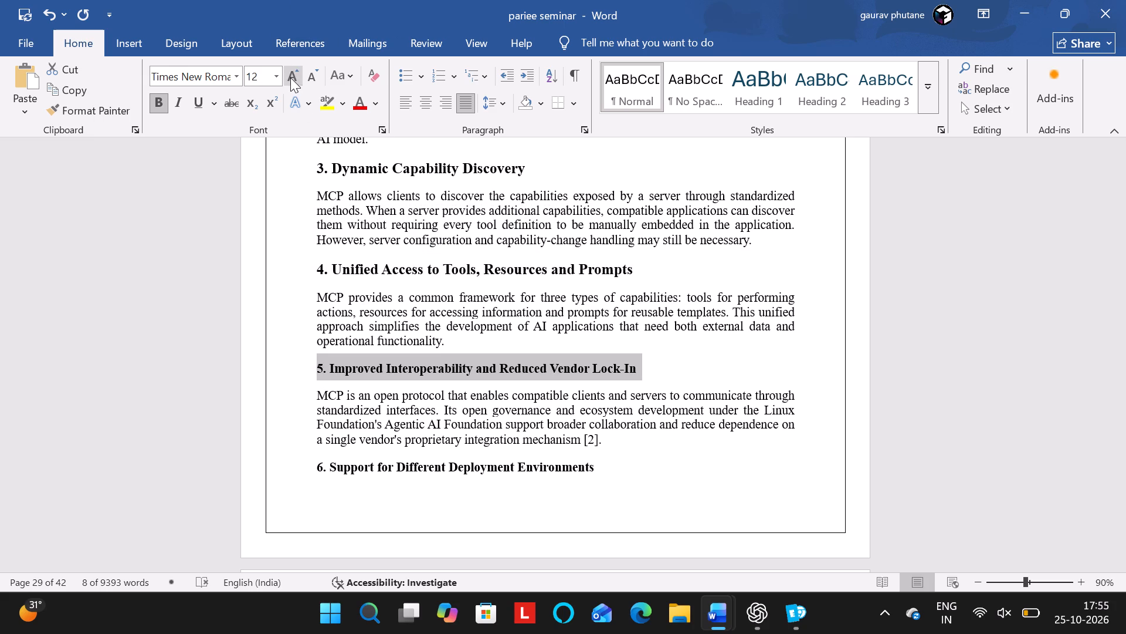
left_click(290, 77)
Set the subheadings "6. Support for Different Deployment Environments" and "4.1.1 Summary of Advantages" to font size 14.
scroll(495, 264, "down", 1)
scroll(495, 264, "up", 1)
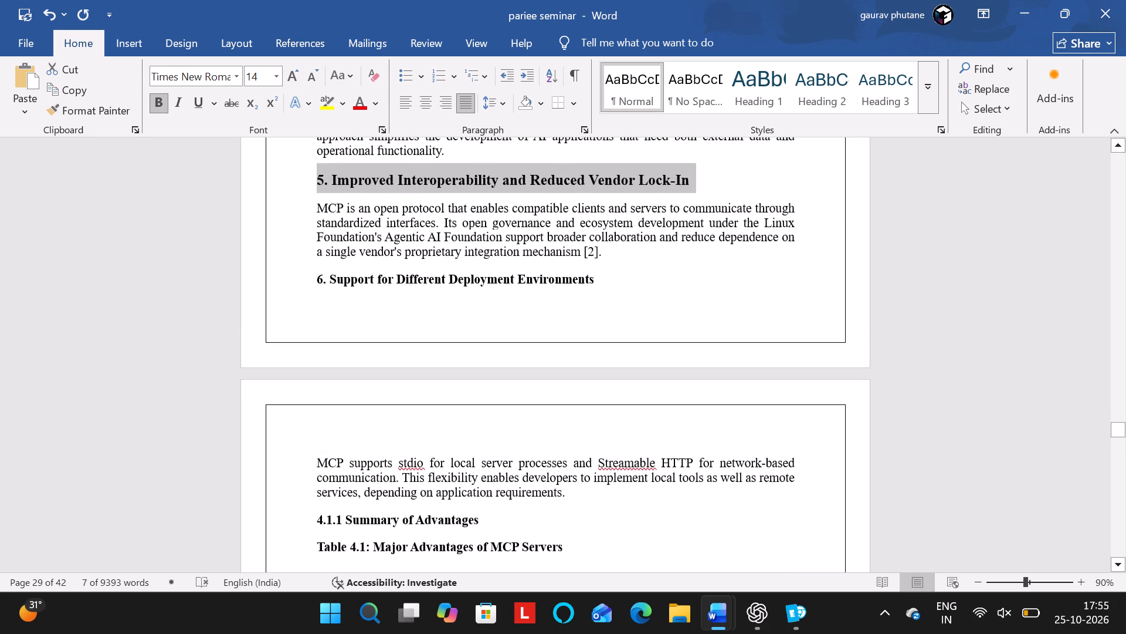
left_click_drag(639, 291, 306, 289)
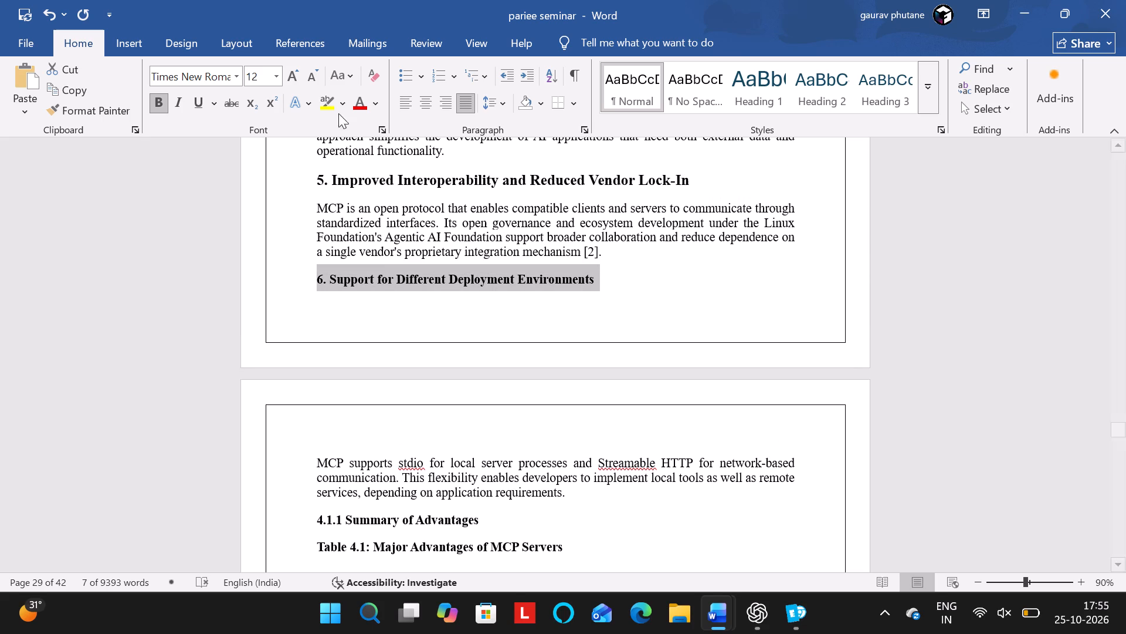
left_click(293, 74)
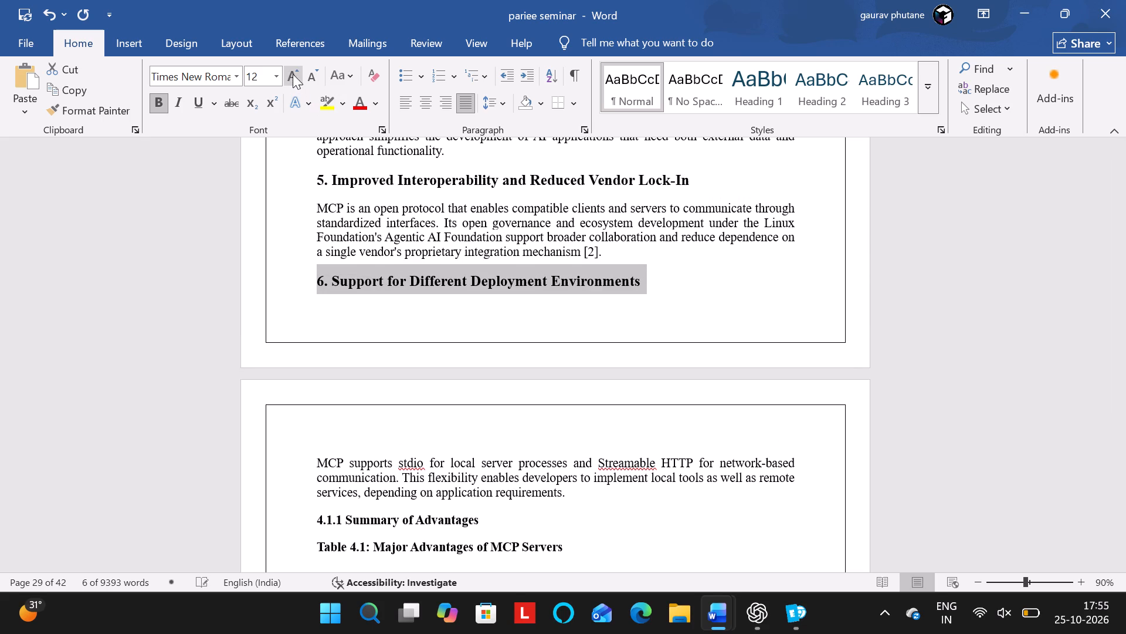
scroll(425, 274, "down", 2)
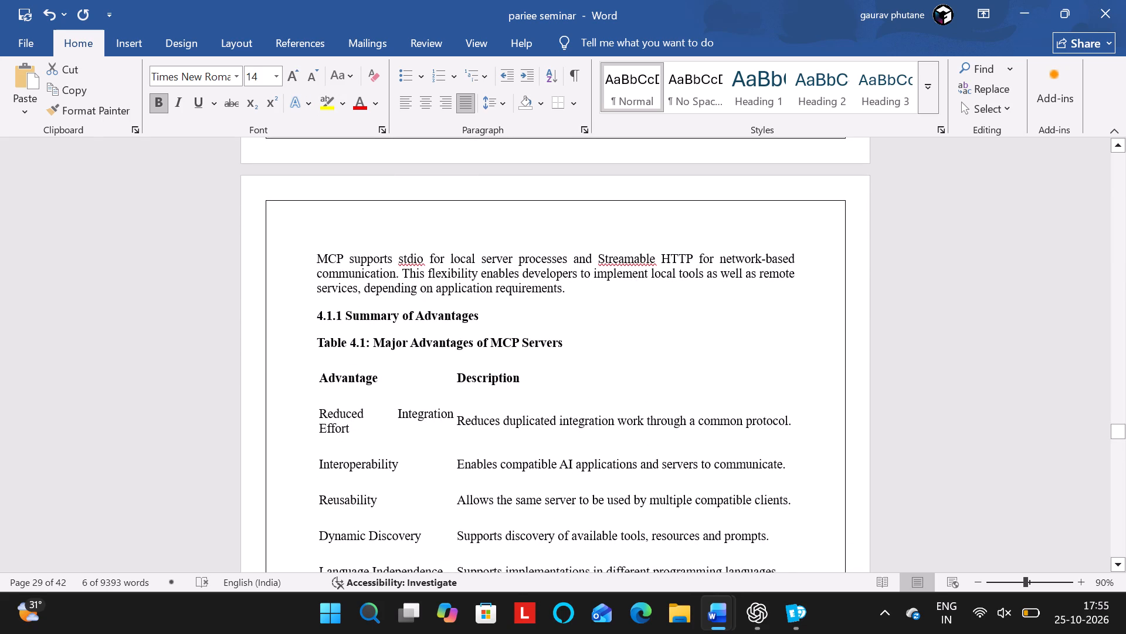
scroll(511, 318, "down", 1)
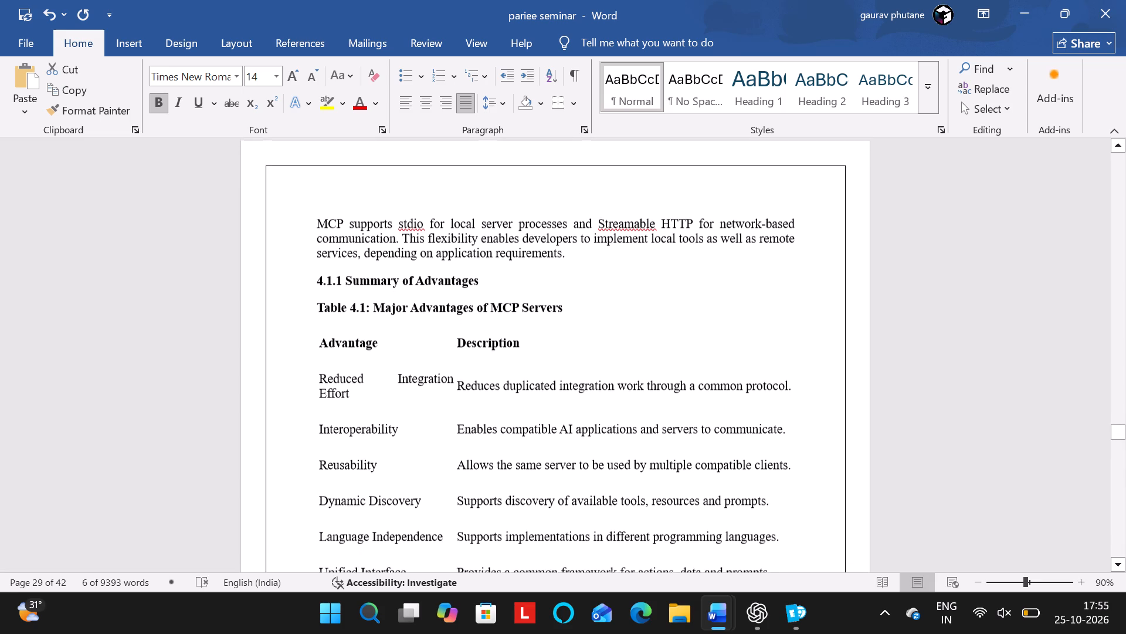
scroll(511, 318, "down", 1)
left_click_drag(494, 281, 314, 286)
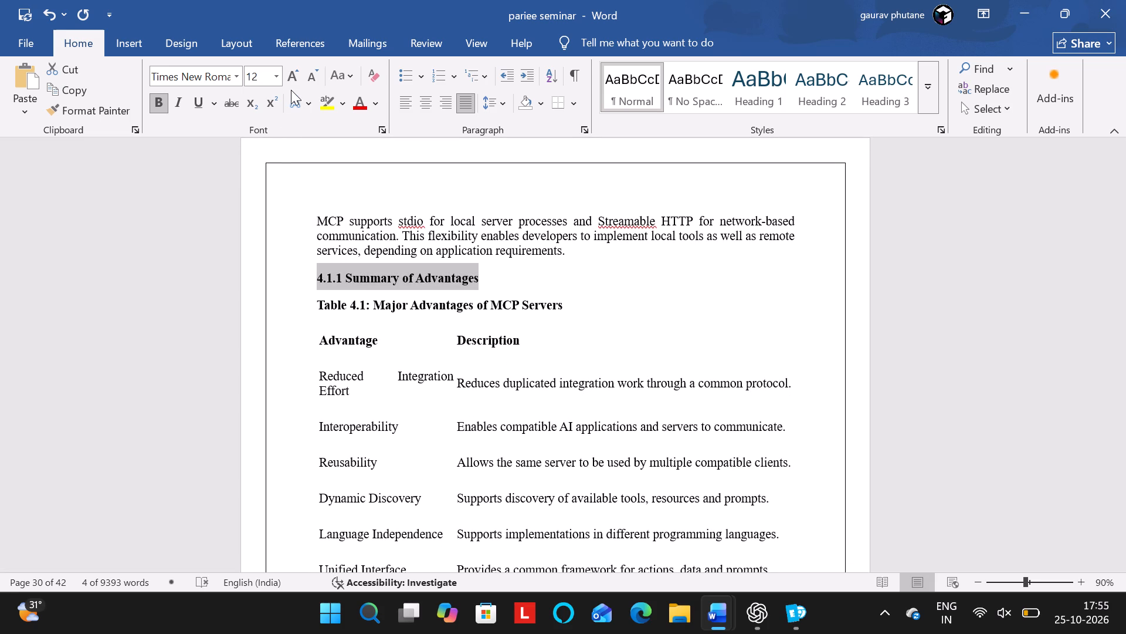
left_click(291, 83)
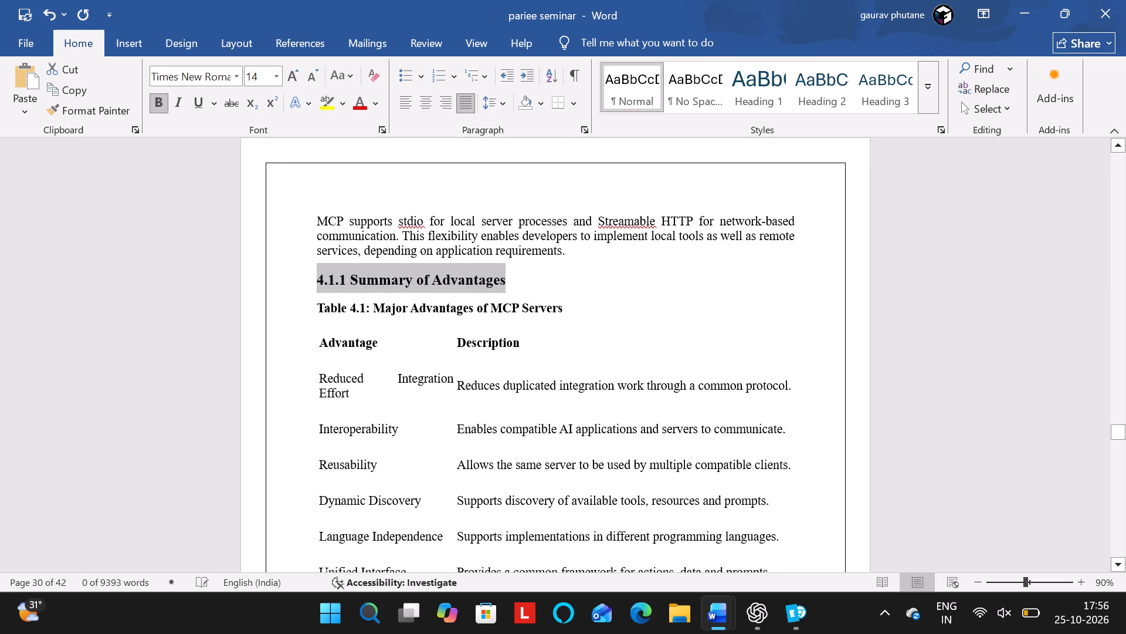
Set the section 4.2 subheadings "4.2.1 Software Development" and "4.2.2 Database and Data Management" to font size 14.
scroll(374, 261, "down", 2)
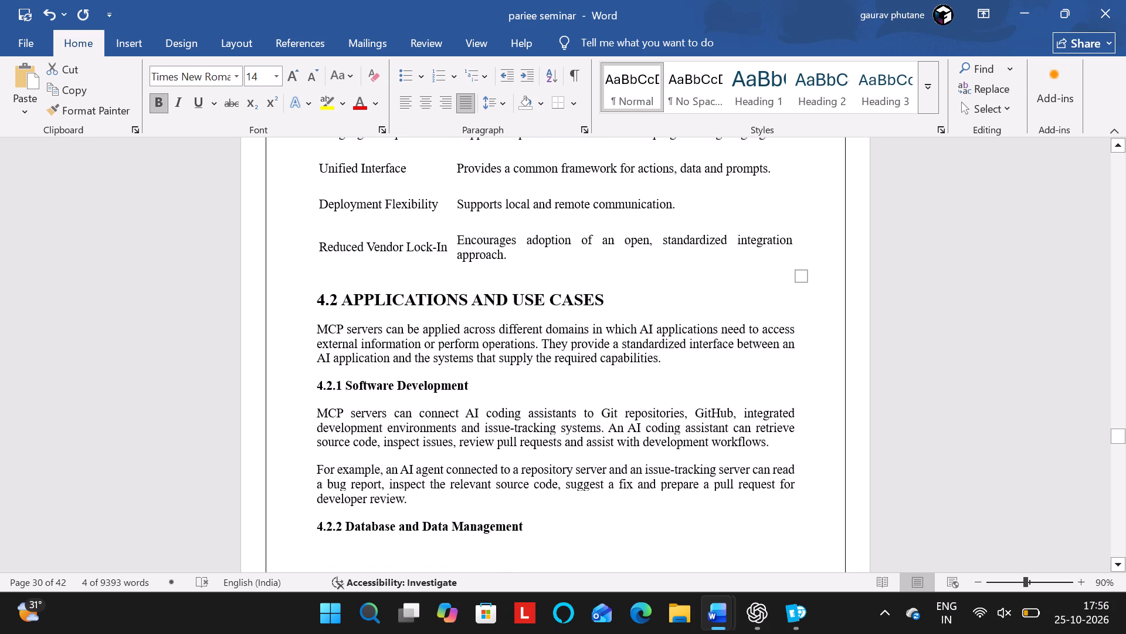
scroll(374, 261, "down", 1)
left_click(405, 254)
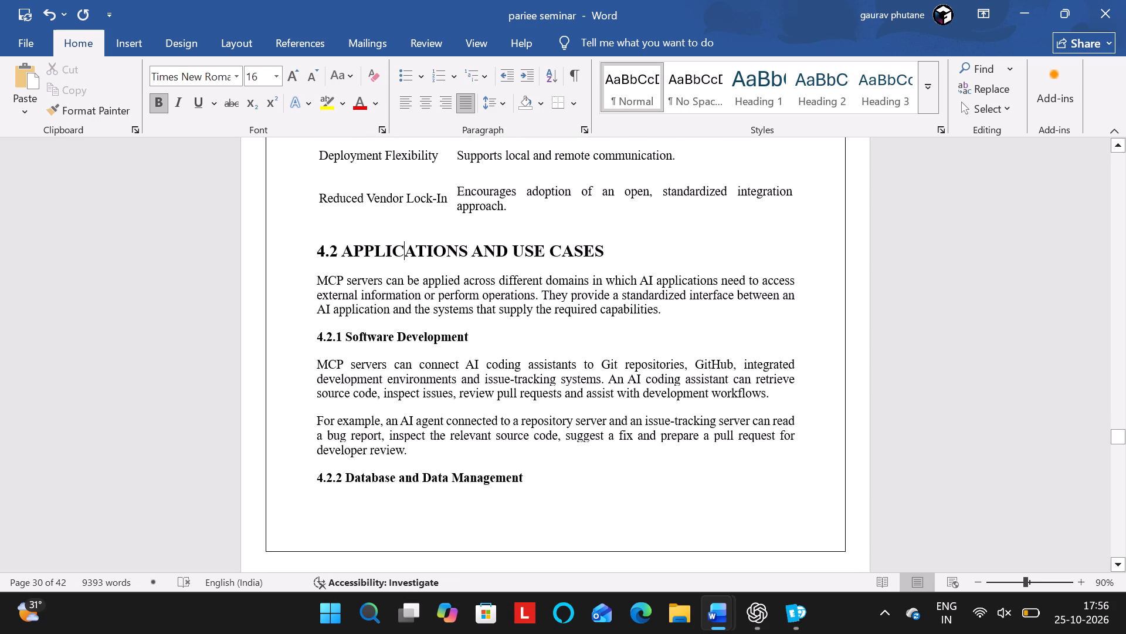
left_click_drag(498, 342, 305, 338)
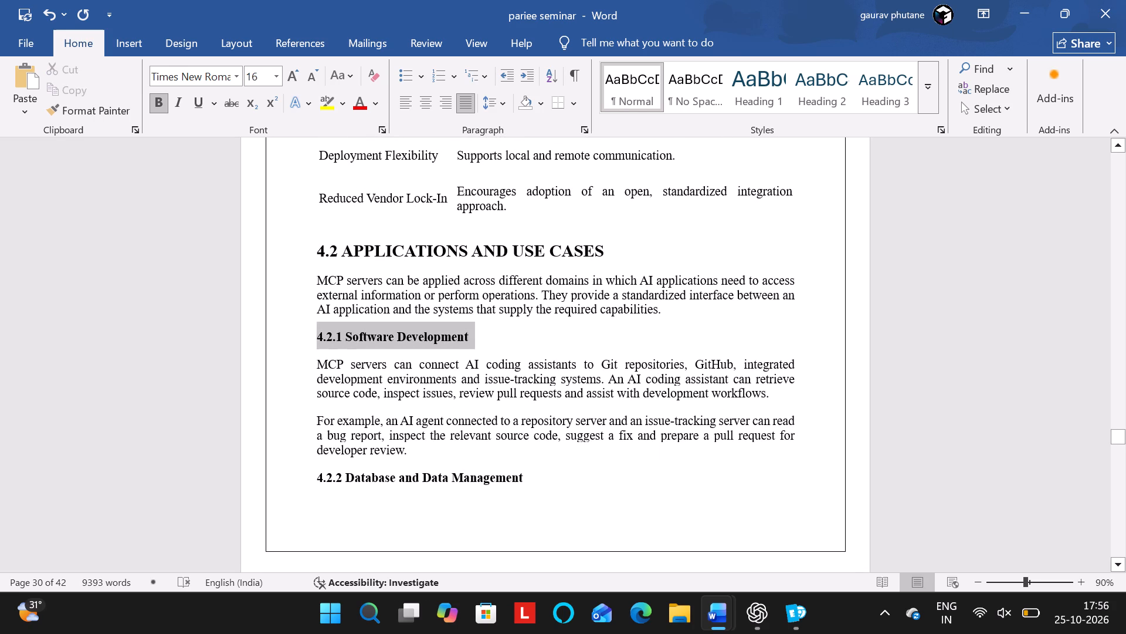
left_click_drag(305, 338, 304, 338)
left_click(296, 71)
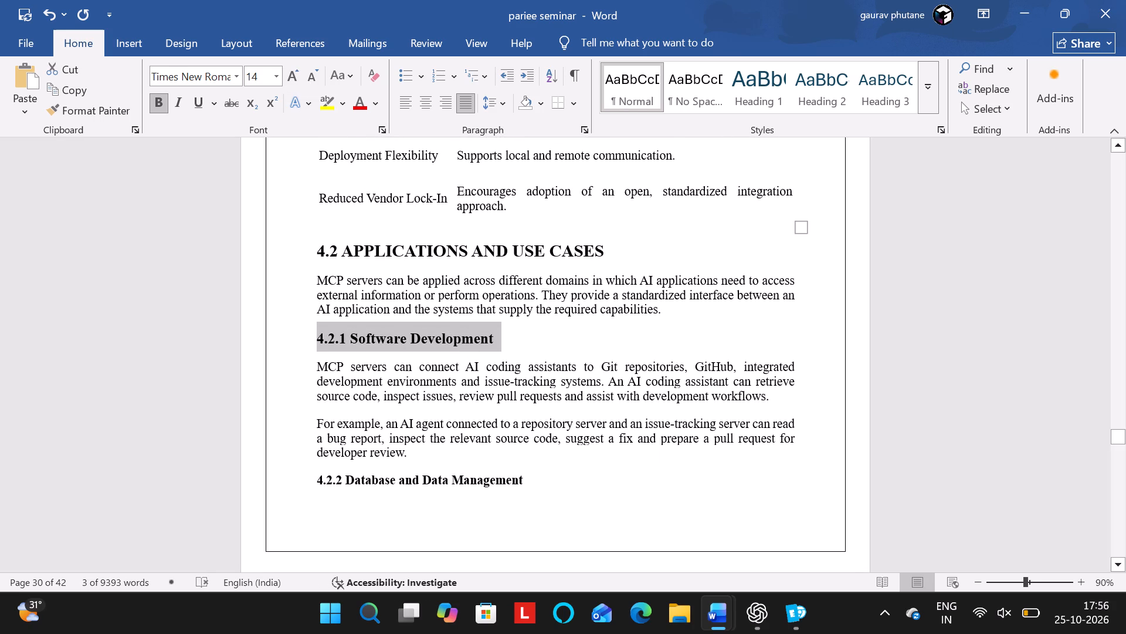
left_click_drag(550, 483, 304, 478)
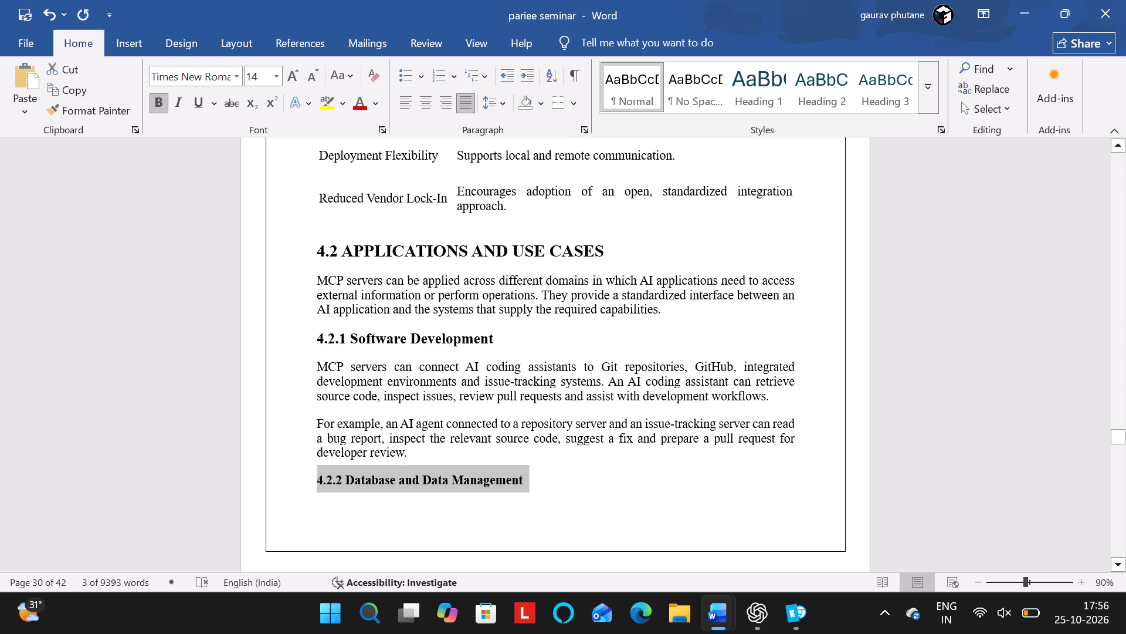
left_click_drag(304, 478, 301, 478)
left_click(293, 78)
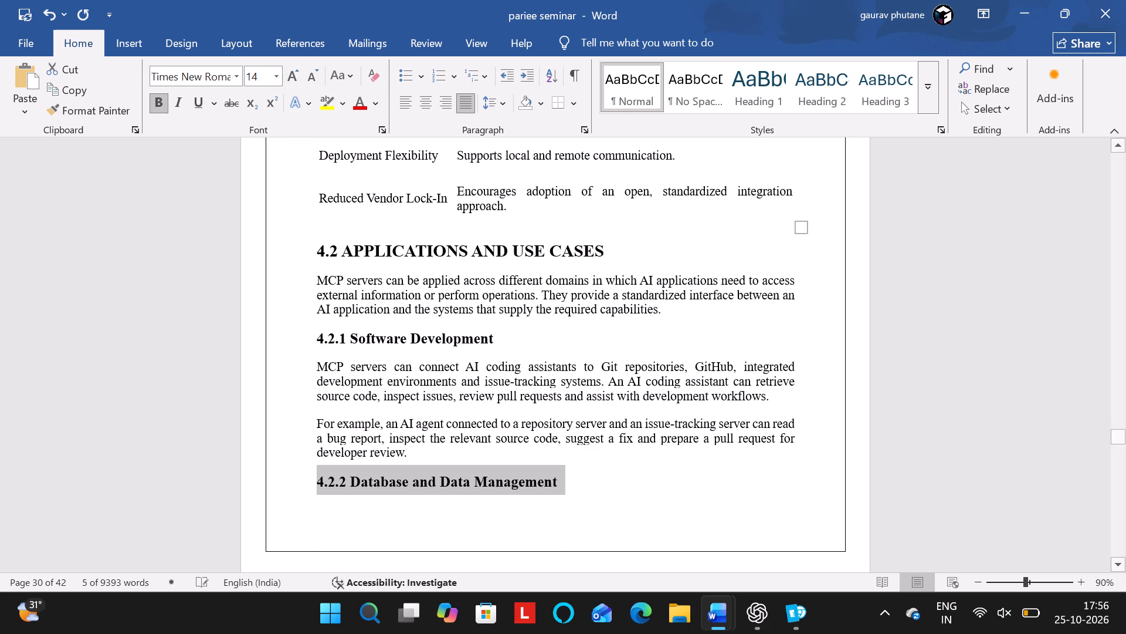
Set the subheadings "4.2.3 Document Management and Collaboration", "4.2.4 Design and Content Creation" and "4.2.5 Web Automation and DevOps" to font size 14.
scroll(402, 272, "down", 4)
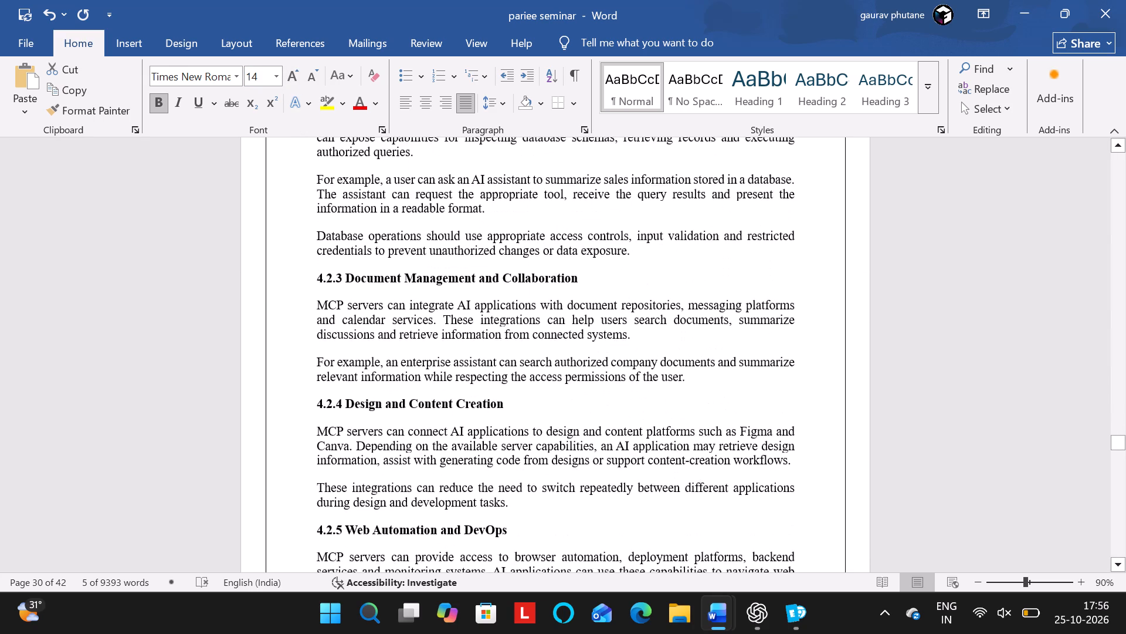
left_click_drag(597, 275, 313, 284)
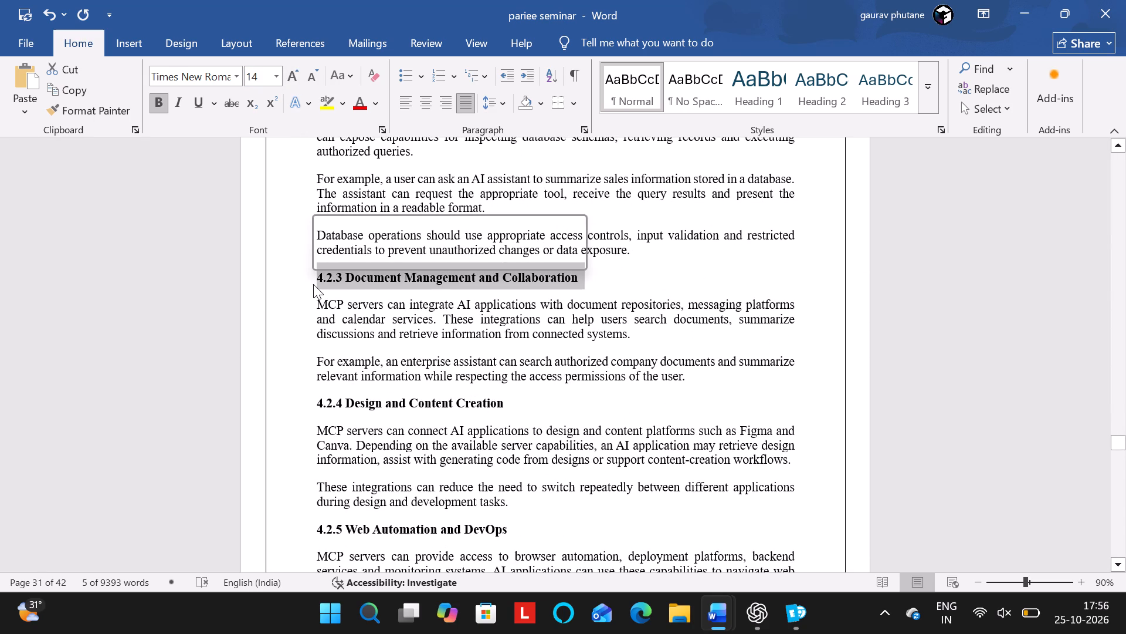
left_click(292, 70)
scroll(374, 230, "down", 1)
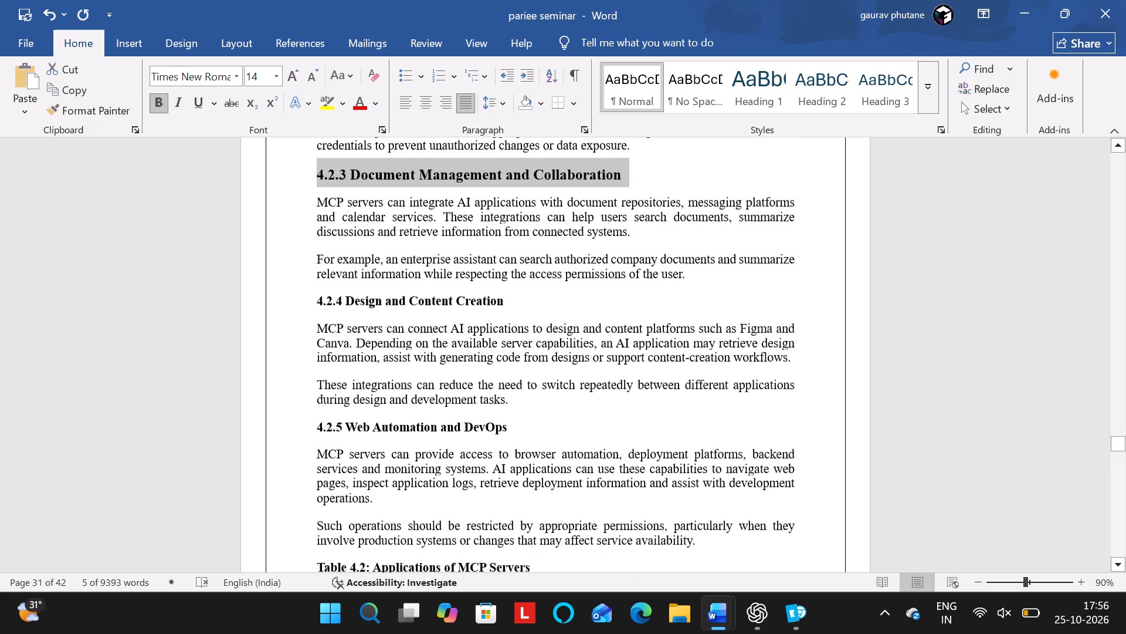
scroll(374, 230, "down", 1)
left_click_drag(532, 275, 319, 269)
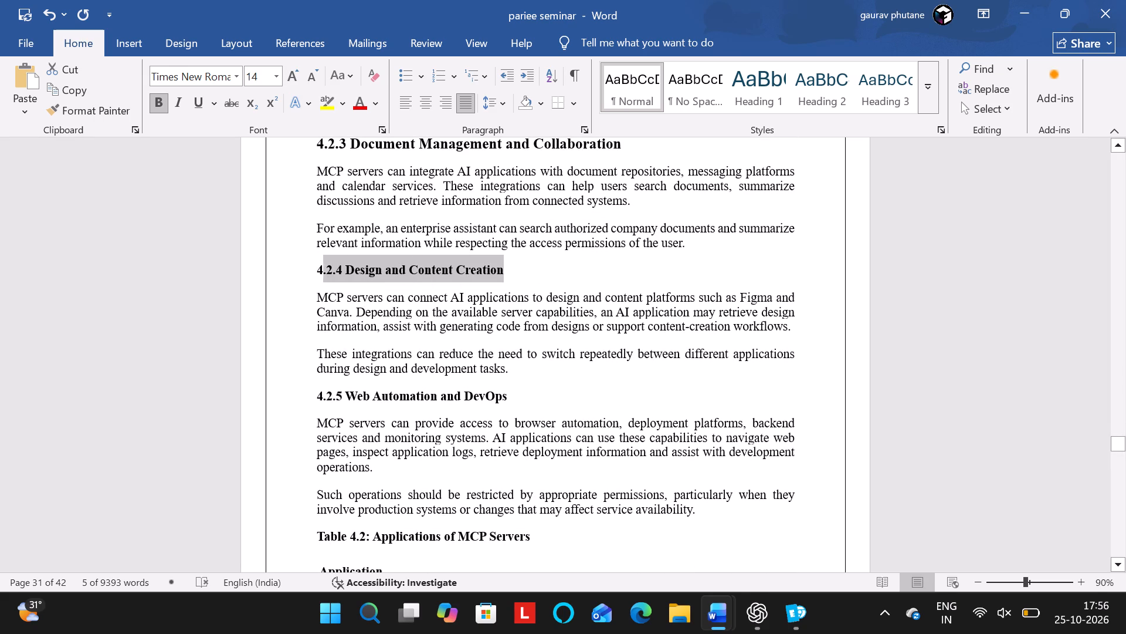
left_click_drag(319, 269, 315, 269)
left_click(294, 80)
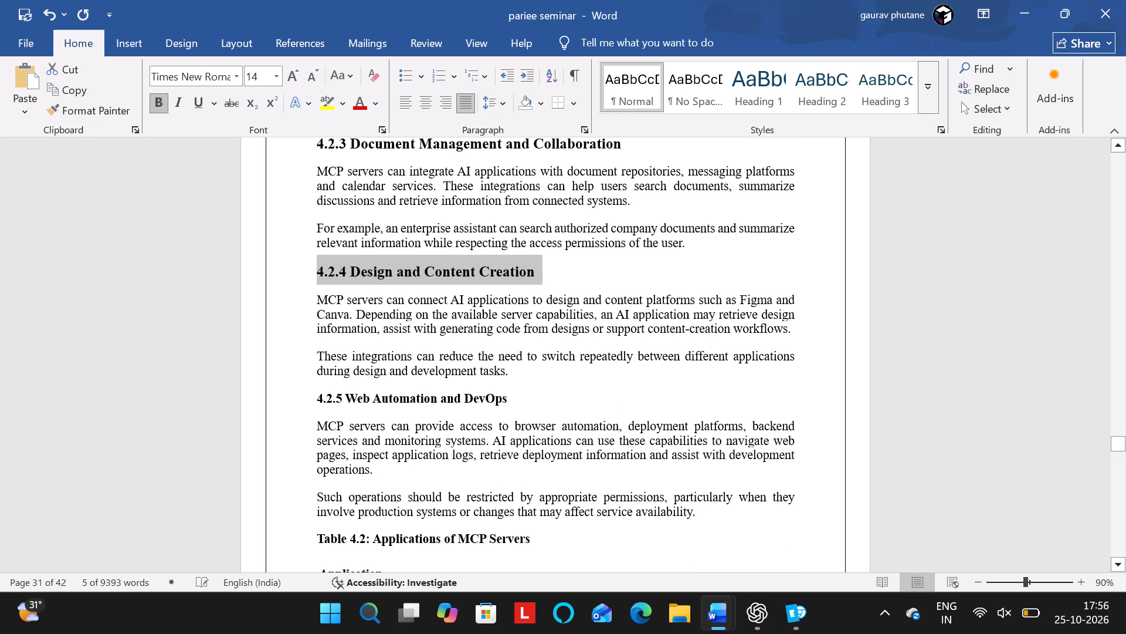
scroll(426, 302, "down", 1)
left_click_drag(524, 242, 371, 241)
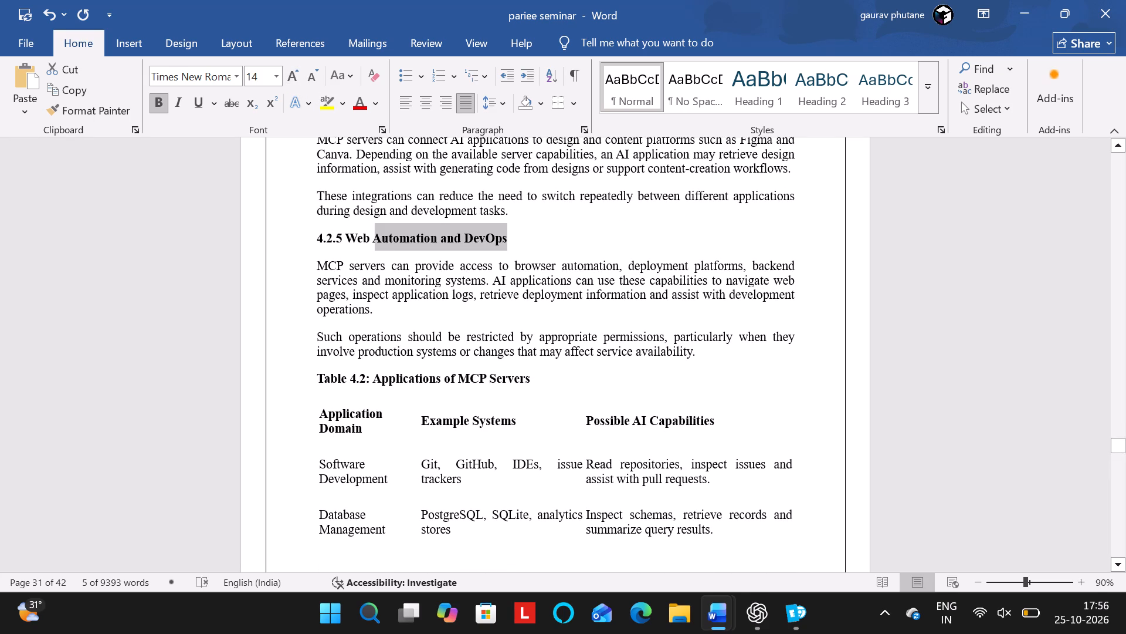
left_click_drag(371, 241, 311, 236)
left_click(297, 72)
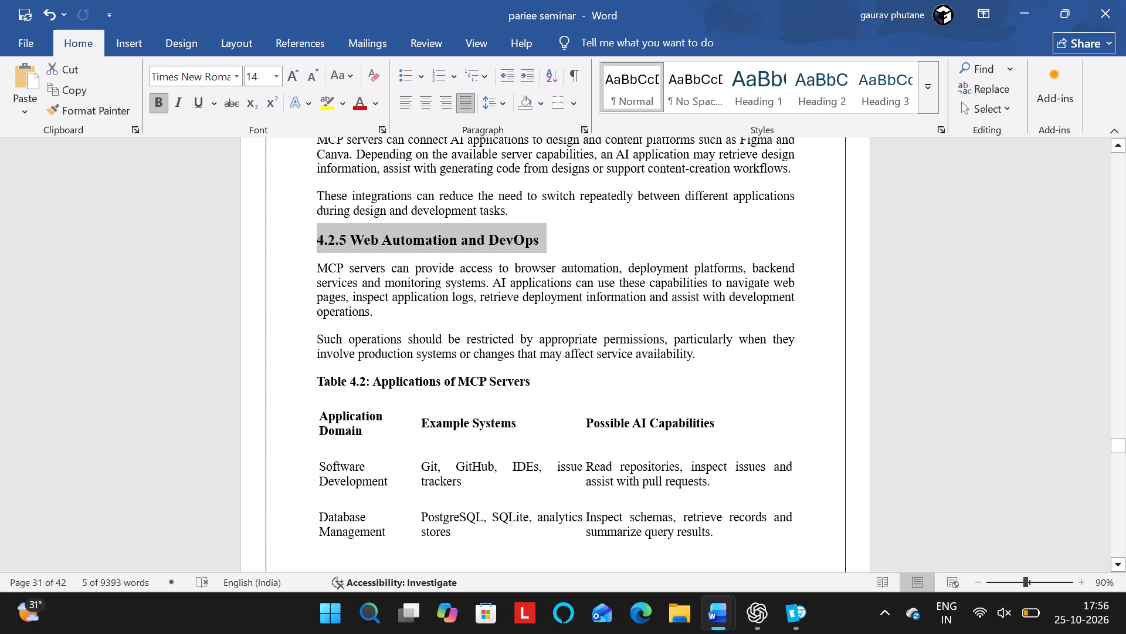
Set the subheading "4.3.1 Latency" in the Performance Metrics section to font size 14.
scroll(472, 299, "down", 1)
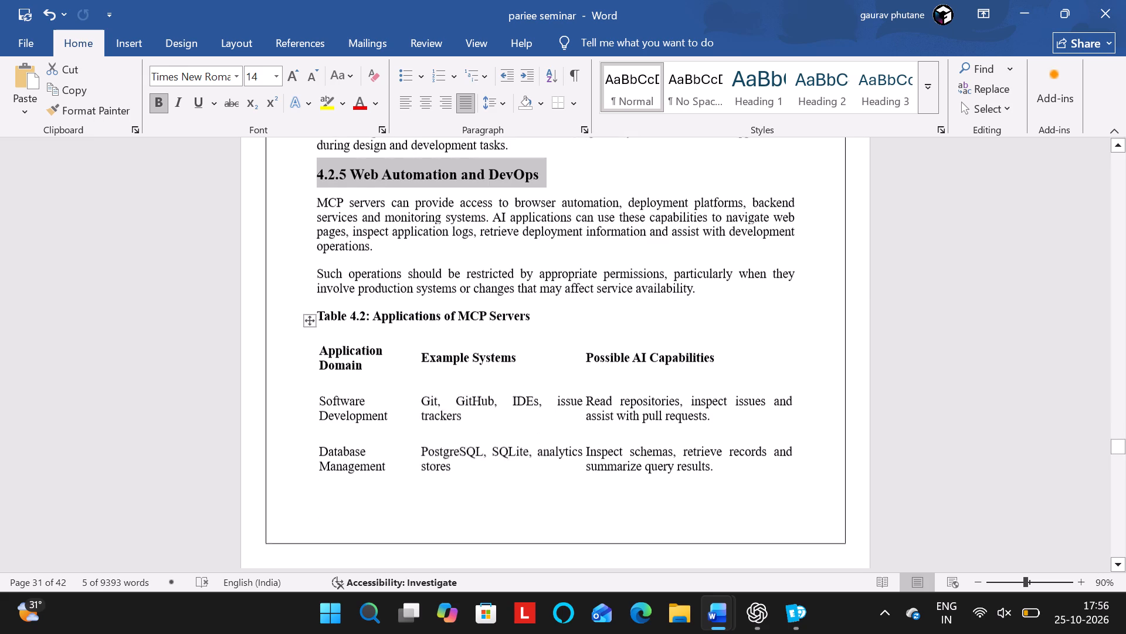
scroll(472, 299, "down", 3)
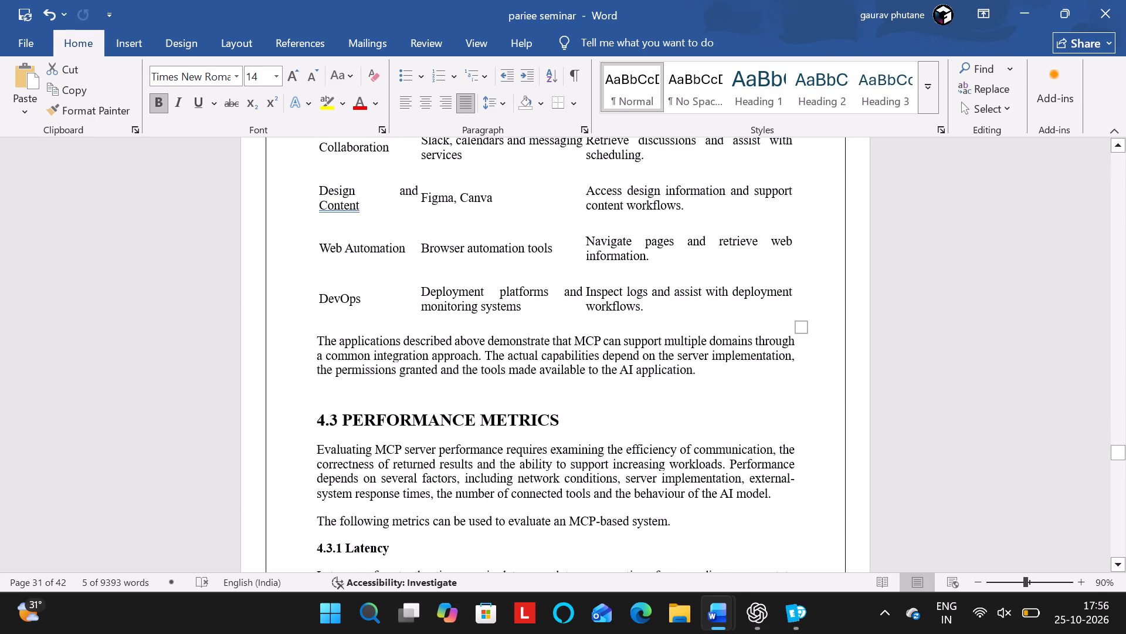
scroll(472, 299, "down", 1)
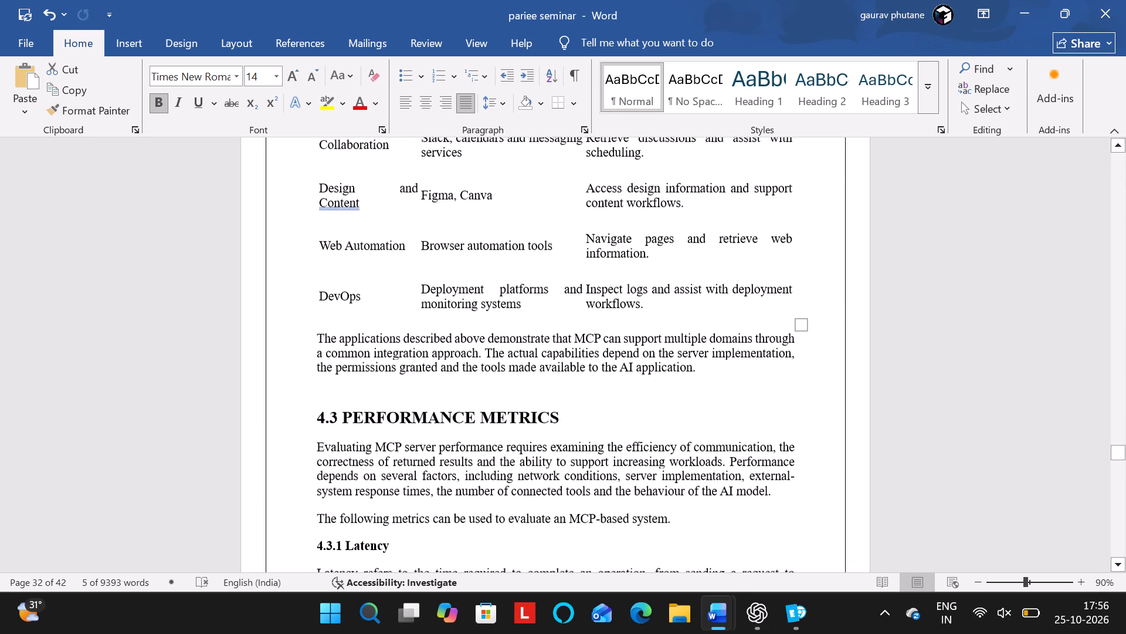
scroll(472, 299, "down", 2)
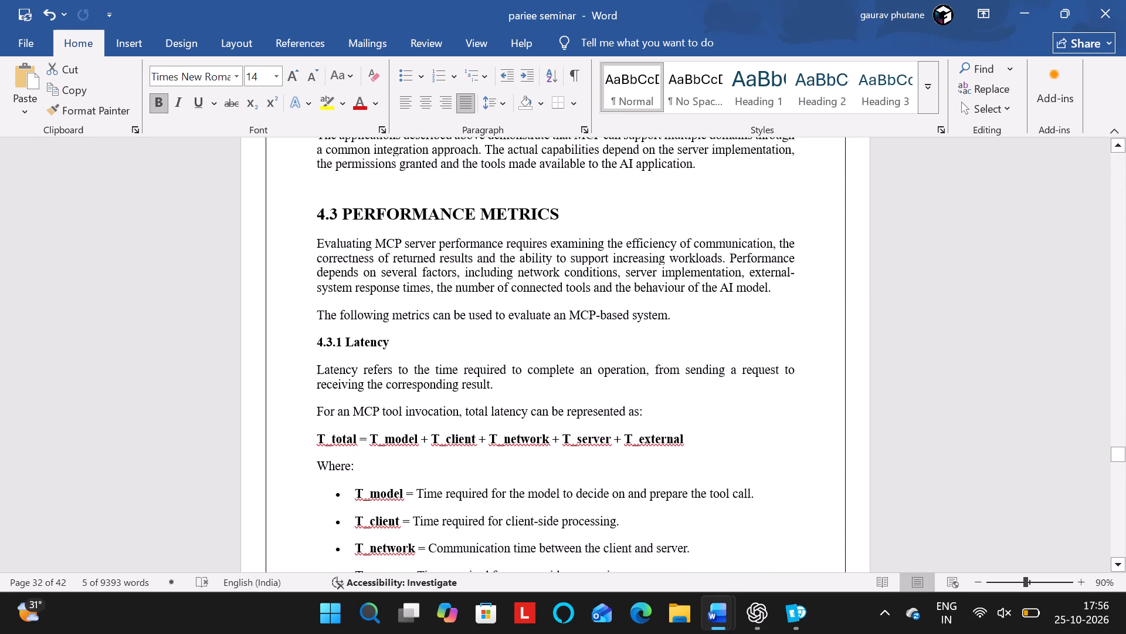
left_click_drag(397, 340, 315, 345)
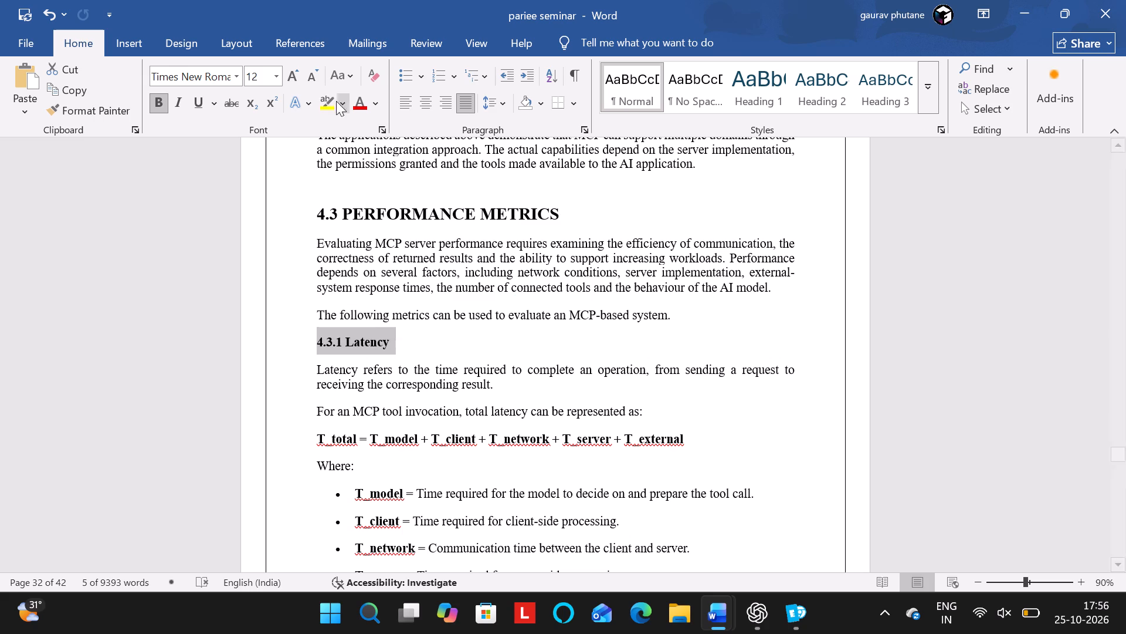
left_click(301, 72)
Set the Performance Metrics subheadings "4.3.2 Accuracy" and "4.3.3 Scalability" to font size 14.
scroll(371, 209, "down", 1)
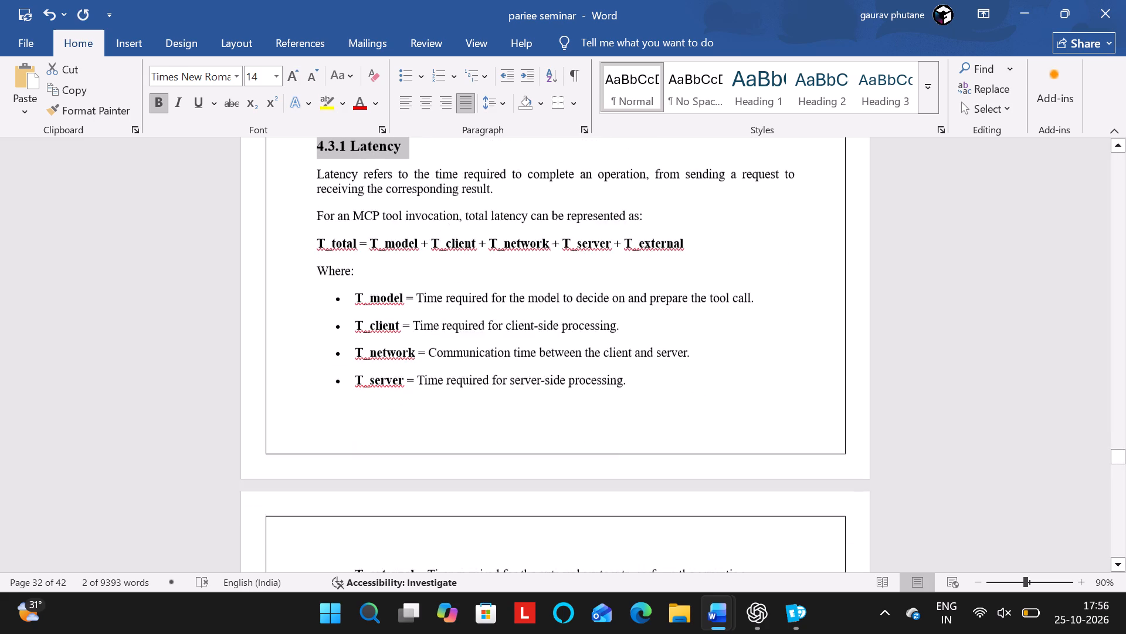
scroll(371, 209, "down", 4)
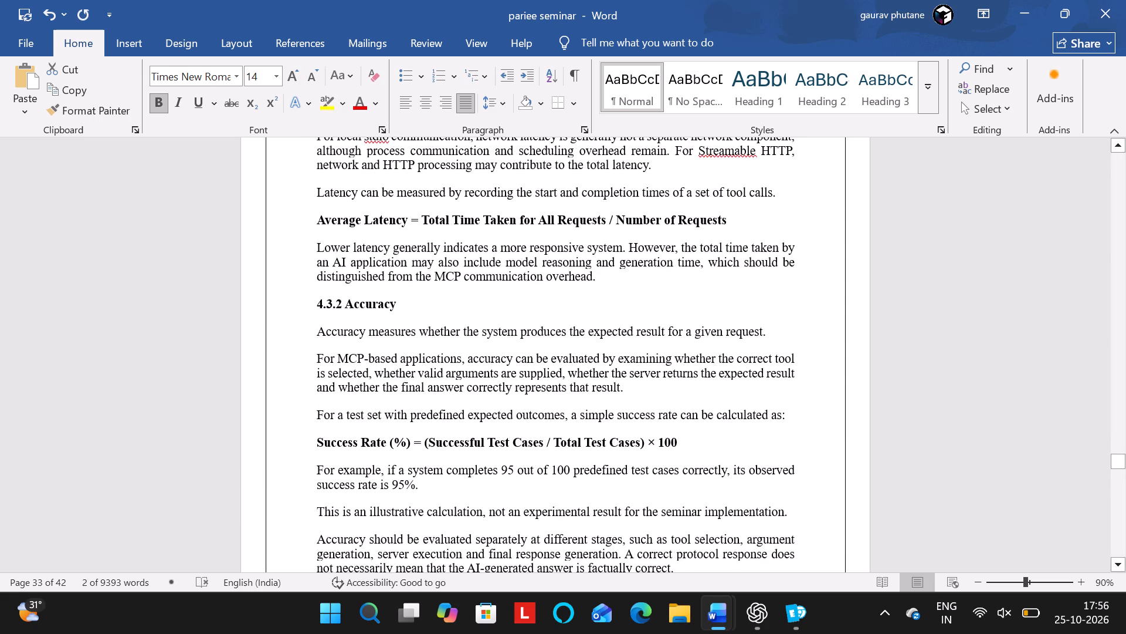
left_click_drag(421, 310, 312, 308)
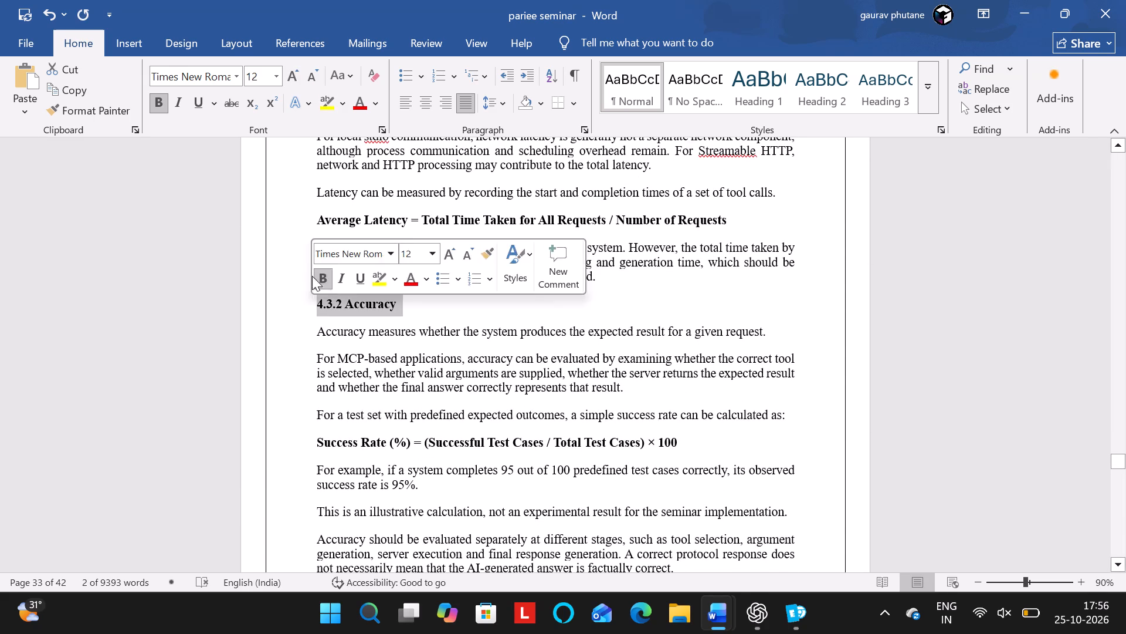
left_click(292, 82)
scroll(416, 340, "down", 1)
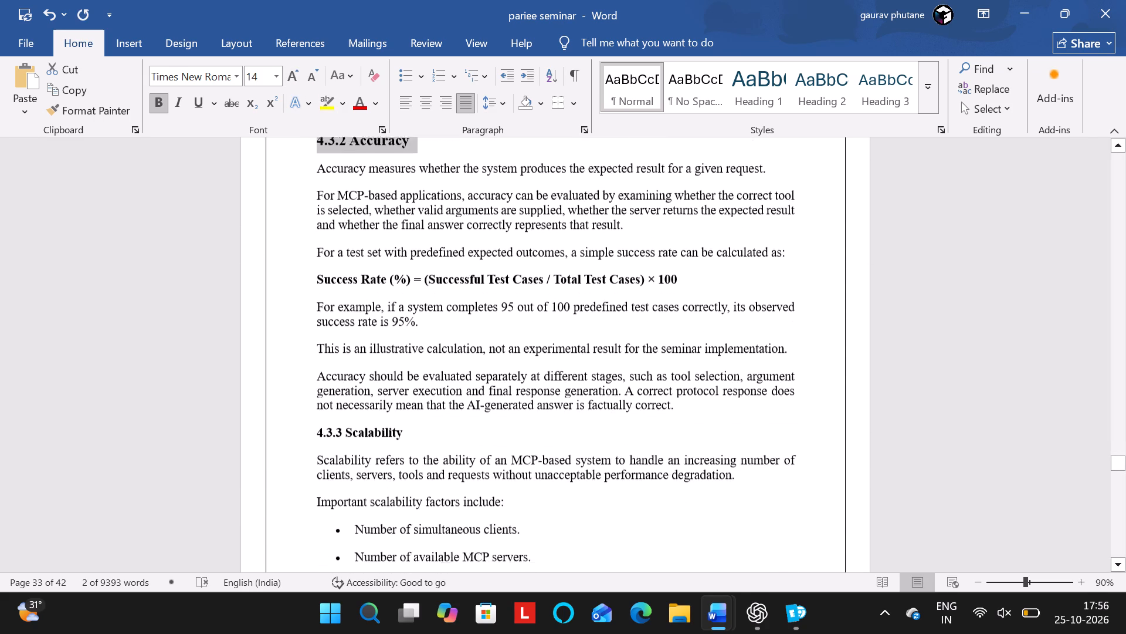
scroll(416, 340, "down", 1)
left_click_drag(407, 334, 318, 338)
left_click(292, 70)
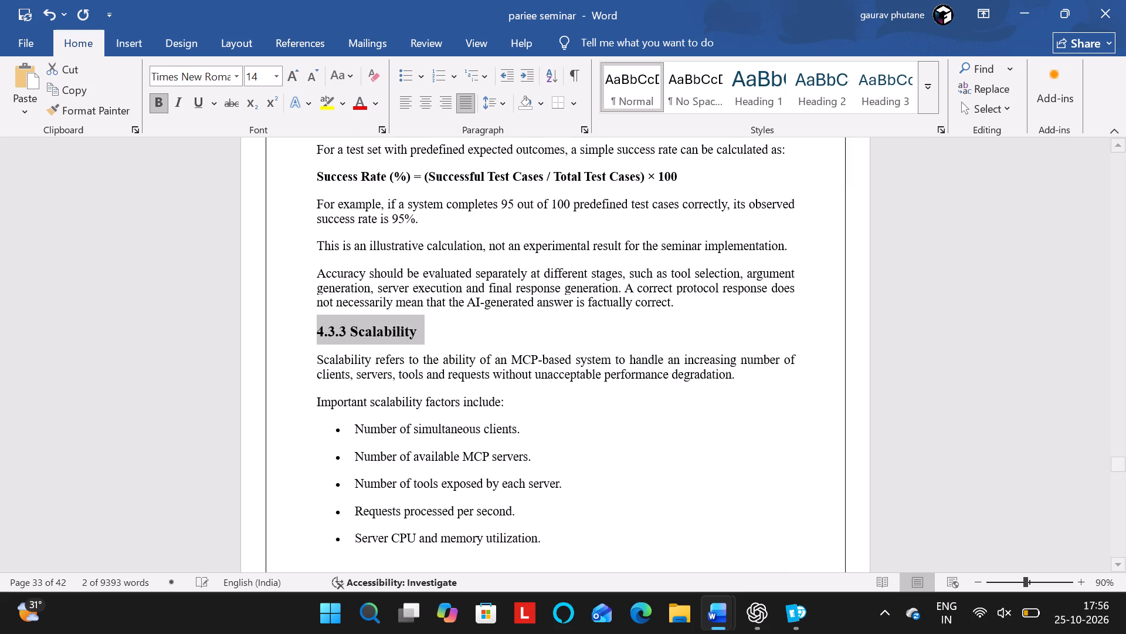
Set the subheading "4.4.1 Comparison with Function Calling" in the Result Comparison section to font size 14.
scroll(470, 282, "down", 3)
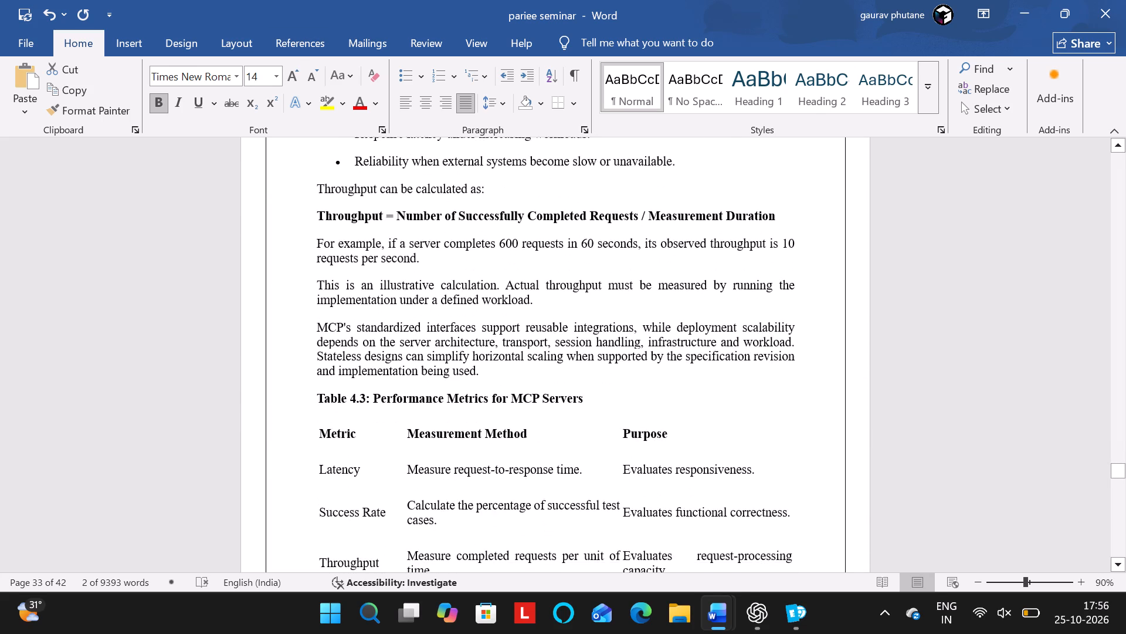
scroll(470, 282, "down", 3)
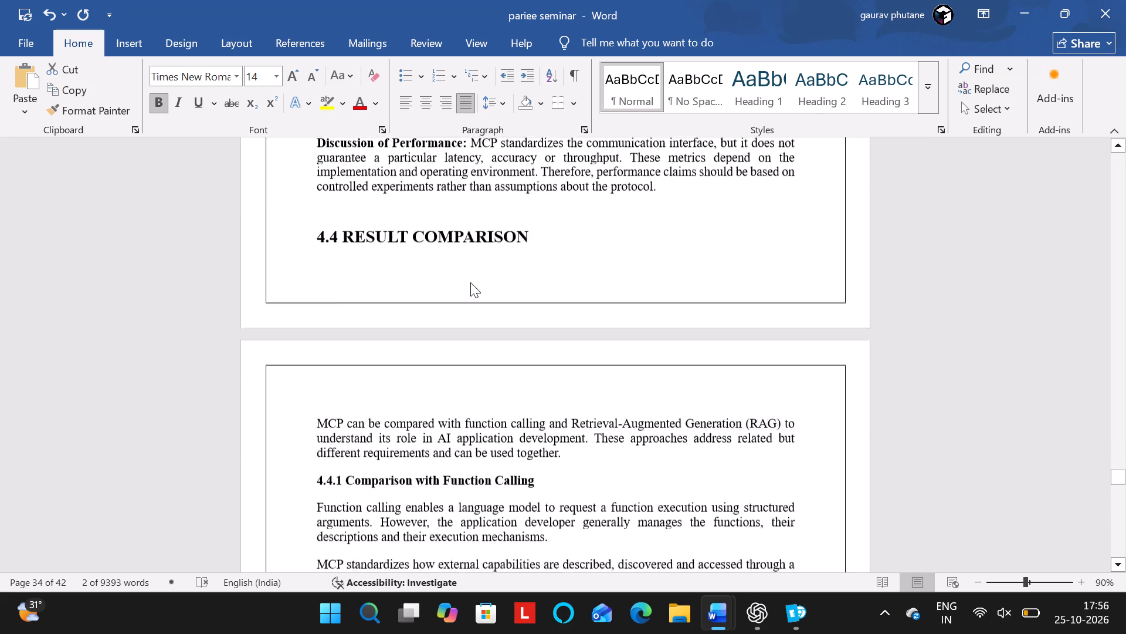
scroll(470, 282, "down", 1)
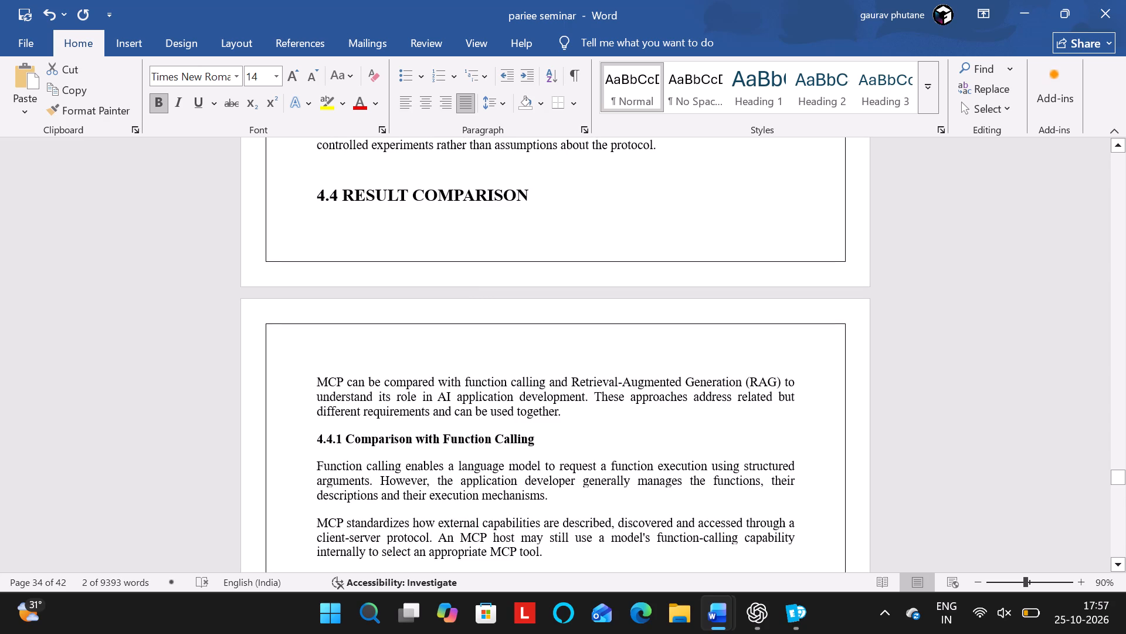
left_click_drag(539, 440, 311, 443)
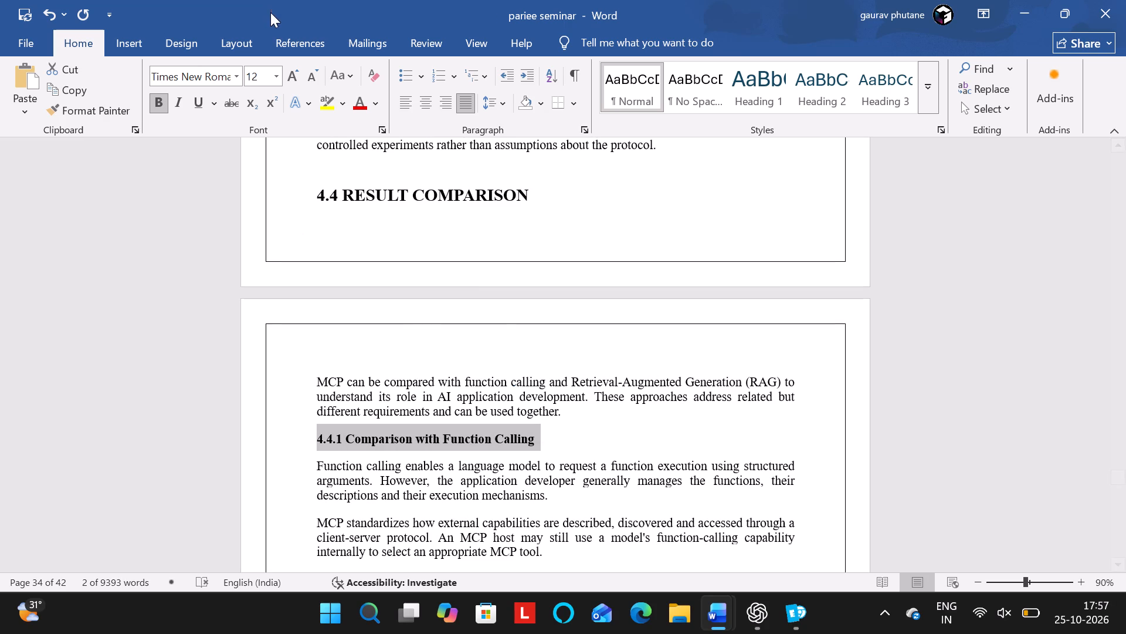
left_click(284, 67)
scroll(426, 262, "down", 1)
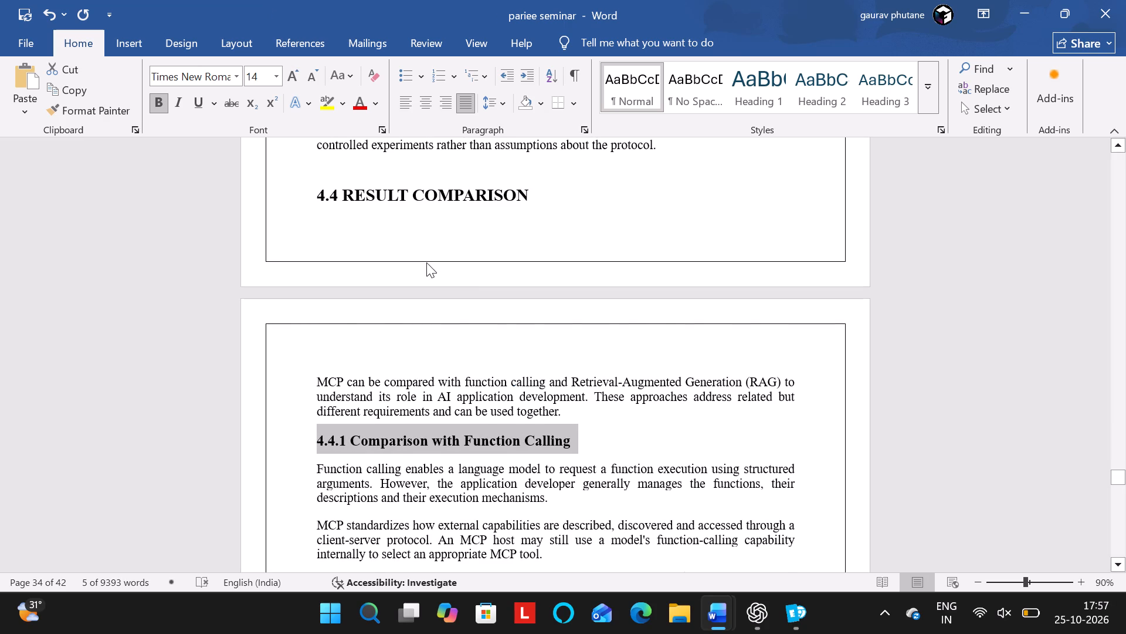
Set the subheadings "4.4.2 Comparison with Retrieval-Augmented Generation" and "4.4.3 Interpretation of the Comparison" to font size 14.
scroll(426, 262, "down", 2)
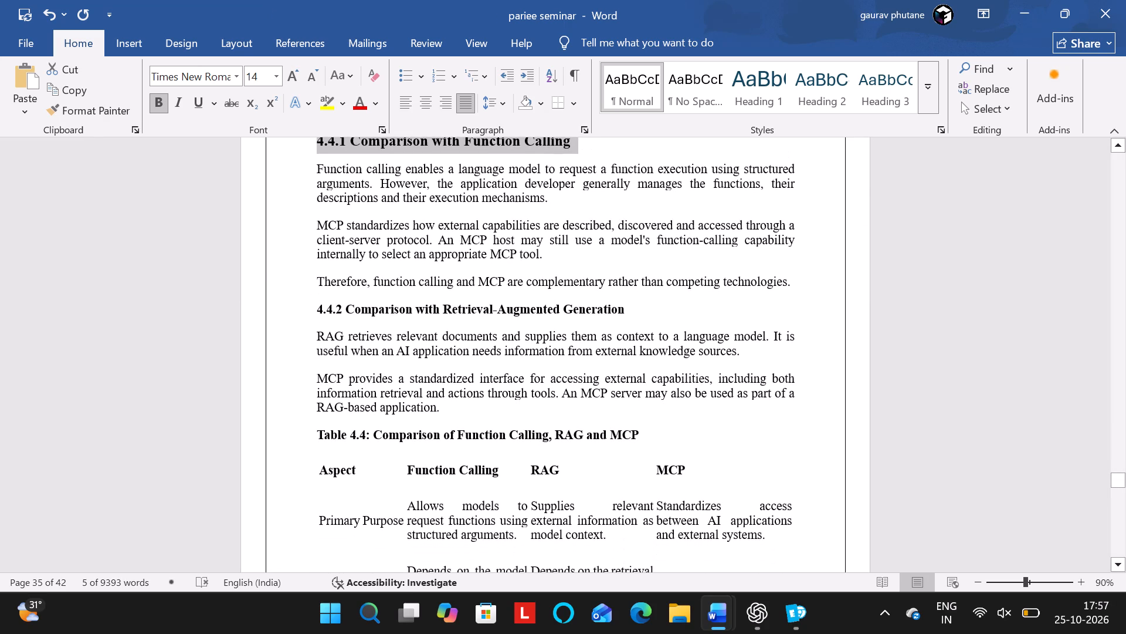
left_click_drag(636, 316, 310, 306)
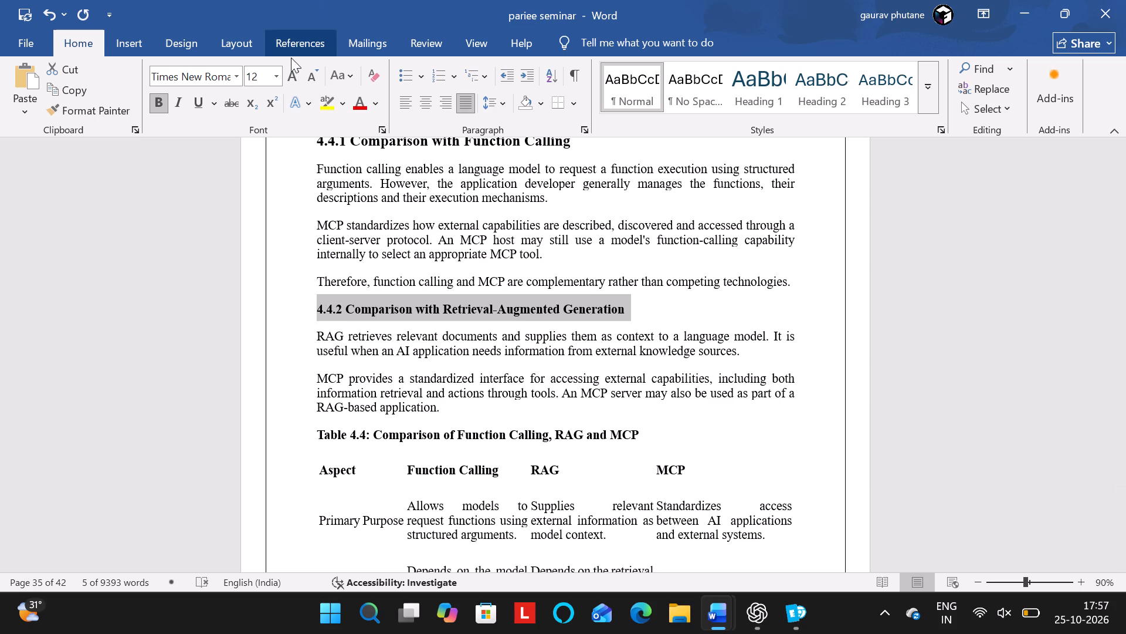
left_click(286, 69)
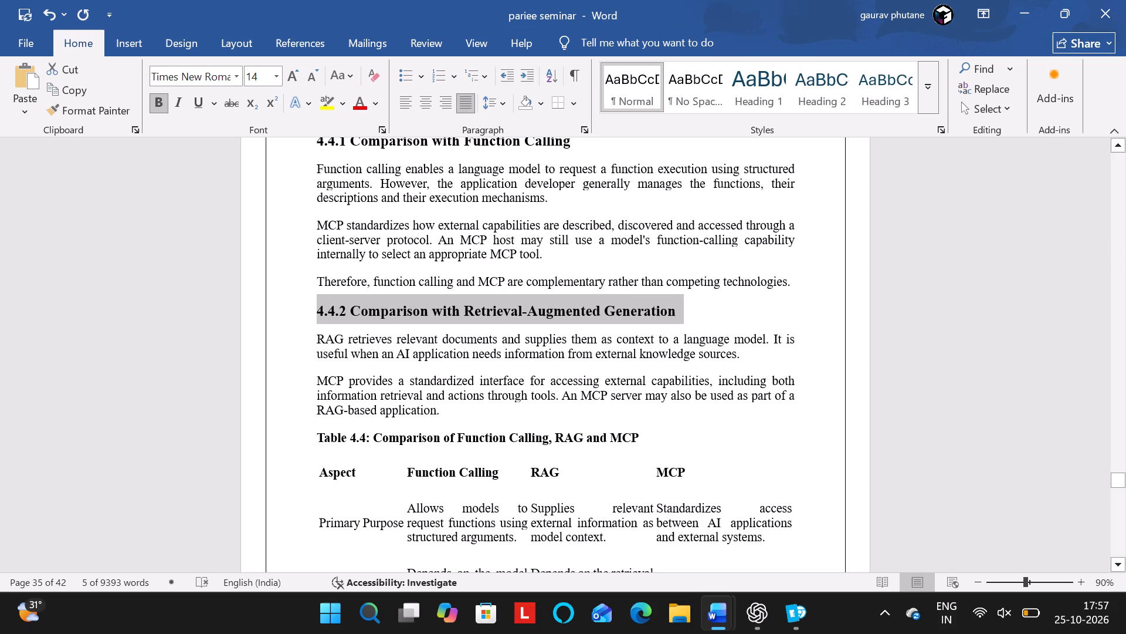
scroll(425, 195, "down", 3)
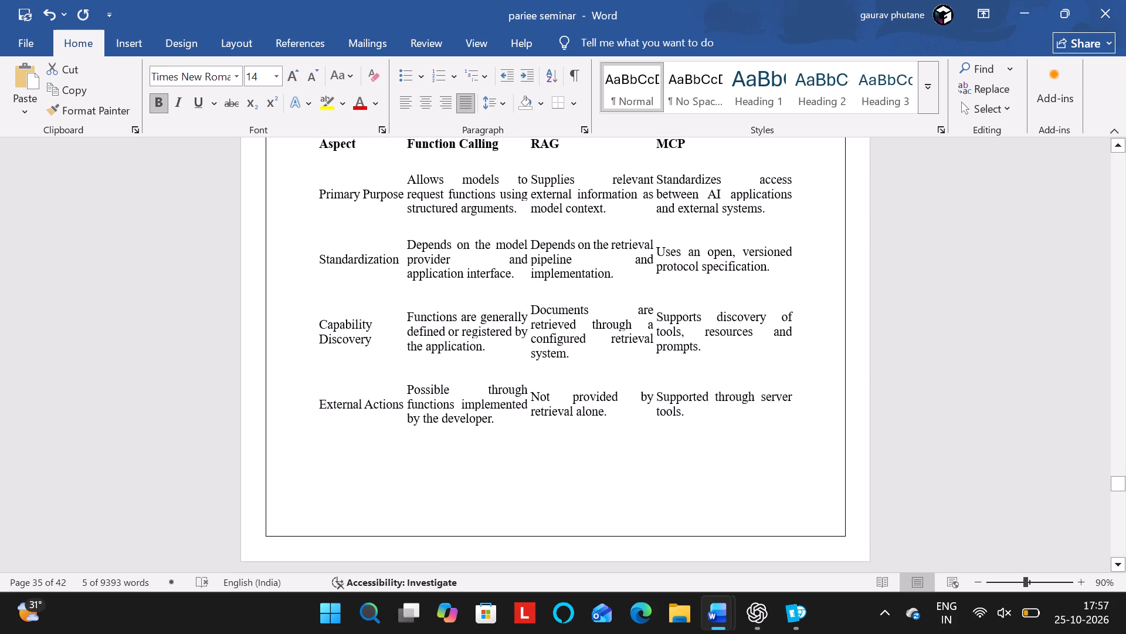
scroll(425, 195, "down", 4)
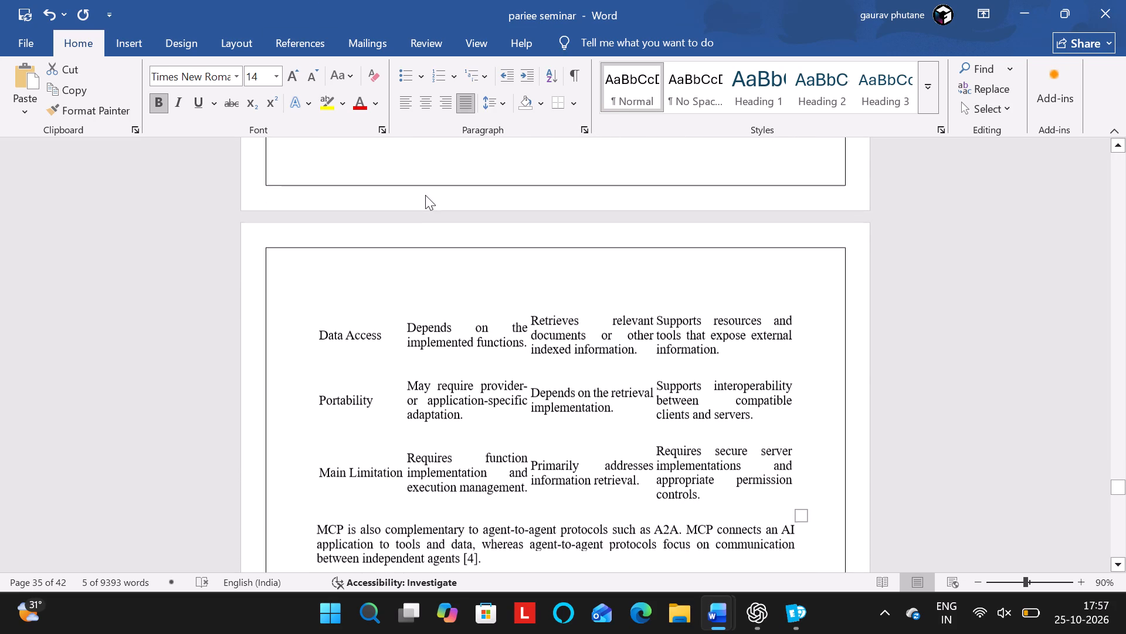
scroll(425, 195, "down", 3)
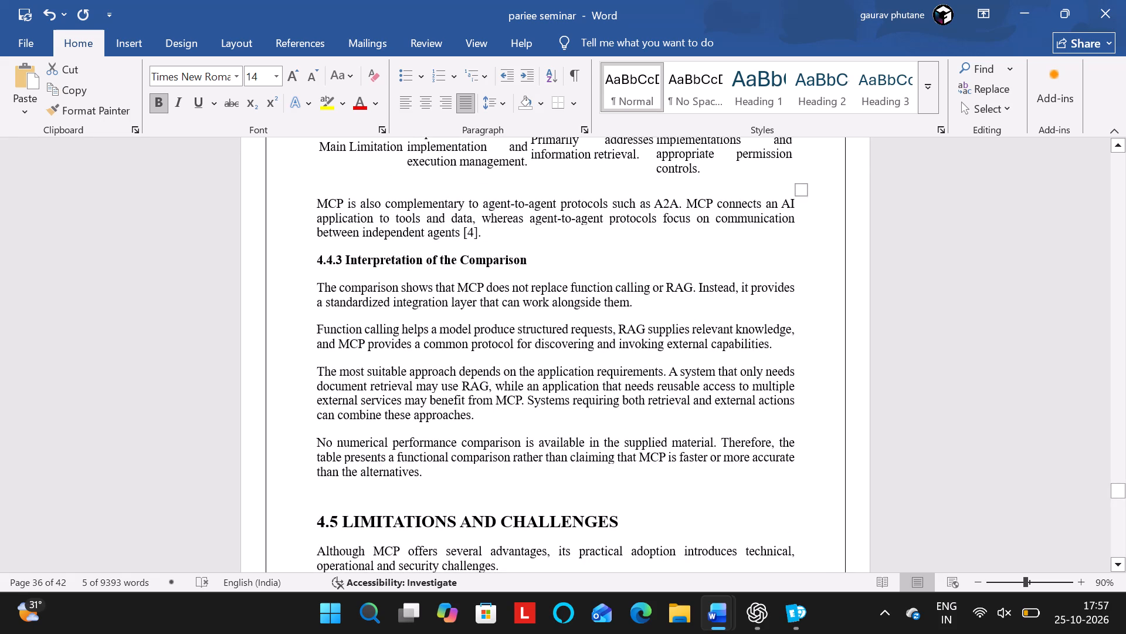
left_click_drag(539, 261, 402, 268)
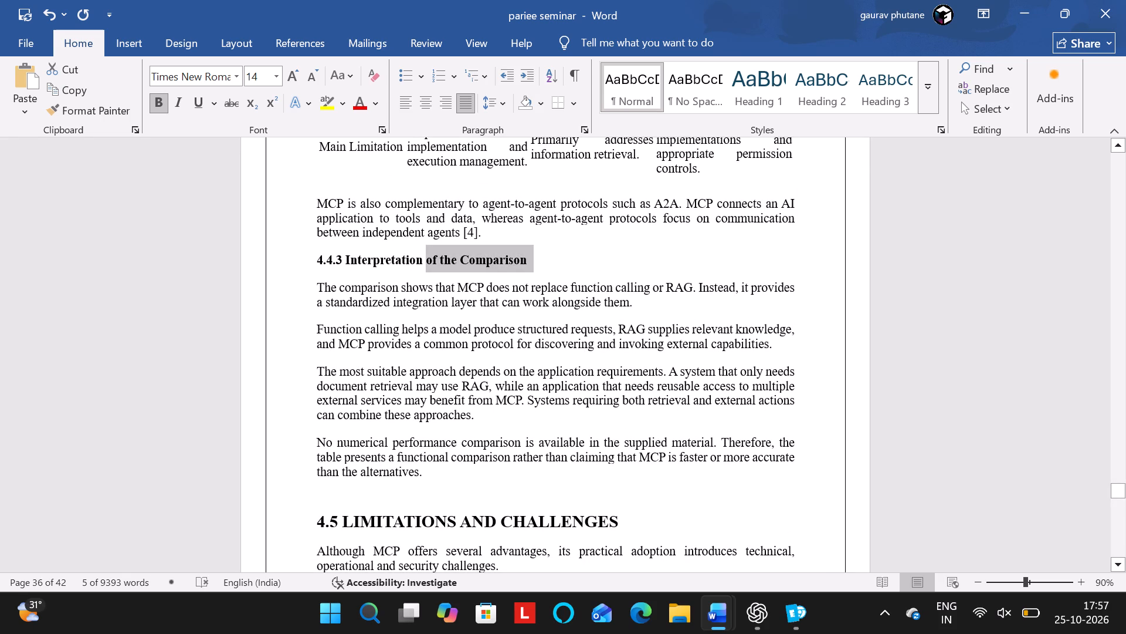
left_click_drag(402, 268, 317, 262)
left_click(291, 66)
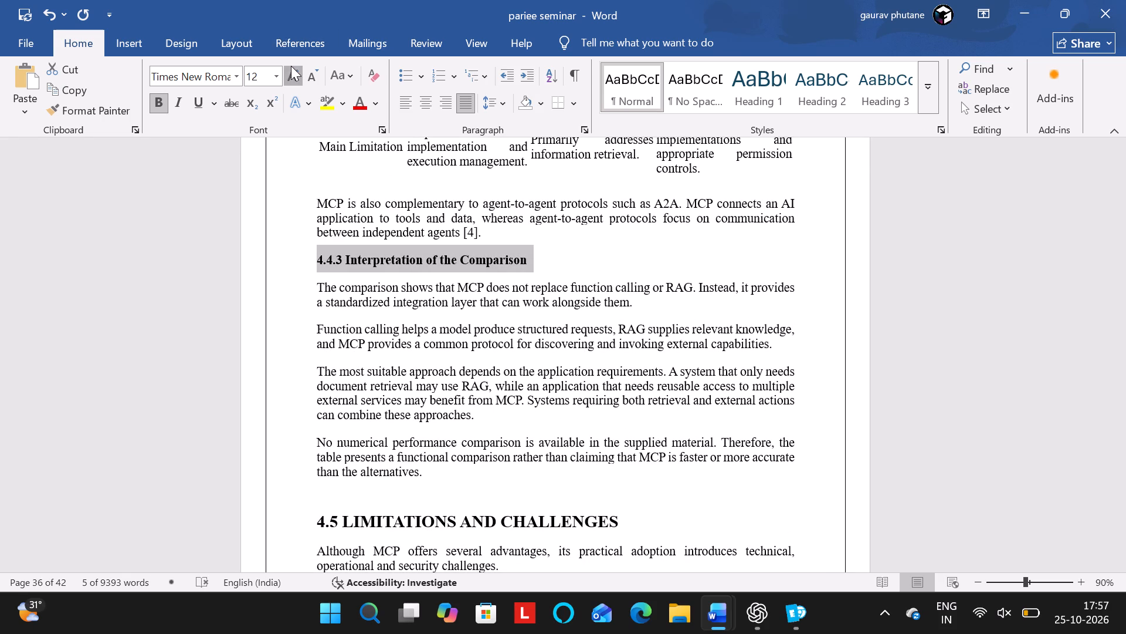
Set the Limitations and Challenges headings "1. Context Overhead", "2. Security Maturity" and "3. Variation in Community Server Quality" to font size 14.
scroll(475, 249, "down", 3)
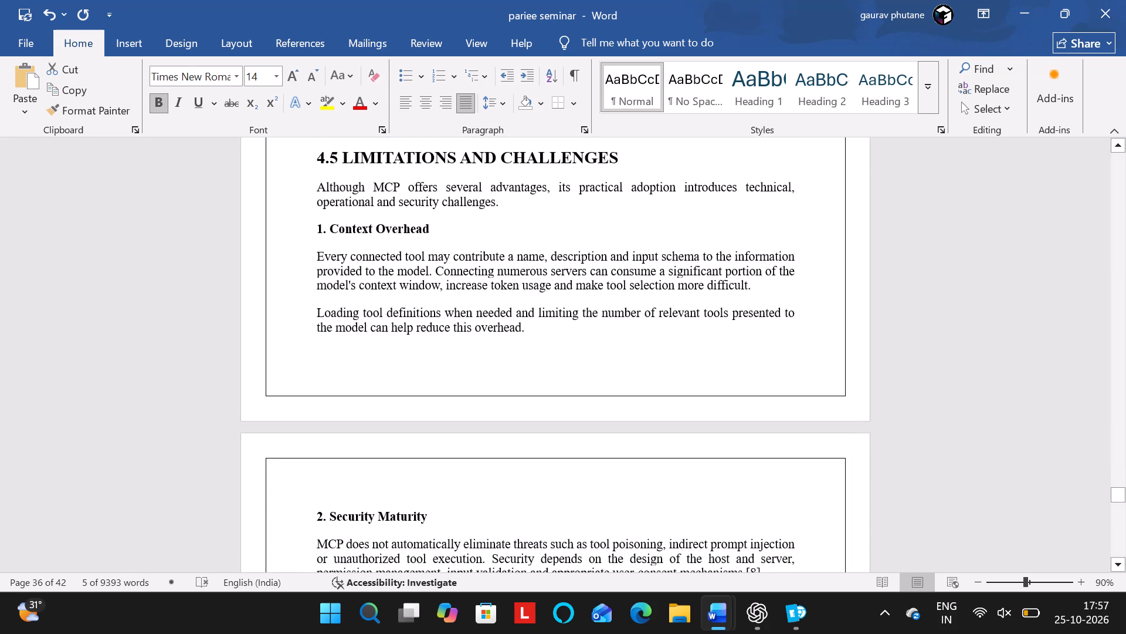
left_click_drag(445, 238, 316, 236)
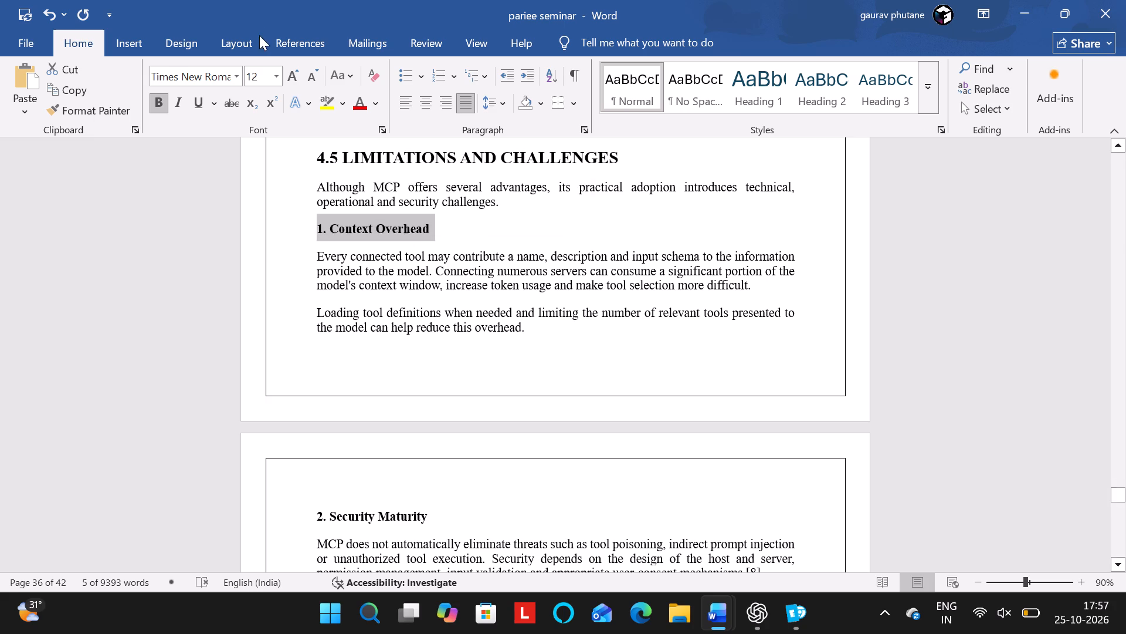
left_click(287, 75)
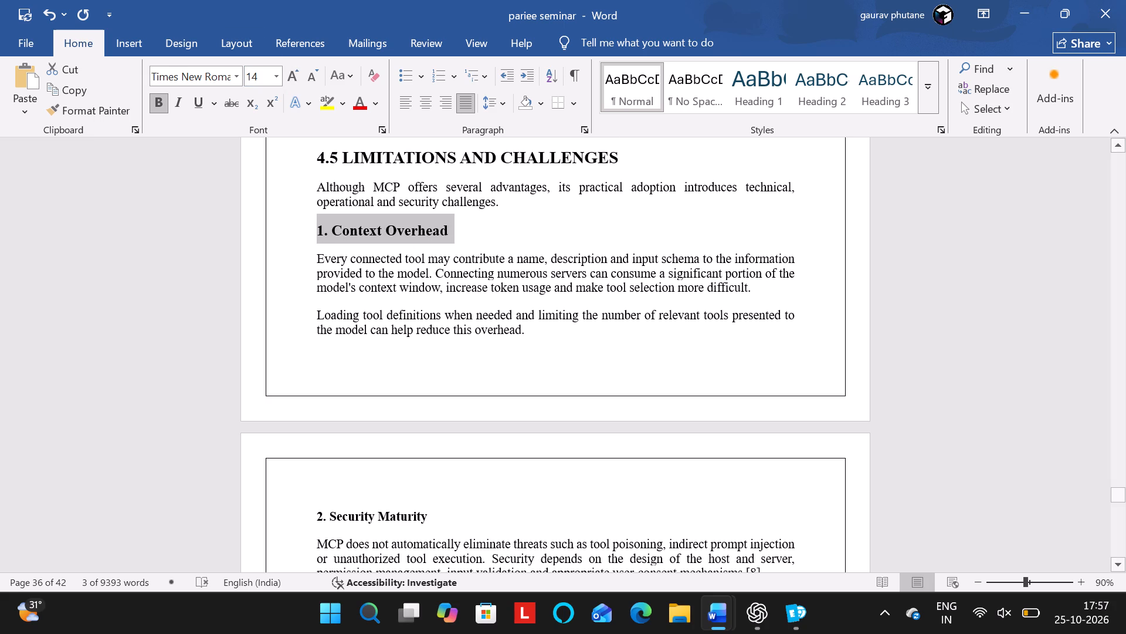
scroll(402, 257, "down", 1)
left_click_drag(439, 318, 320, 307)
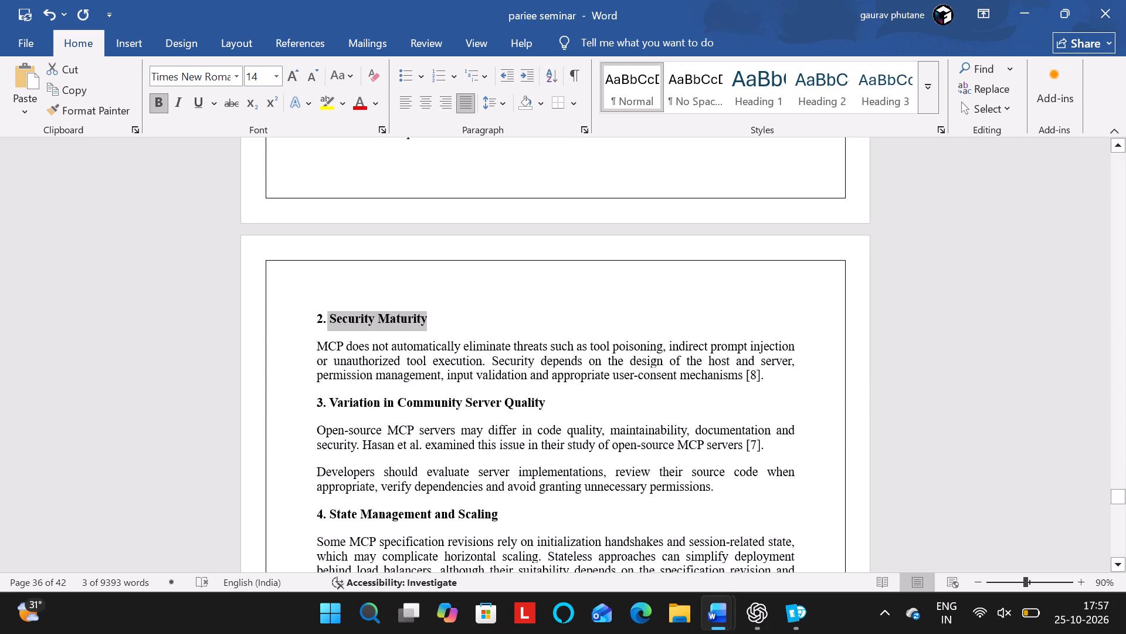
left_click_drag(320, 307, 314, 308)
left_click(291, 80)
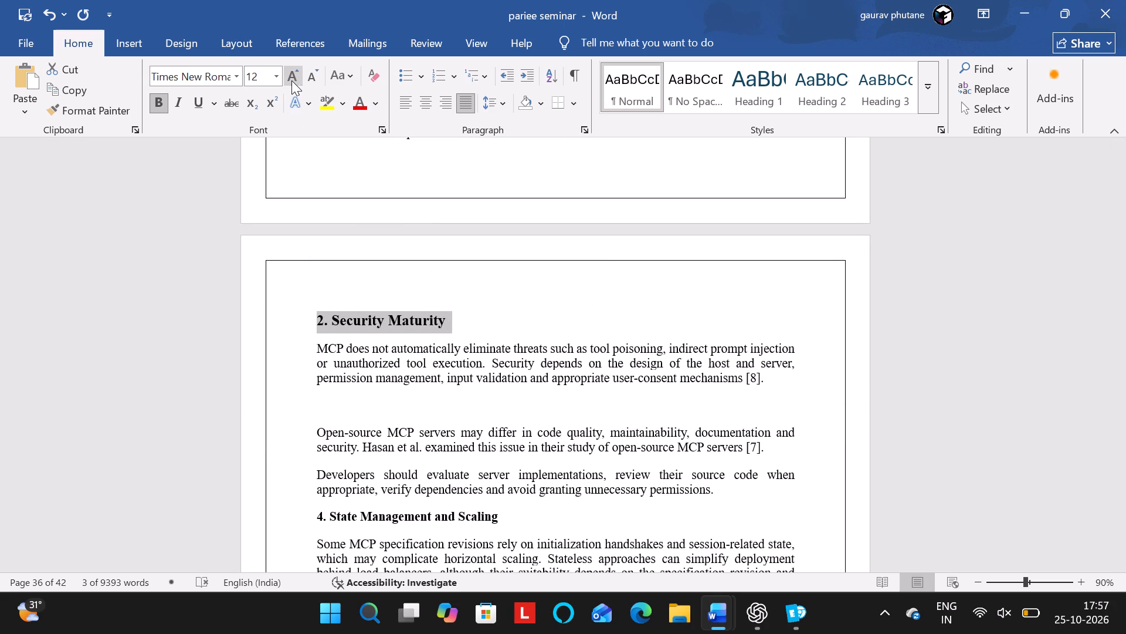
left_click_drag(575, 403, 313, 407)
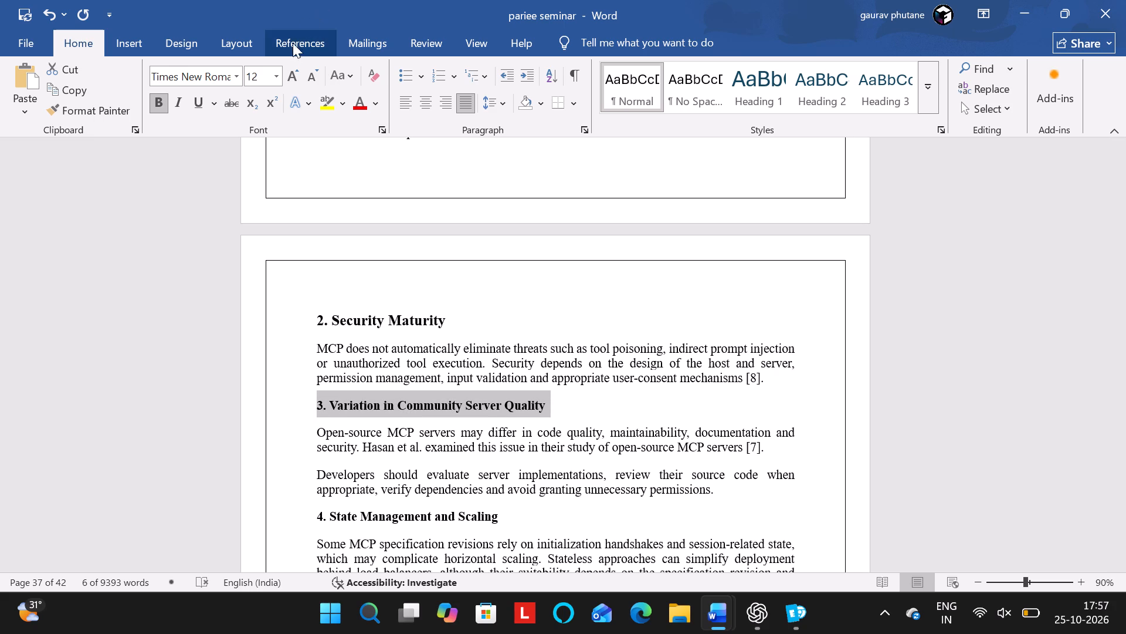
left_click(291, 64)
left_click(291, 69)
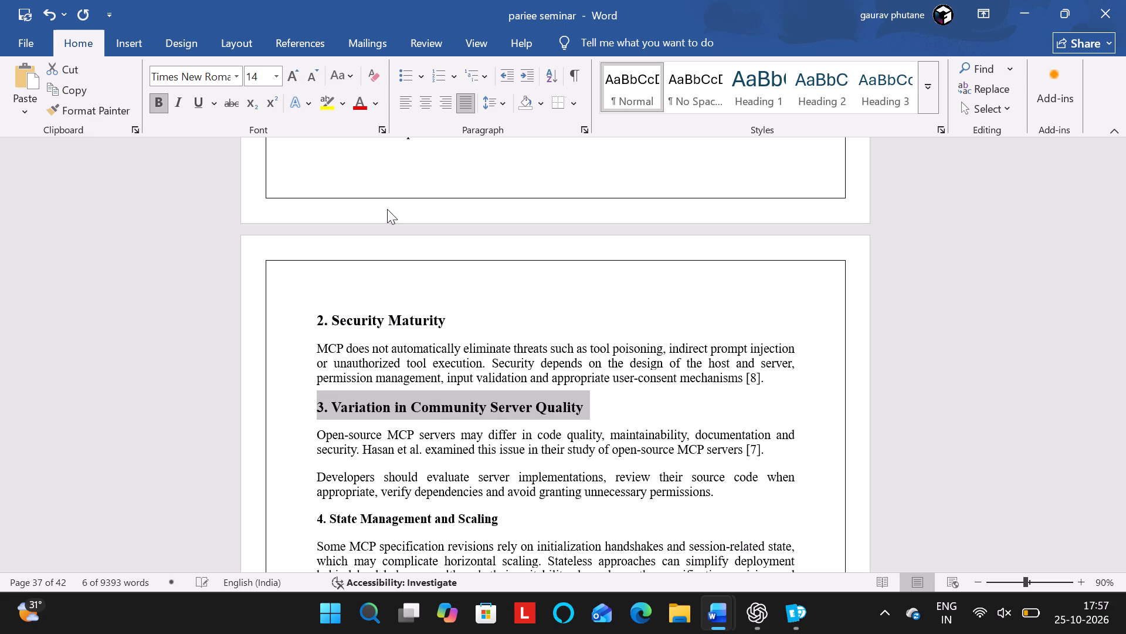
Set the Limitations and Challenges headings "4. State Management and Scaling" and "5. Non-Deterministic Tool Selection" to font size 14.
scroll(503, 323, "down", 1)
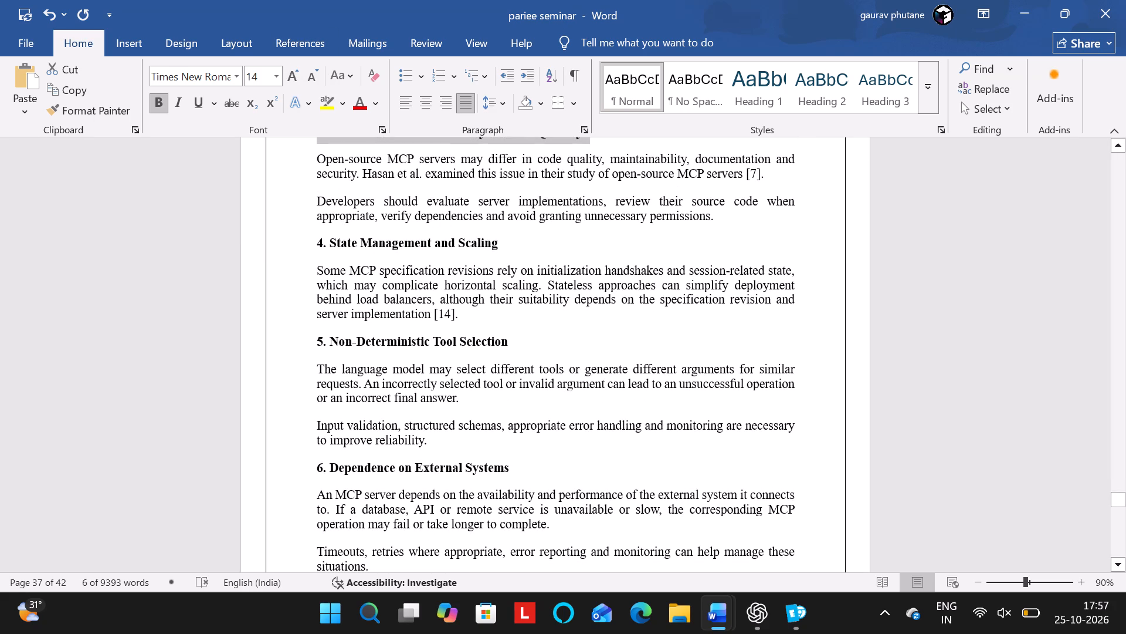
left_click_drag(514, 247, 311, 245)
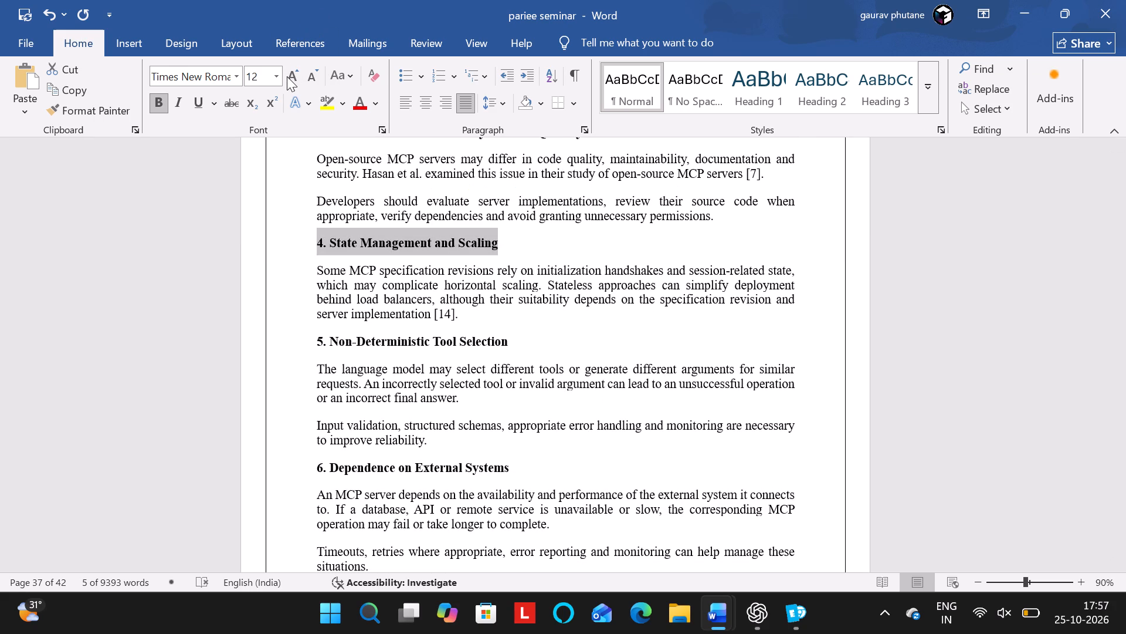
left_click(287, 76)
scroll(515, 463, "down", 1)
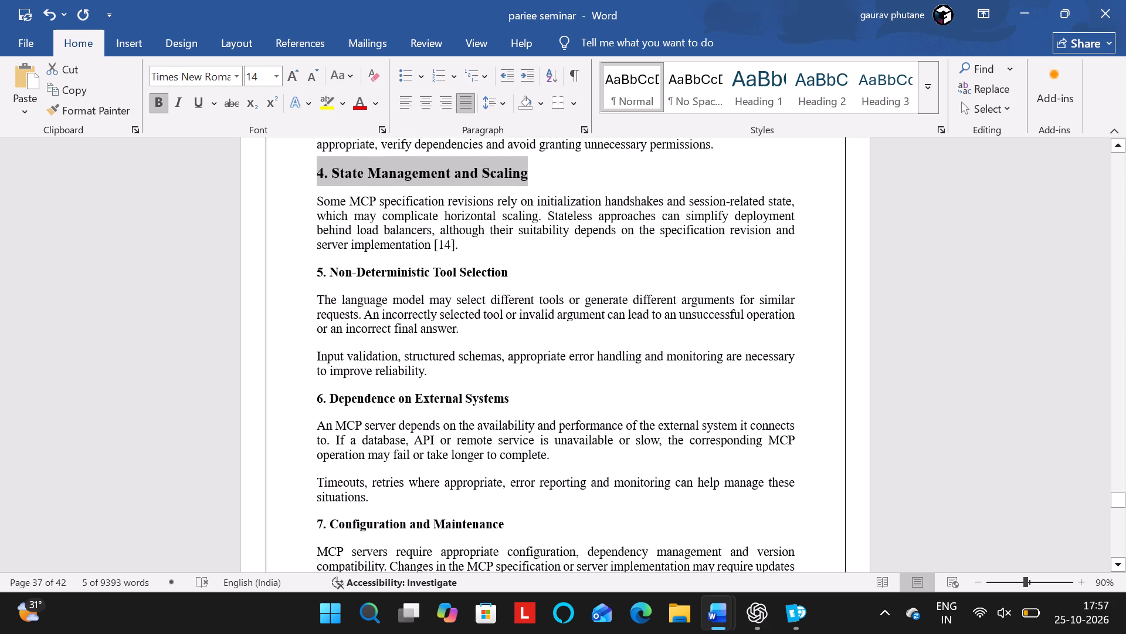
left_click_drag(533, 278, 313, 281)
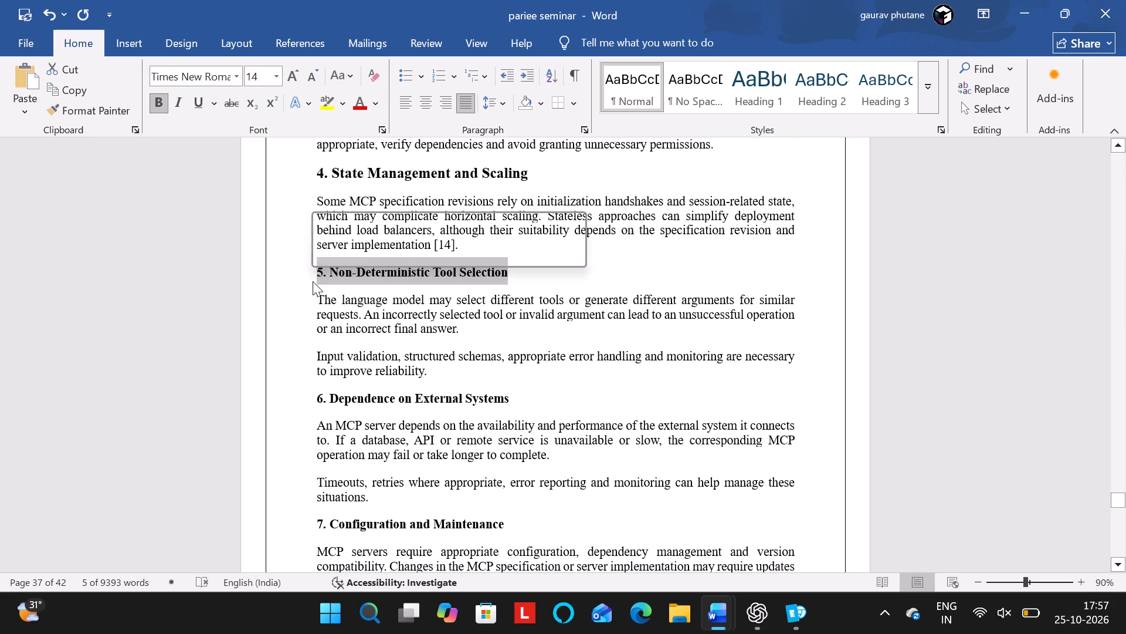
left_click(294, 77)
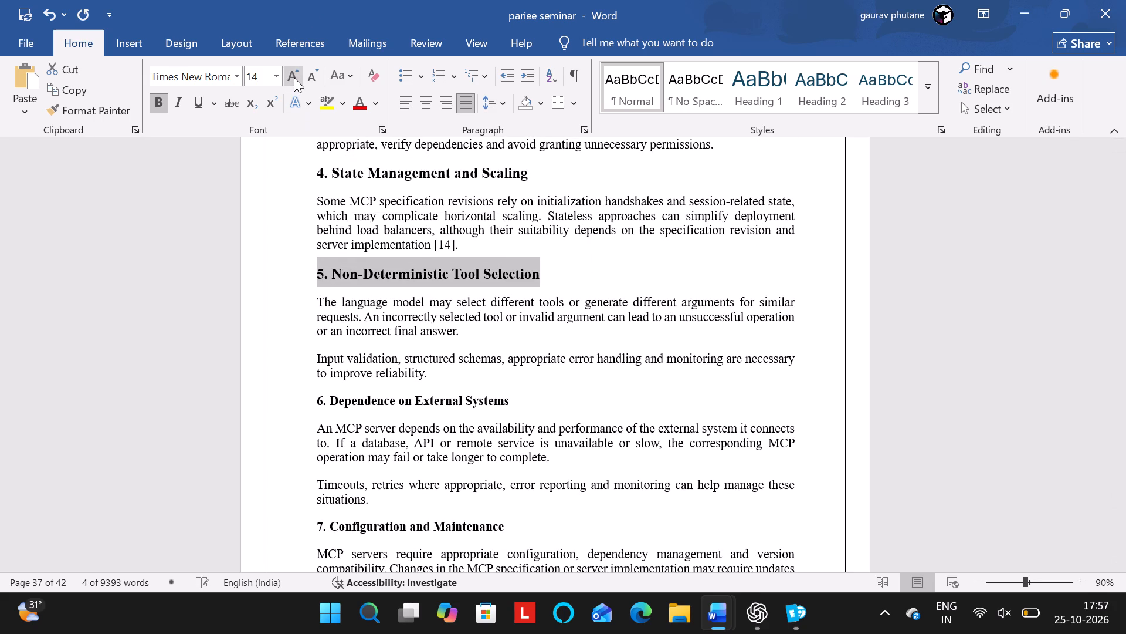
Set the Limitations and Challenges headings "6. Dependence on External Systems" and "7. Configuration and Maintenance" to font size 14.
scroll(382, 264, "down", 1)
left_click_drag(523, 297, 316, 299)
left_click(297, 72)
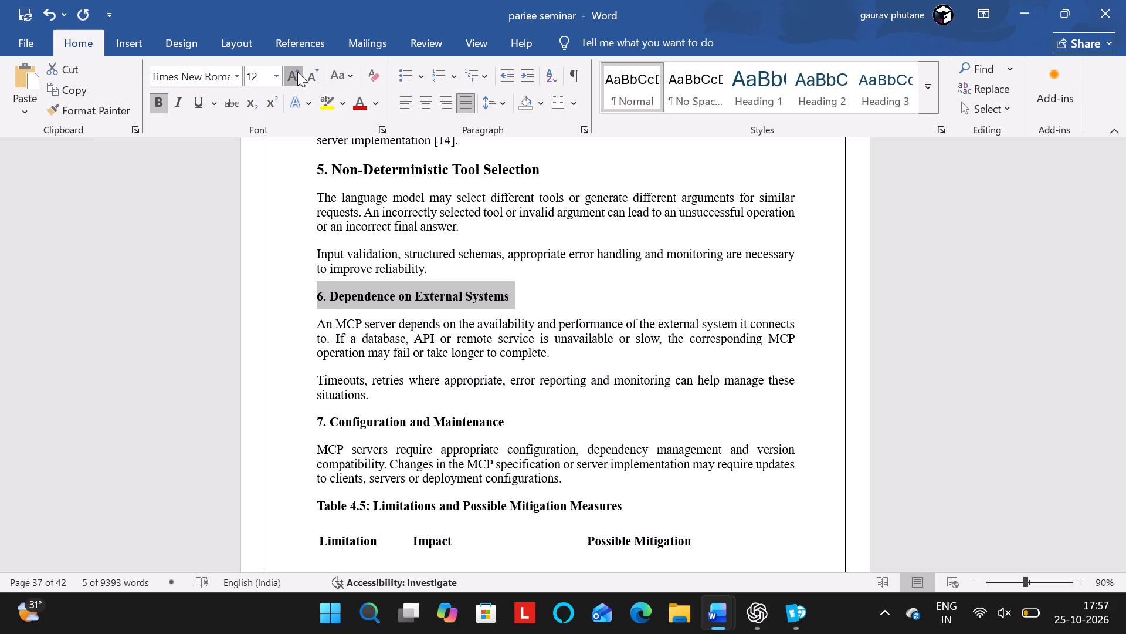
scroll(383, 261, "down", 1)
left_click_drag(513, 305, 311, 302)
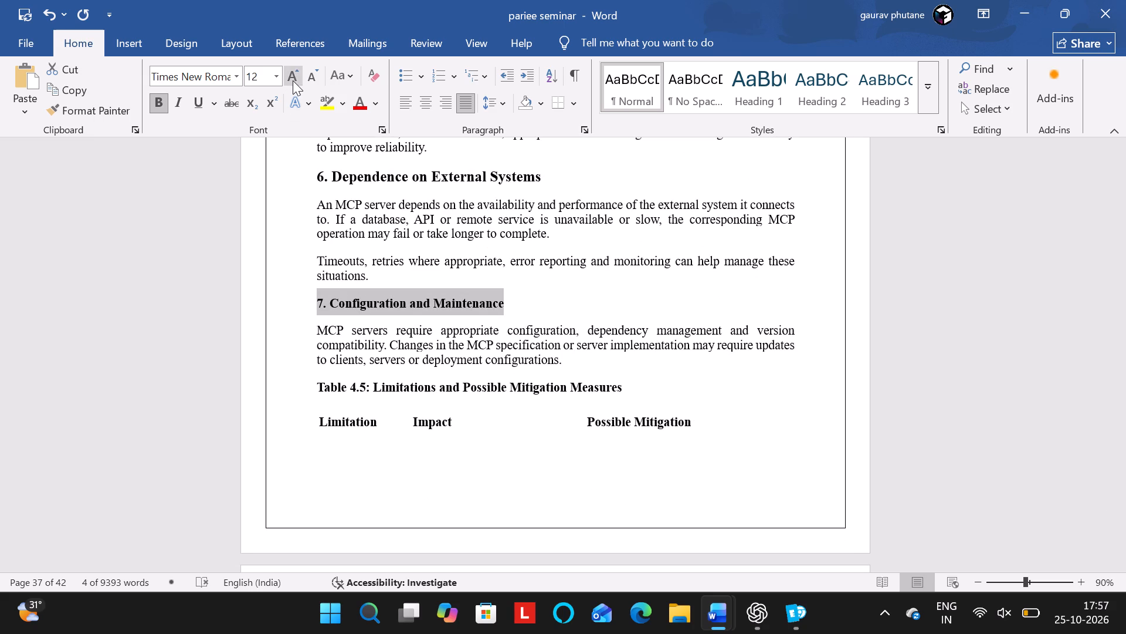
left_click(293, 80)
Set the Future Directions headings "1. Stateless and Scalable Architecture", "2. Support for Long-Running Operations" and "3. Stronger Security and Permission Models" to font size 14.
scroll(405, 229, "down", 3)
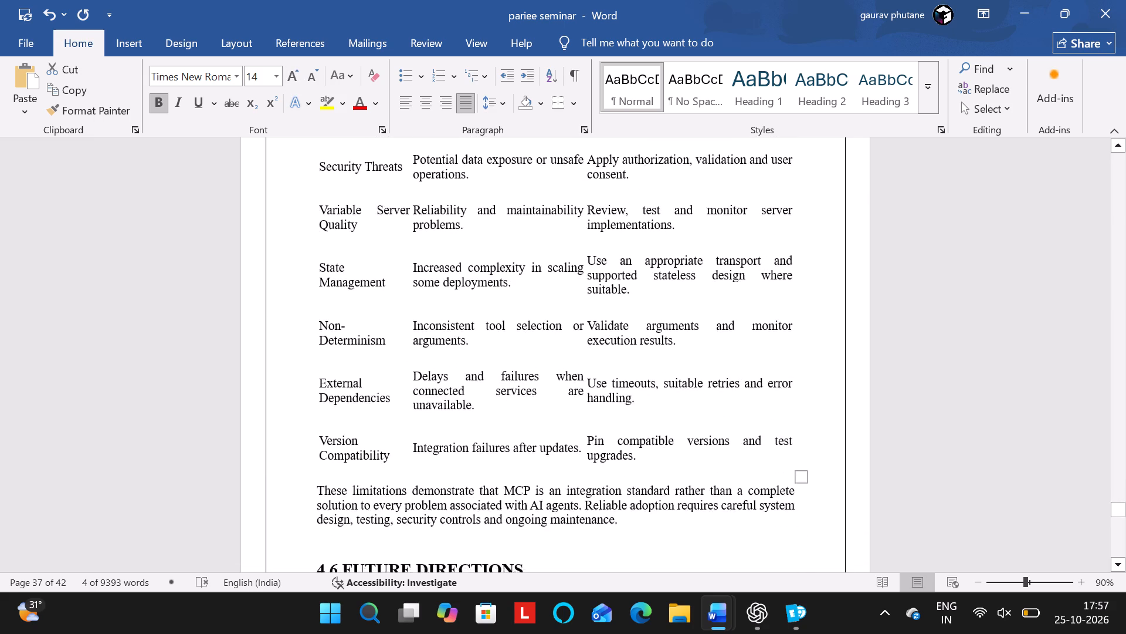
scroll(405, 229, "down", 1)
left_click_drag(535, 396, 420, 394)
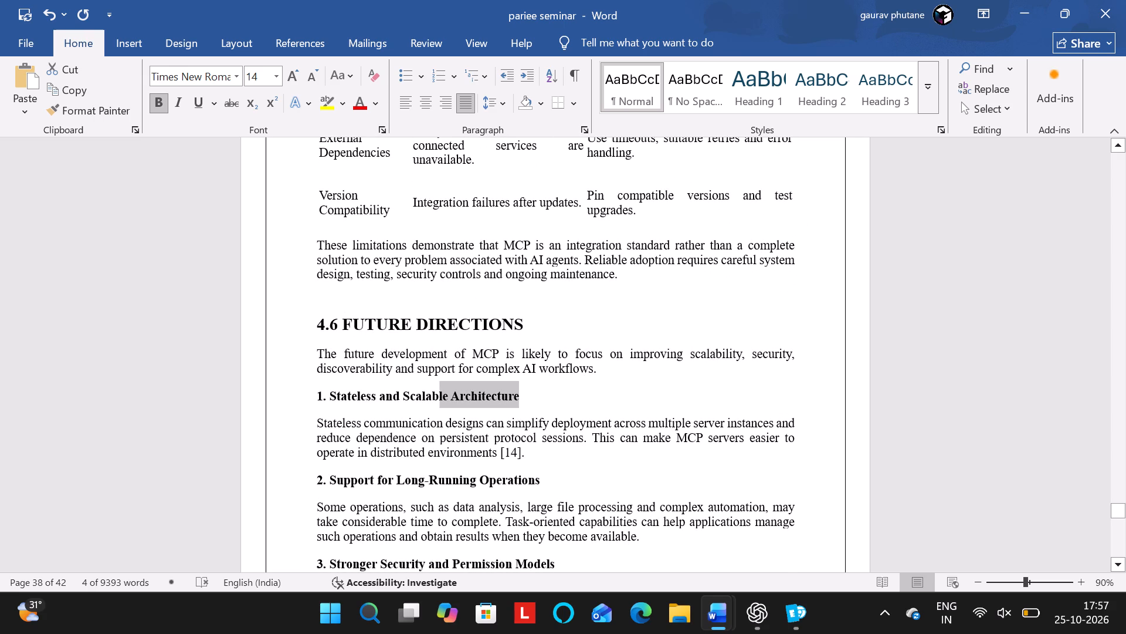
left_click_drag(420, 394, 316, 394)
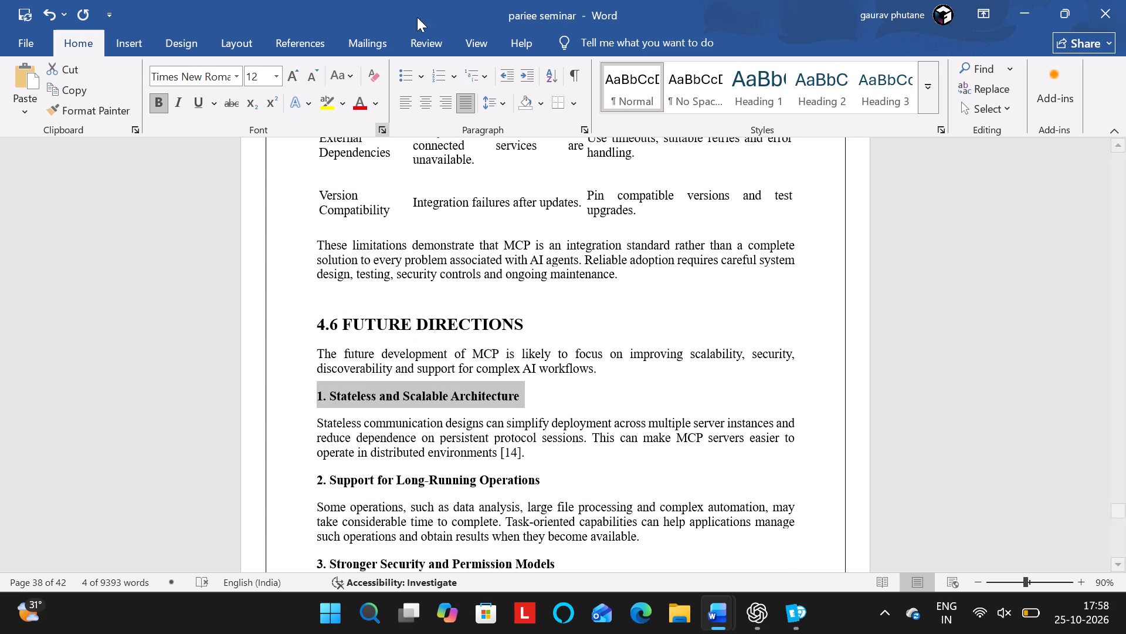
left_click(297, 73)
scroll(396, 207, "down", 1)
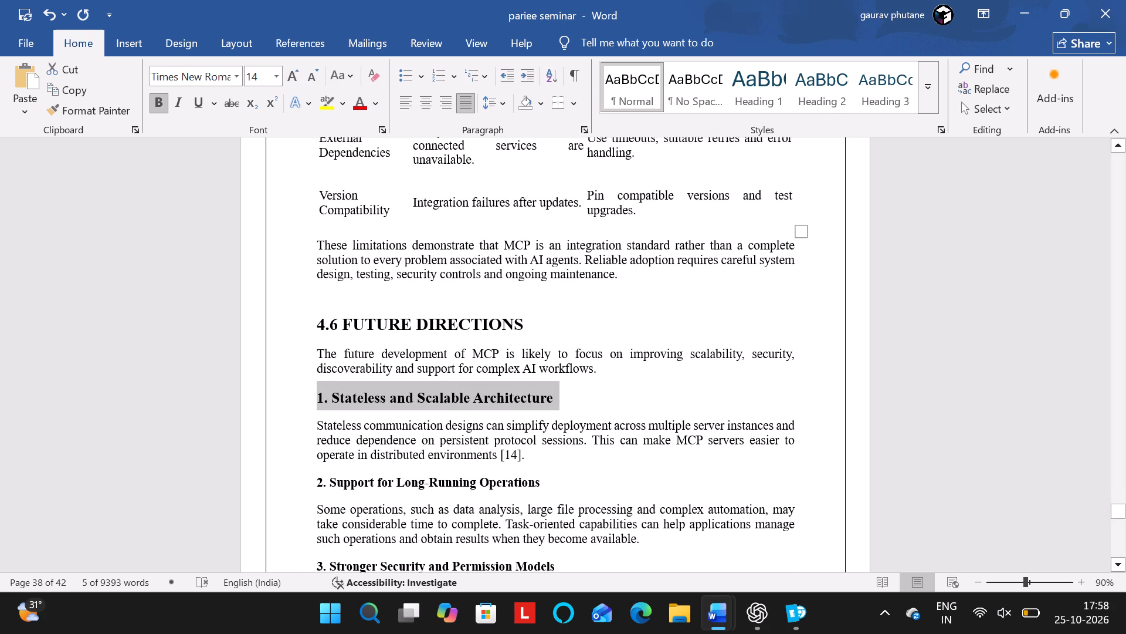
scroll(396, 207, "down", 1)
left_click_drag(548, 286, 369, 283)
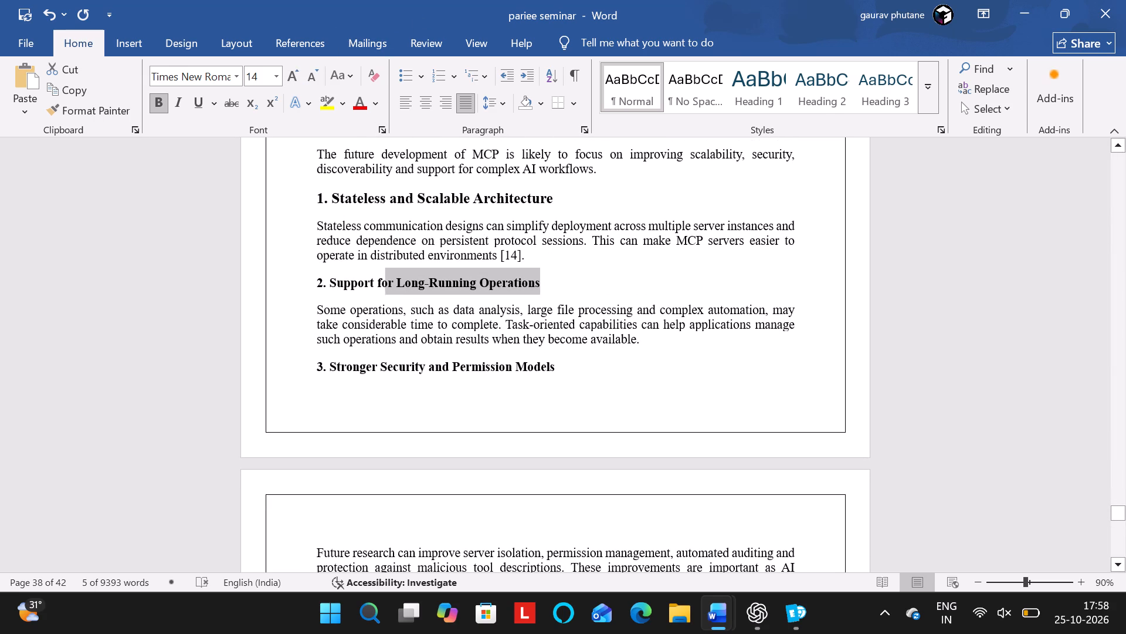
left_click_drag(369, 283, 310, 284)
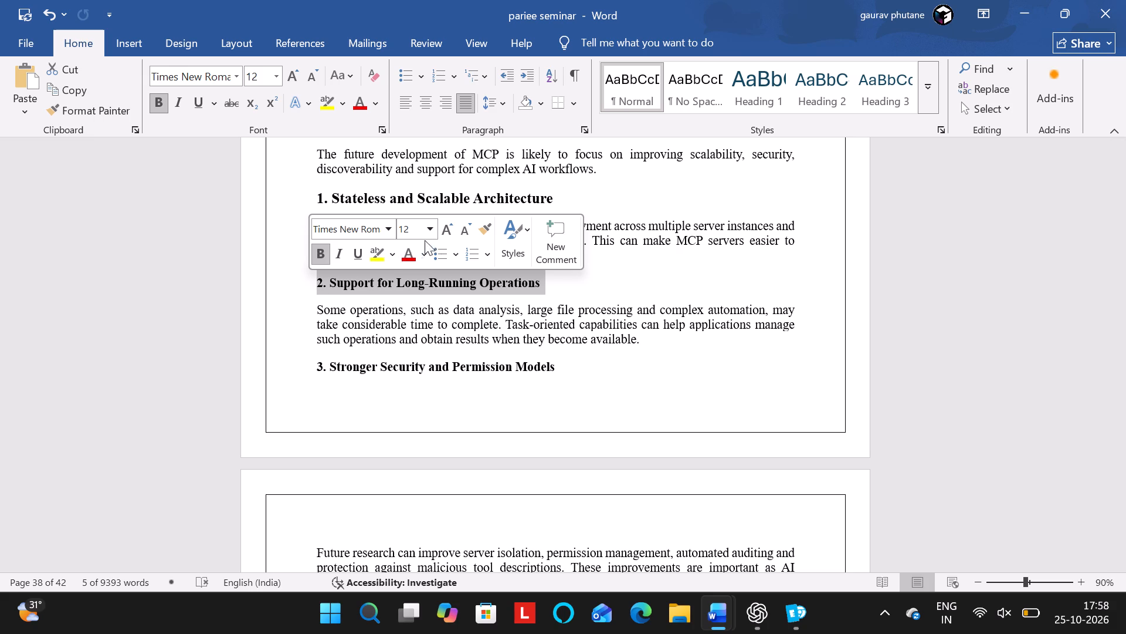
left_click(442, 232)
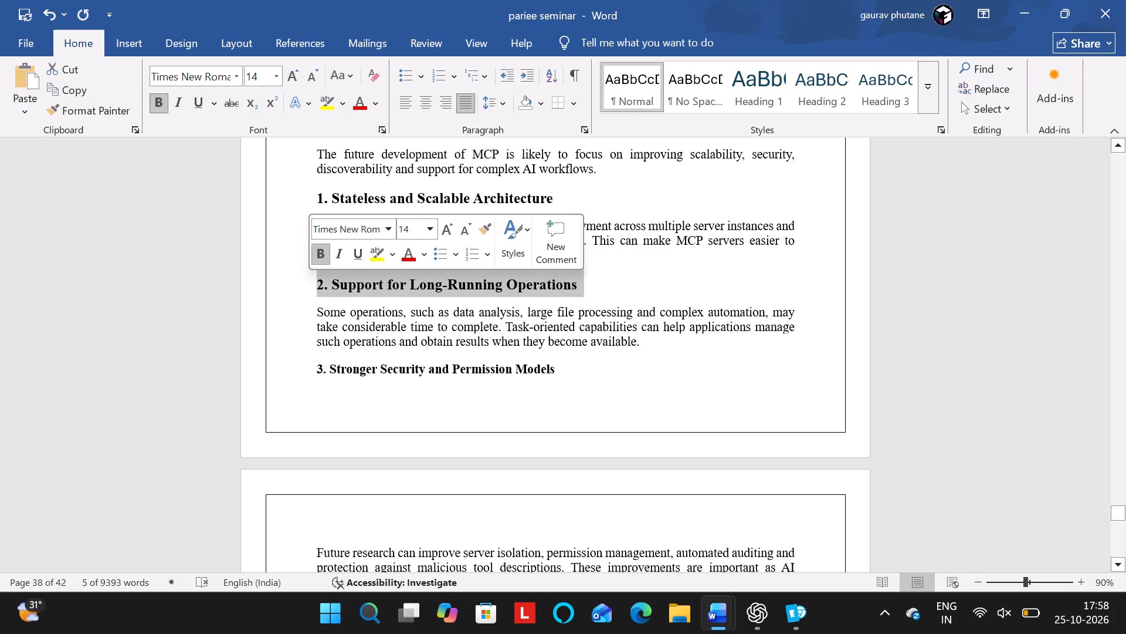
left_click_drag(561, 372, 309, 376)
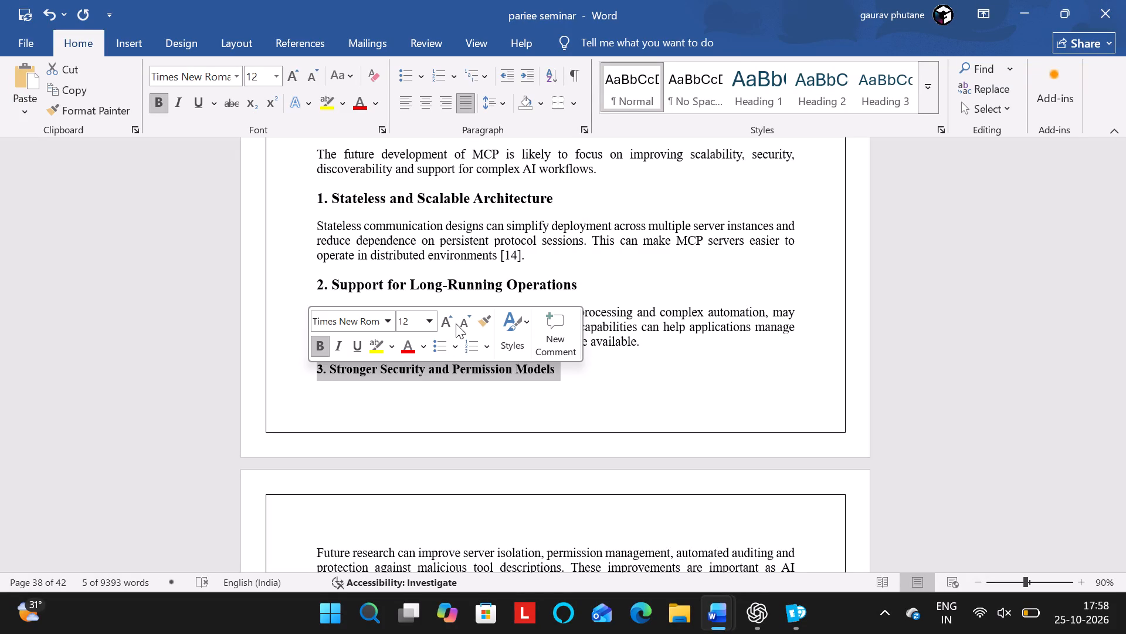
left_click(449, 322)
Set the Future Directions headings "4. Improved Server Discovery" and "5. Reduced Context Overhead" to font size 14.
scroll(449, 322, "down", 3)
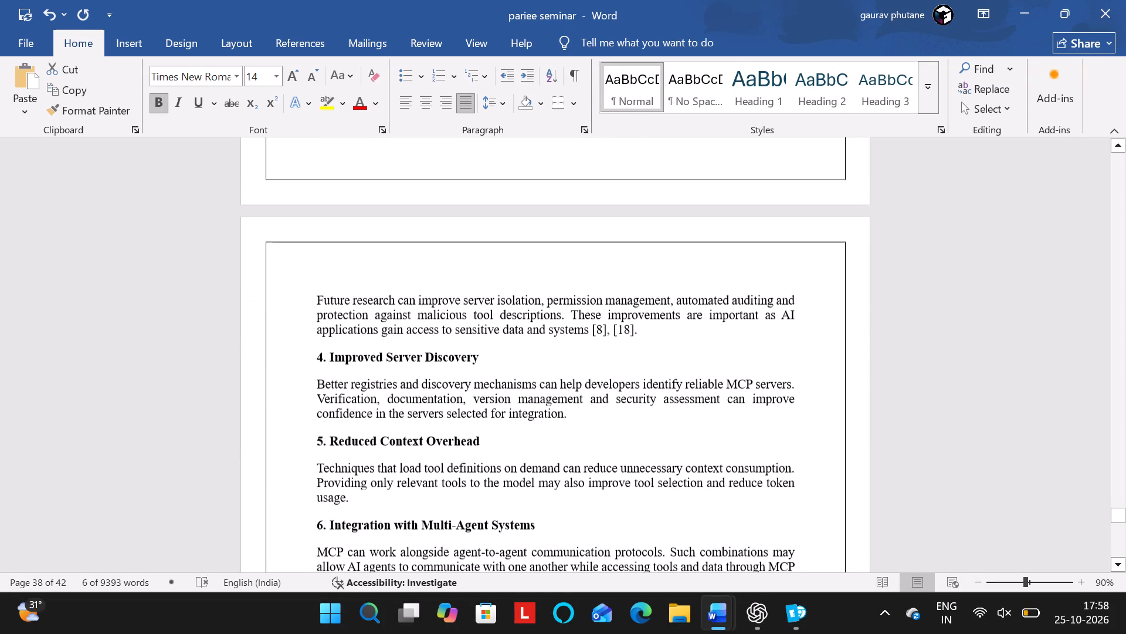
left_click_drag(490, 360, 300, 354)
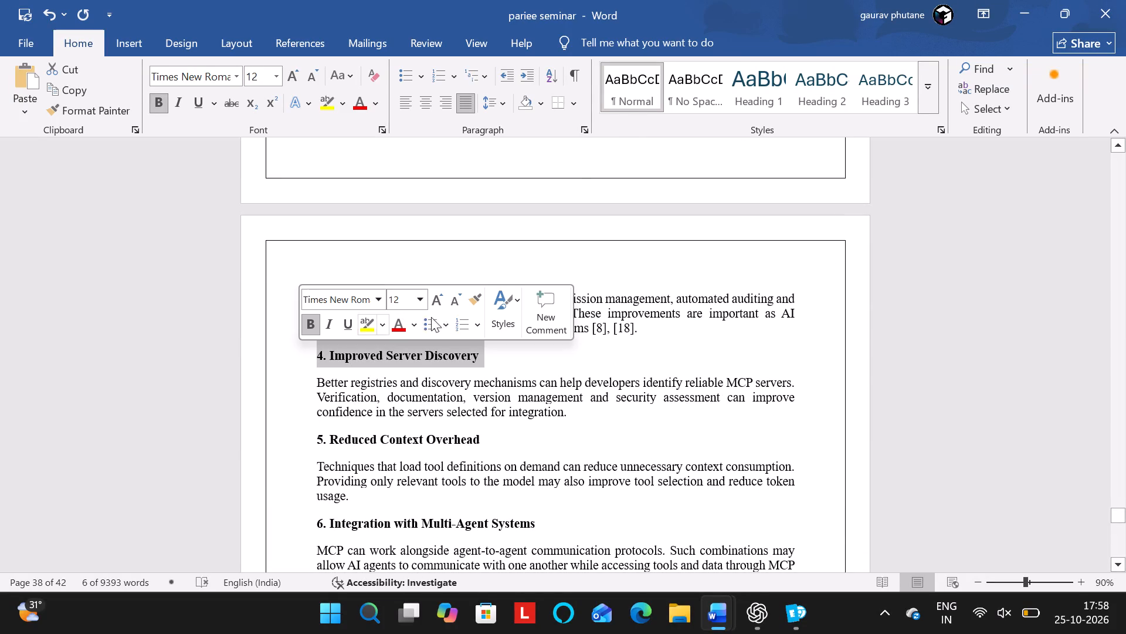
left_click(437, 301)
left_click_drag(486, 443, 314, 439)
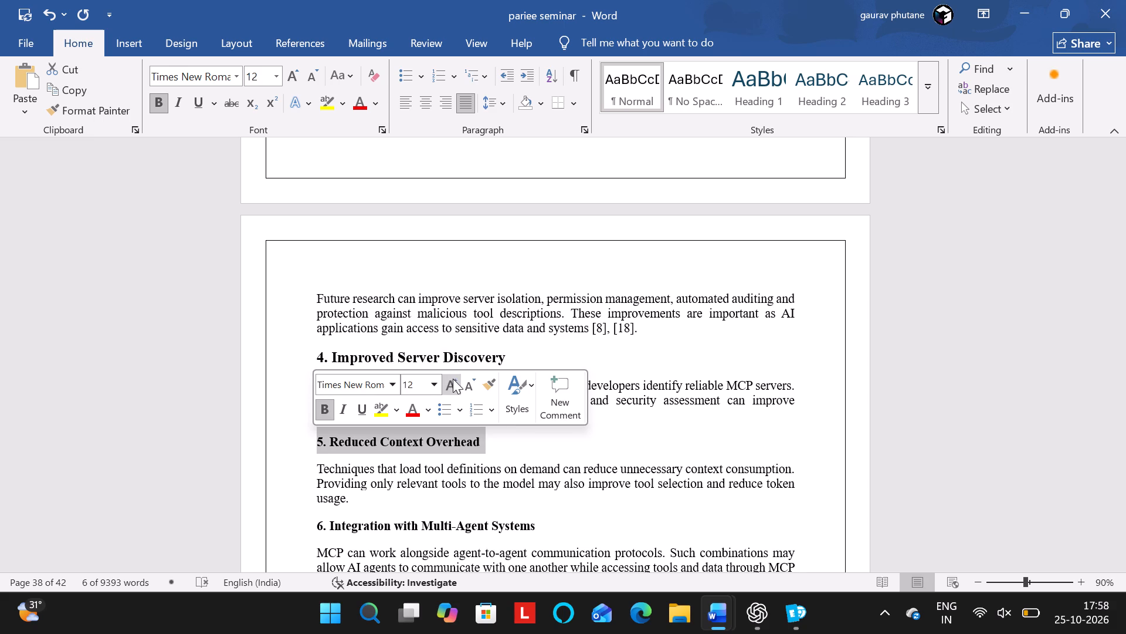
left_click(453, 379)
Set the Future Directions heading "6. Integration with Multi-Agent Systems" to font size 14.
scroll(453, 379, "down", 1)
scroll(521, 446, "down", 1)
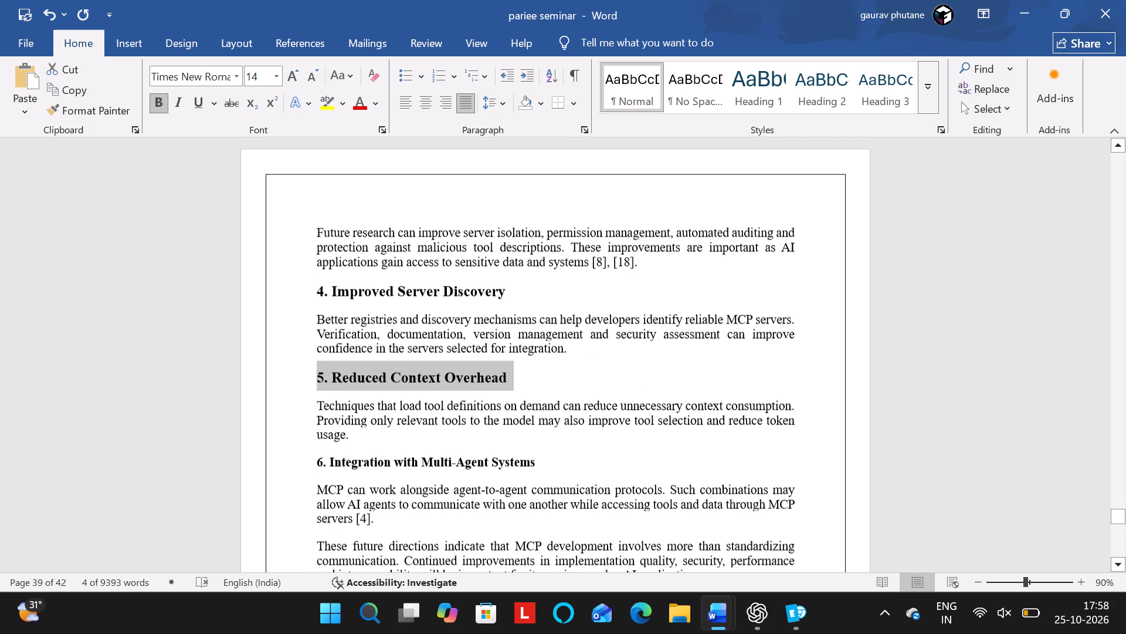
scroll(521, 446, "down", 1)
left_click_drag(560, 389, 412, 385)
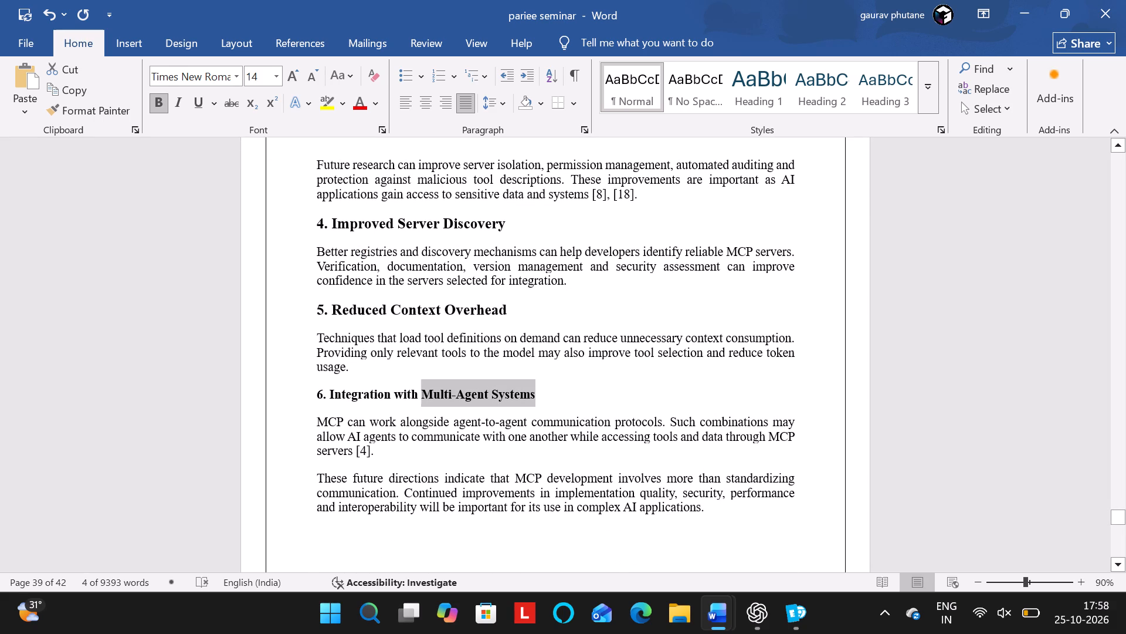
left_click_drag(412, 385, 314, 394)
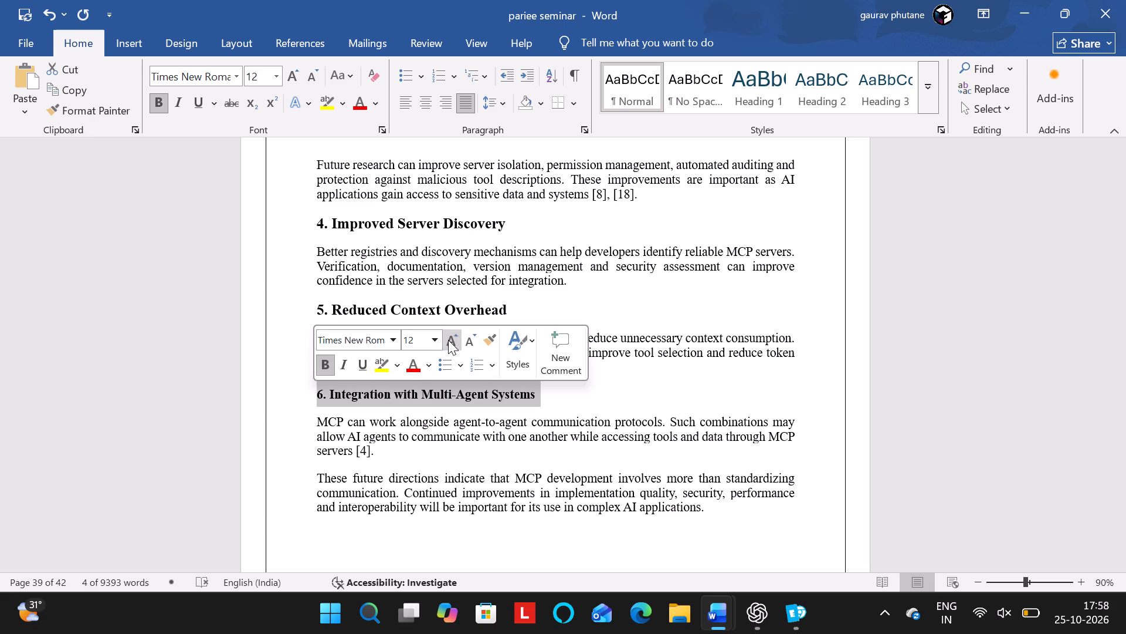
left_click(448, 340)
Remove the empty lines above the "Chapter : 5 CONCLUSION" title so it starts at the top of its page.
scroll(679, 387, "down", 1)
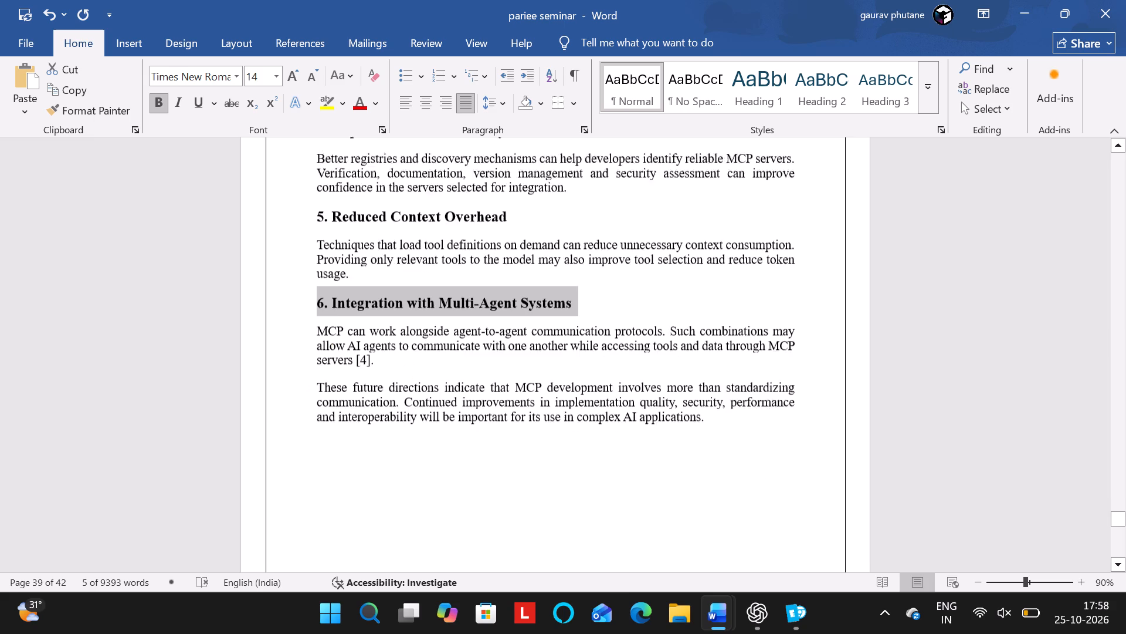
scroll(679, 387, "down", 9)
scroll(679, 387, "up", 1)
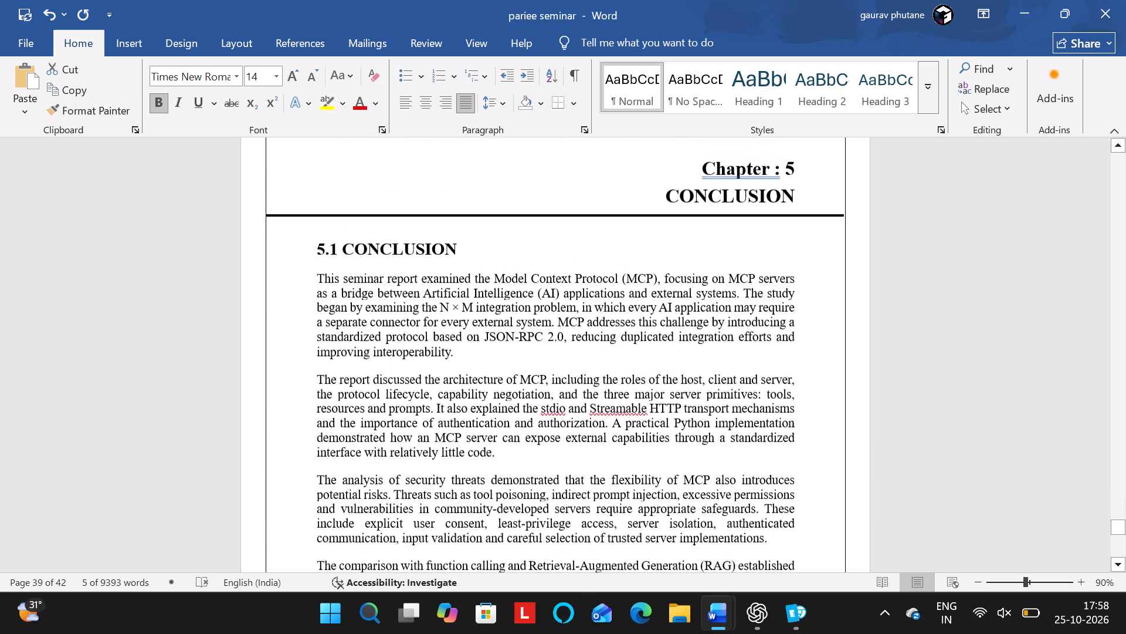
scroll(679, 387, "up", 1)
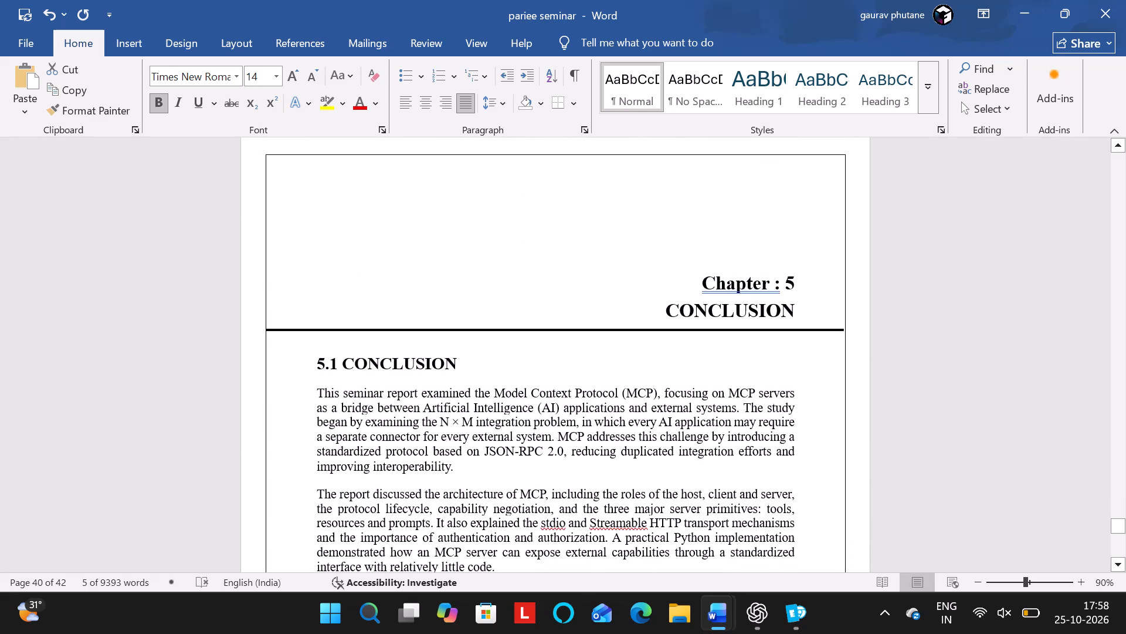
left_click(611, 236)
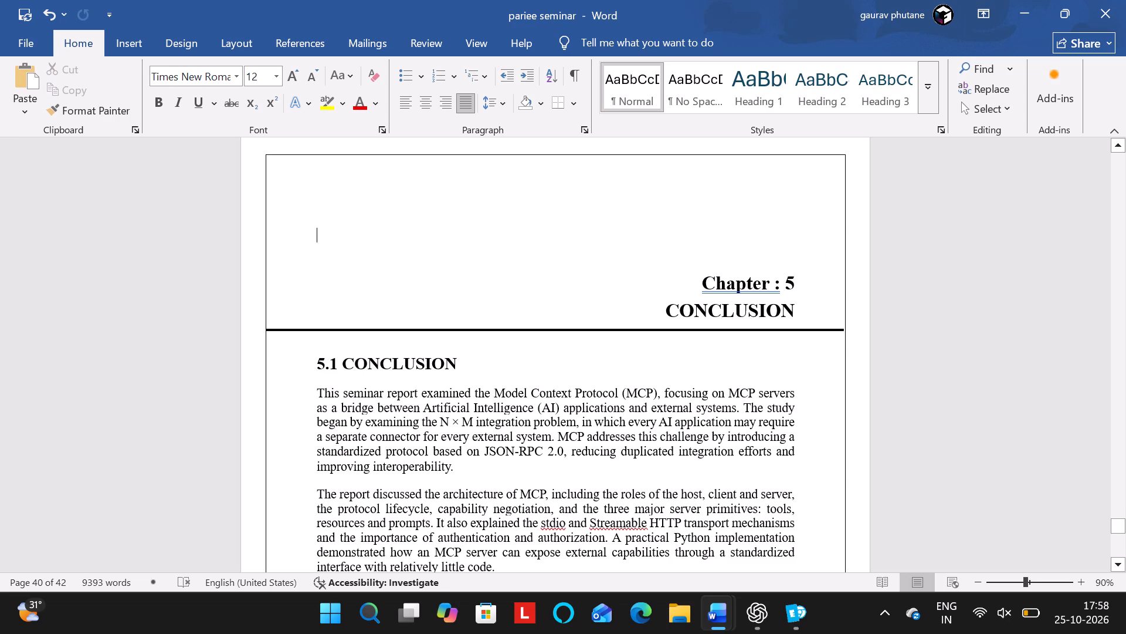
key("BackSpace")
key("BackSpace")
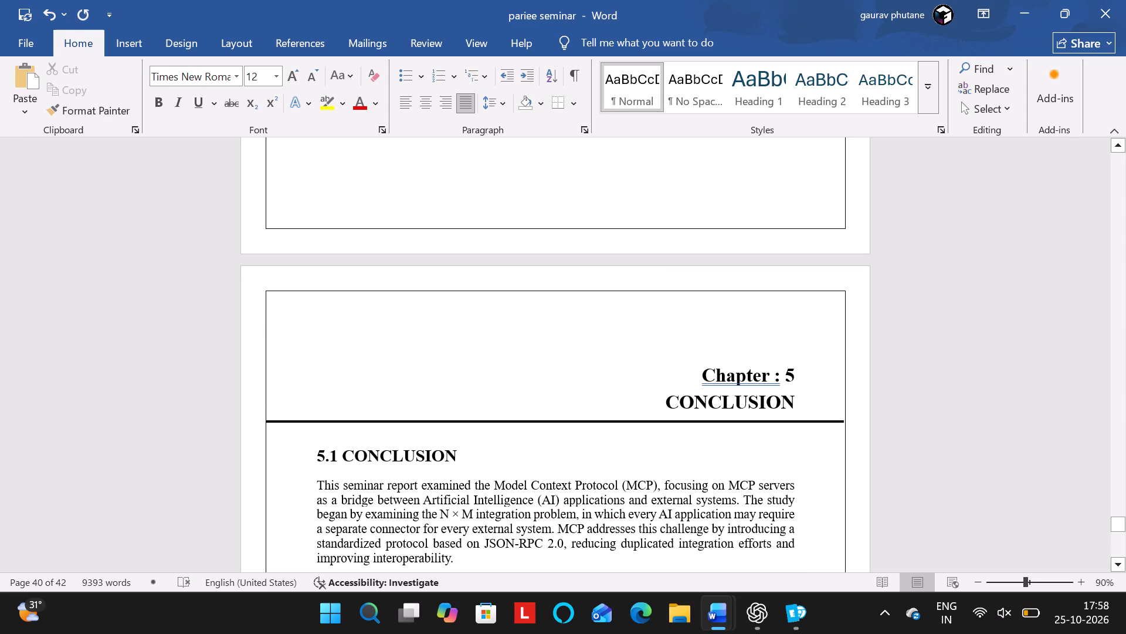
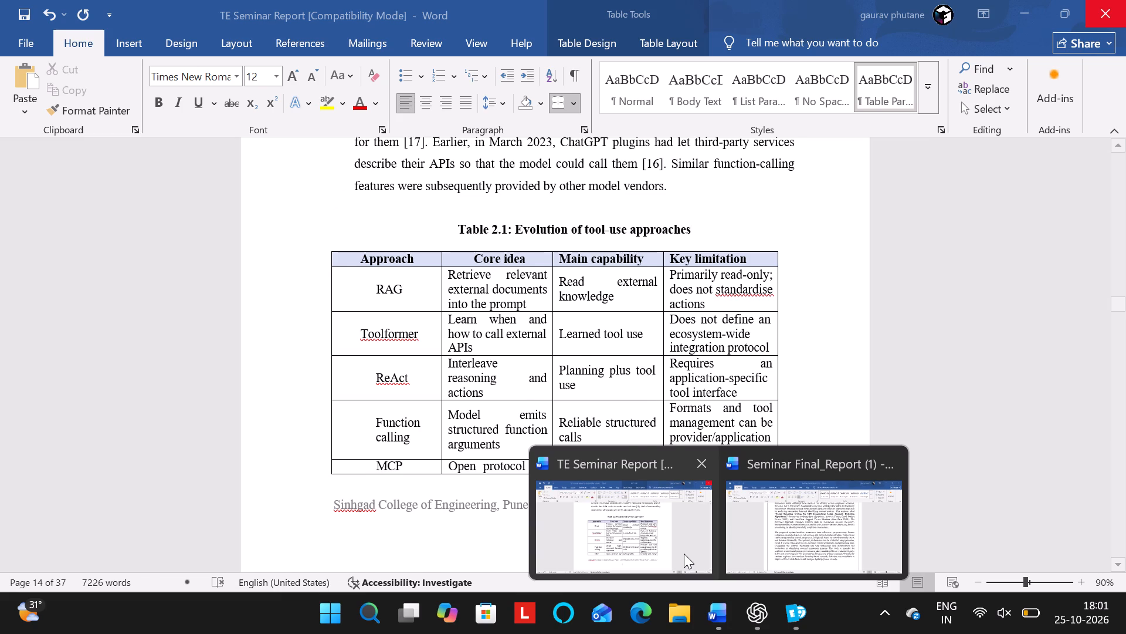
left_click(806, 518)
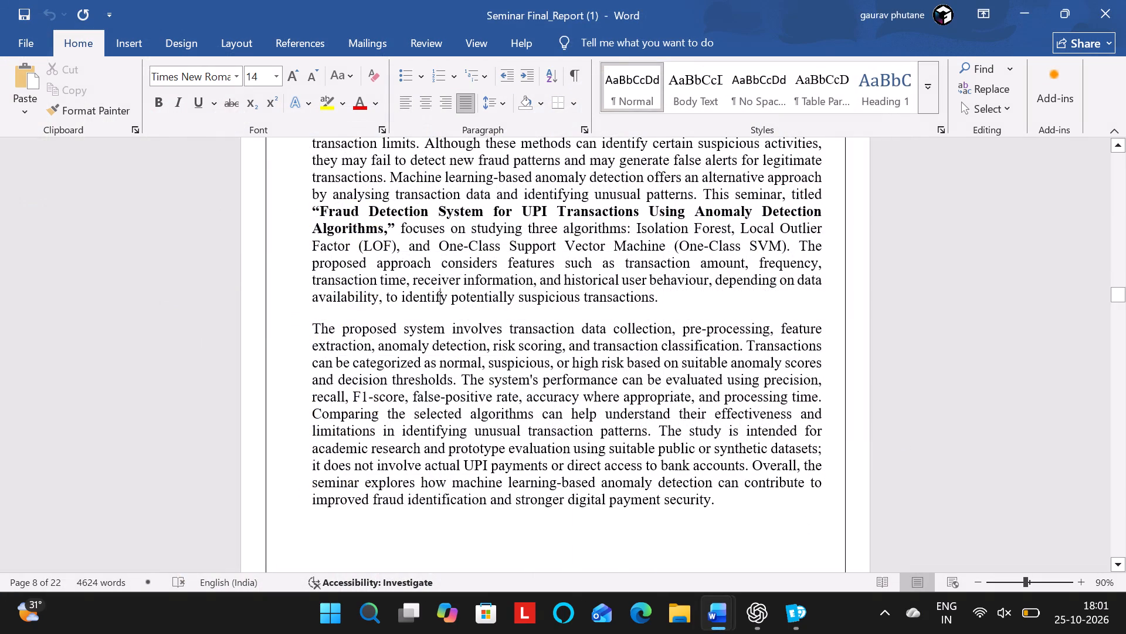
scroll(647, 393, "up", 5)
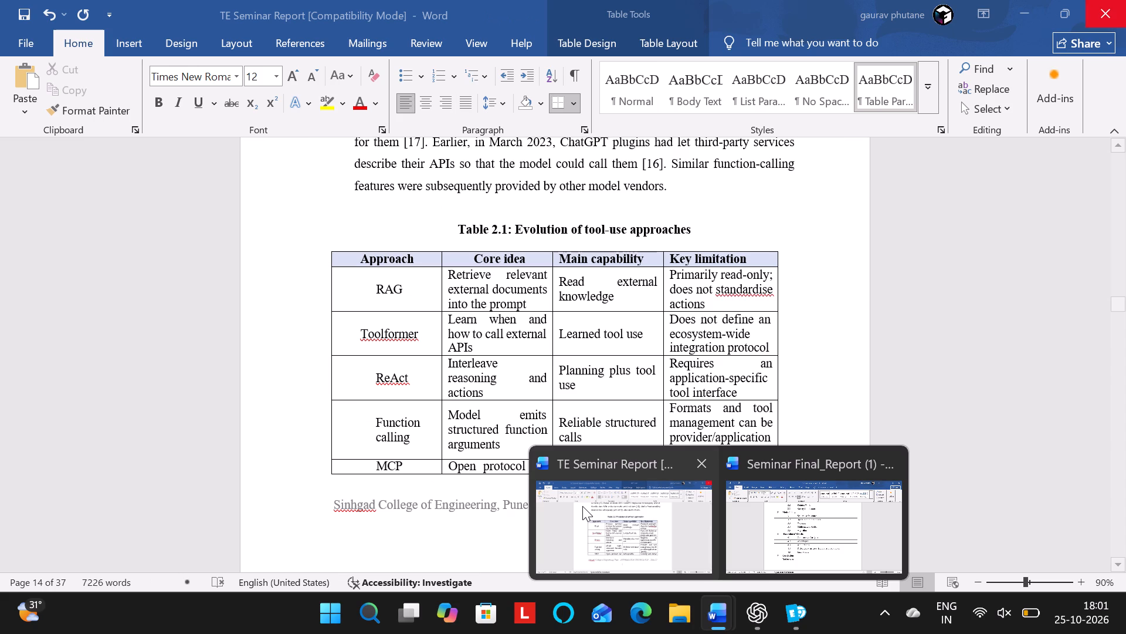
left_click(659, 517)
scroll(659, 517, "up", 3)
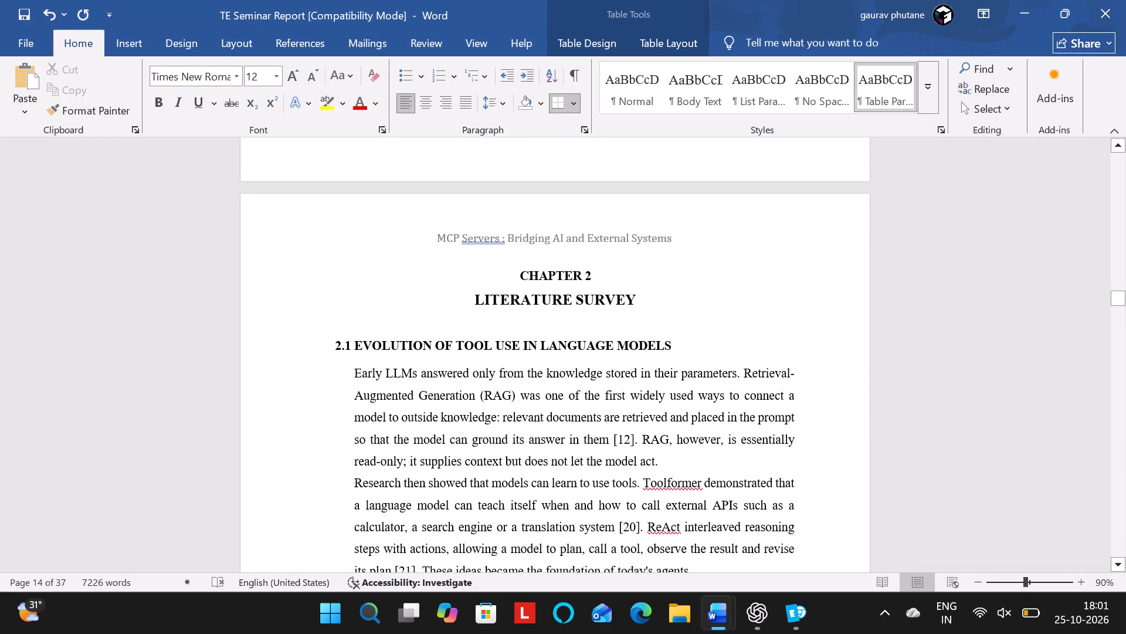
scroll(659, 517, "up", 1)
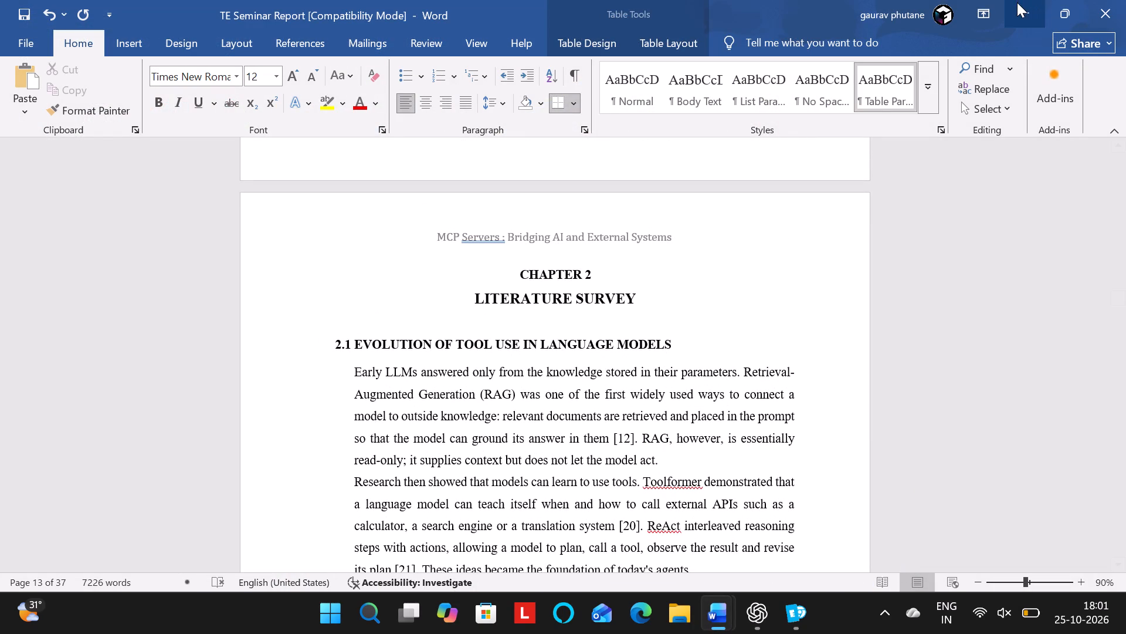
Open the "pariee seminar" document from the desktop.
left_click(1017, 2)
left_click(1017, 2)
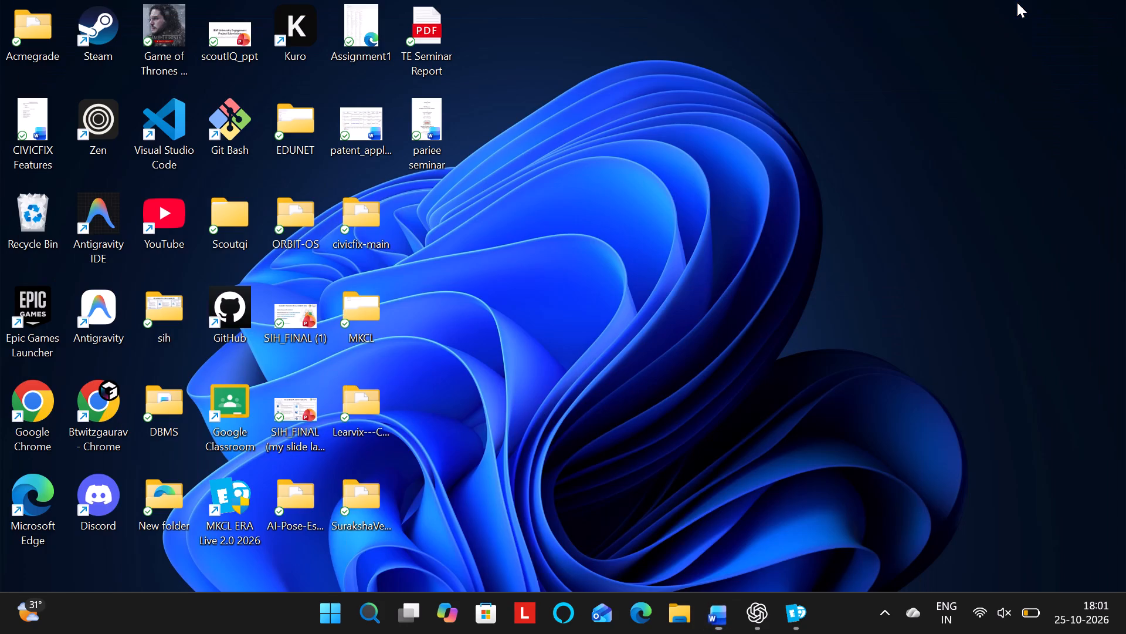
double_click(432, 136)
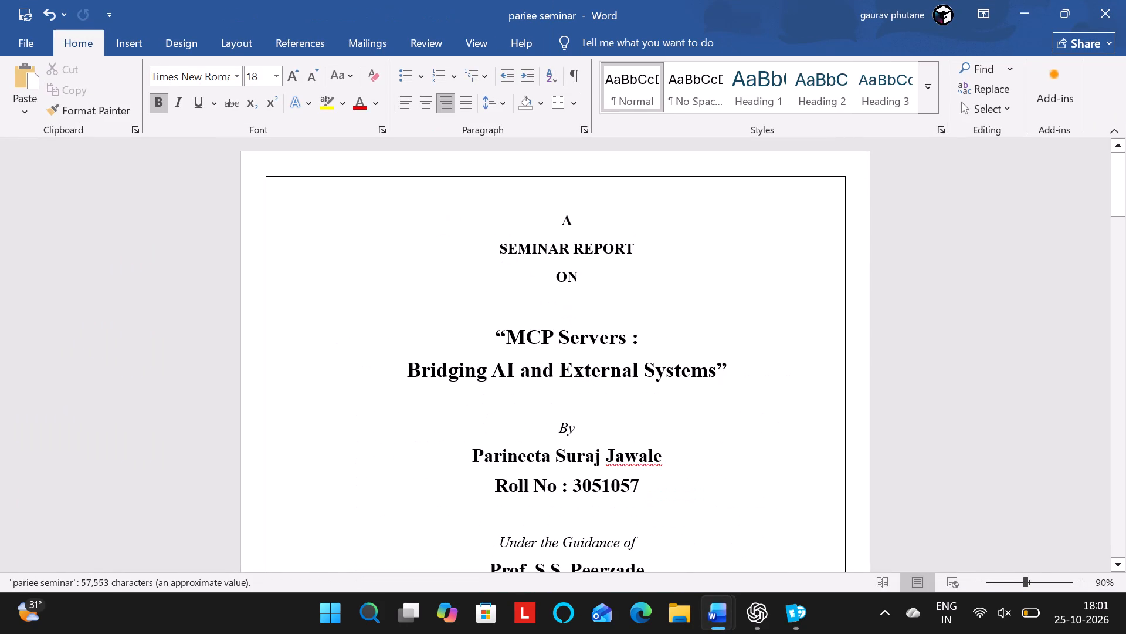
Examine the Conclusion, Future Scope and reference pages at the end of the seminar report.
left_click(1006, 532)
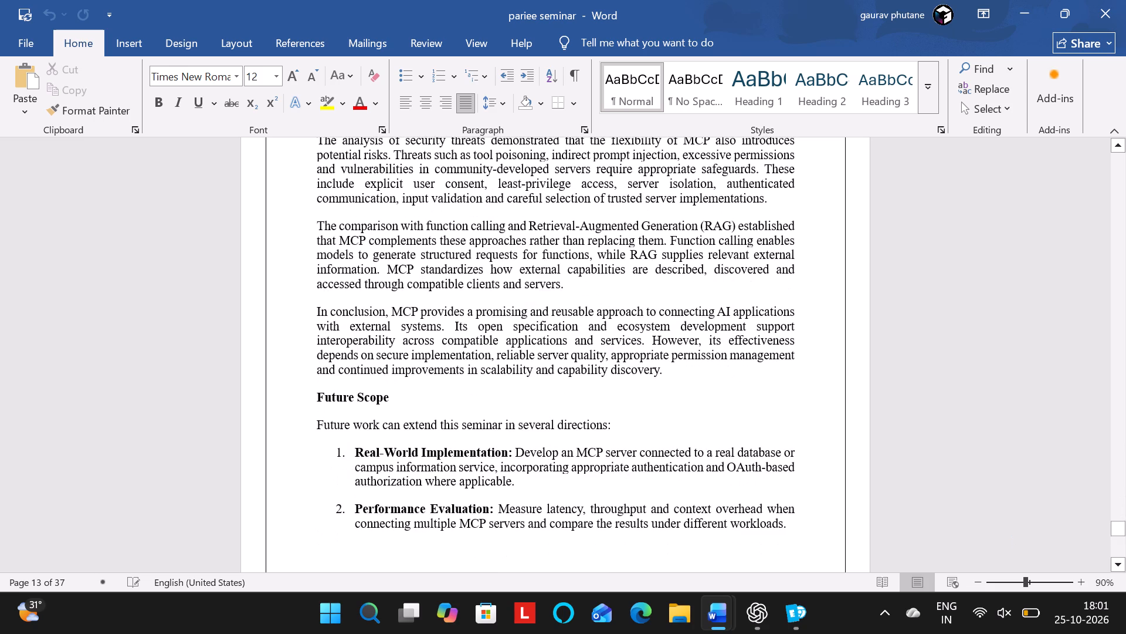
scroll(710, 392, "down", 1)
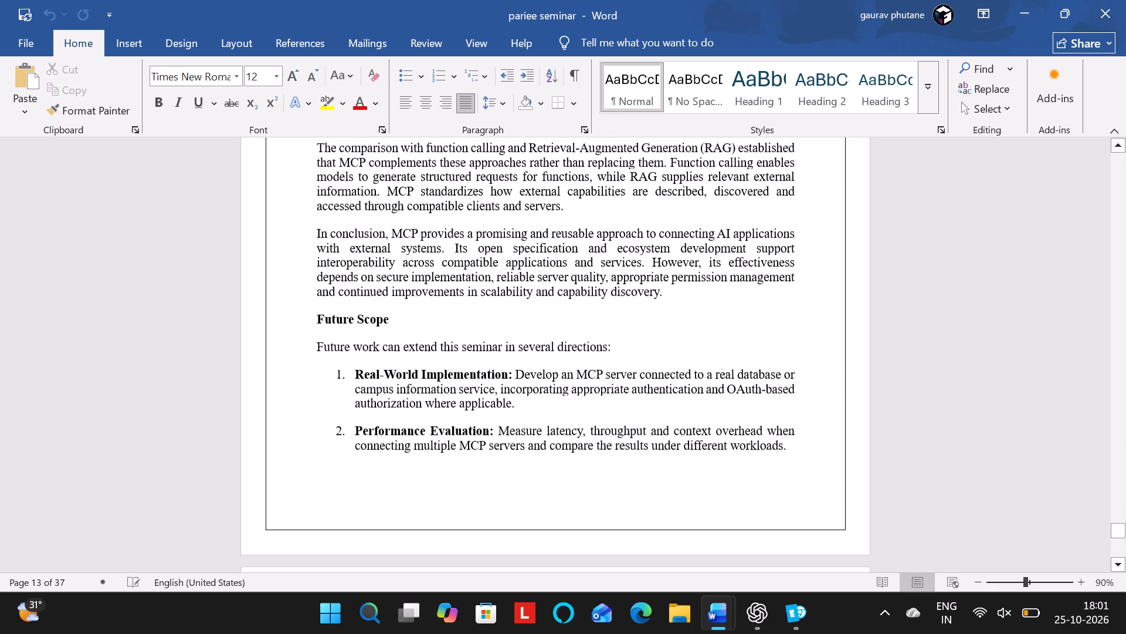
scroll(646, 274, "up", 2)
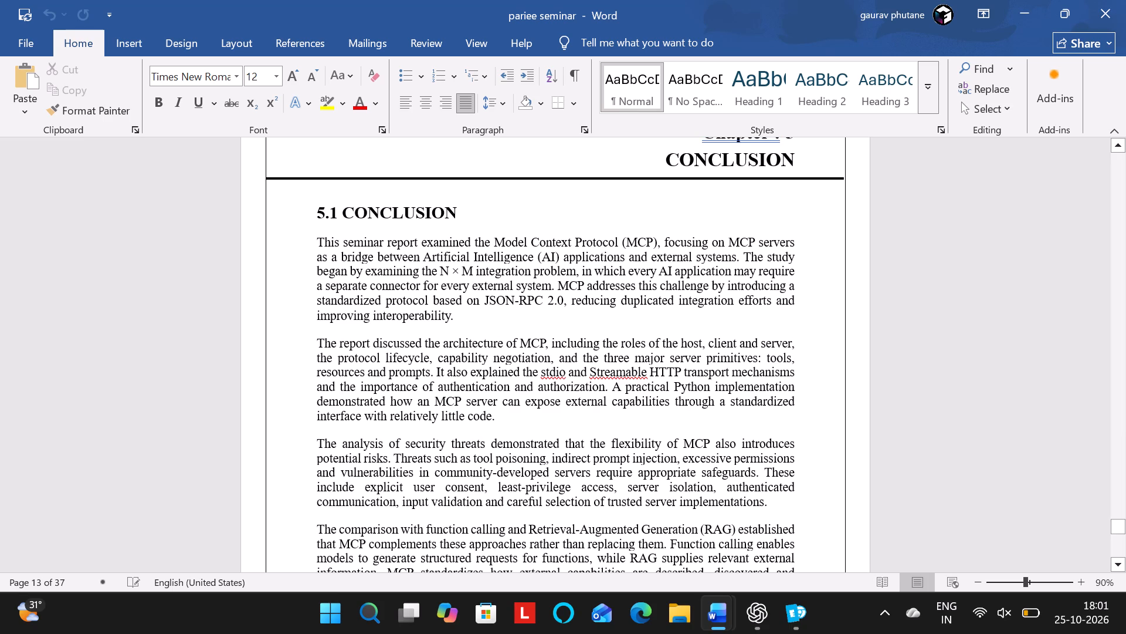
scroll(665, 346, "down", 20)
scroll(665, 346, "down", 2)
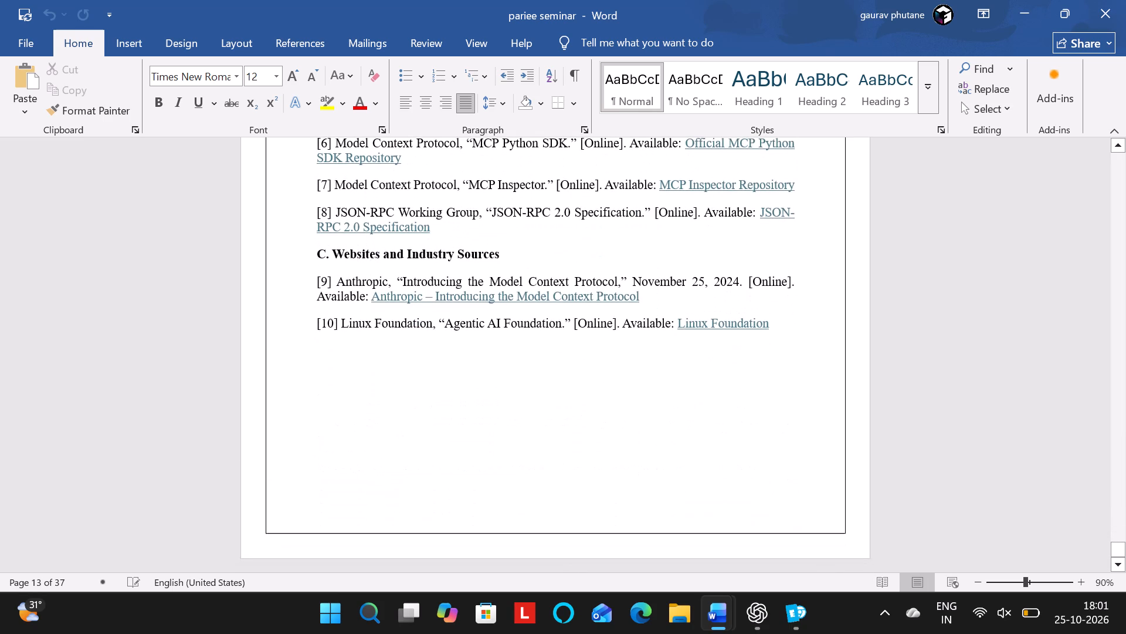
left_click(584, 399)
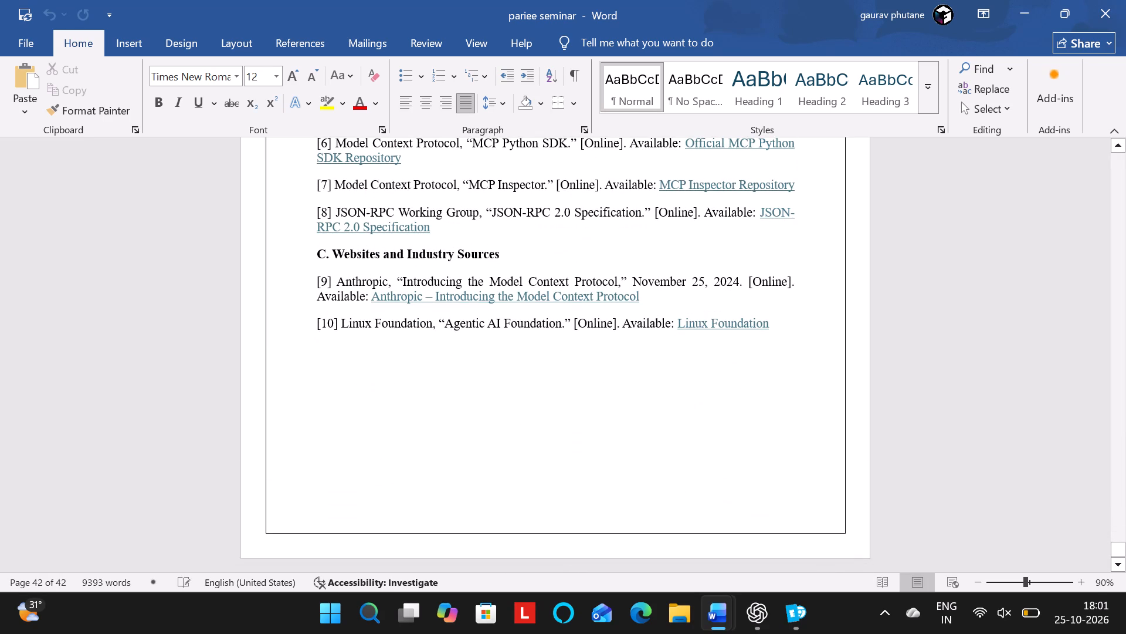
scroll(584, 399, "up", 1)
scroll(584, 399, "up", 20)
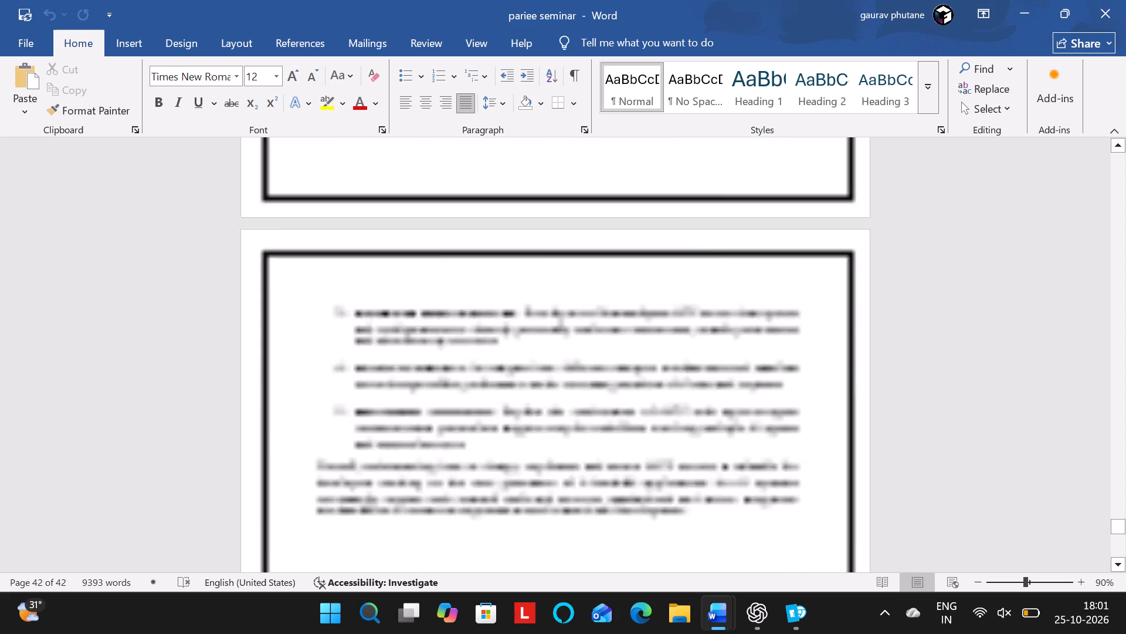
scroll(584, 399, "up", 20)
scroll(584, 399, "up", 16)
scroll(584, 399, "up", 15)
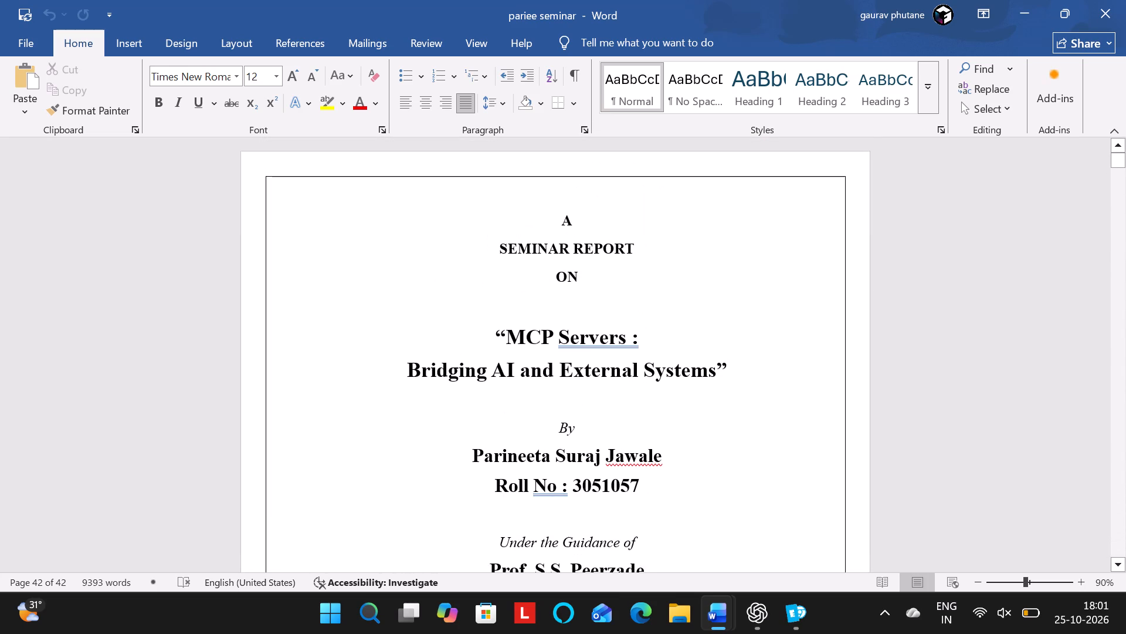
On the certificate page, add leading spaces to indent "Dept. of Computing Engineering" in the Head of the Department's signature block.
scroll(584, 399, "down", 2)
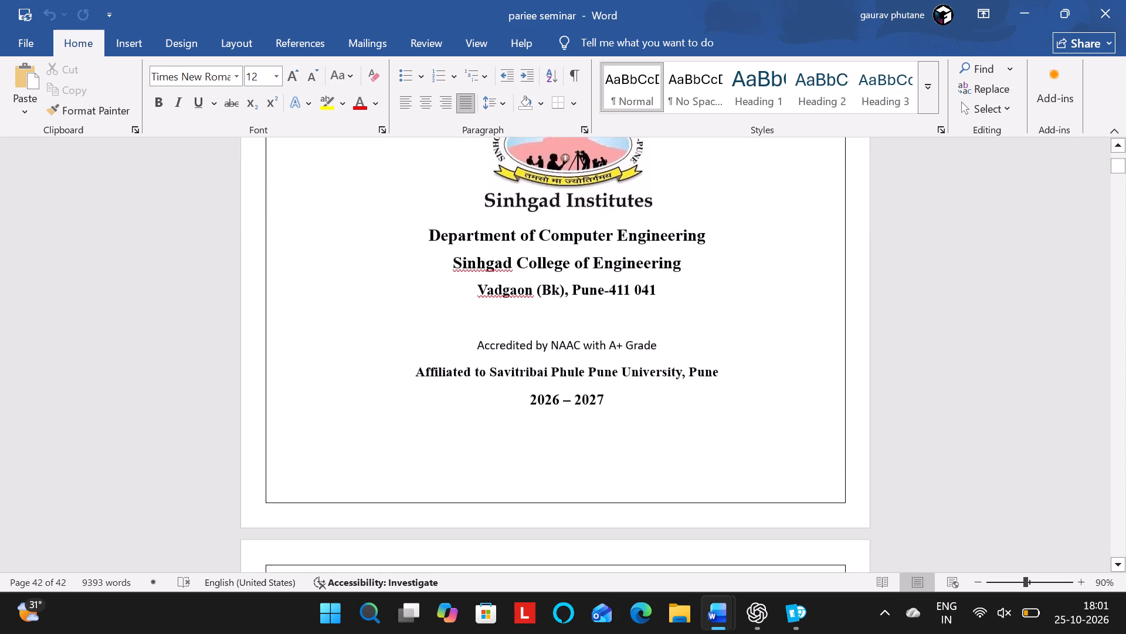
scroll(584, 399, "down", 3)
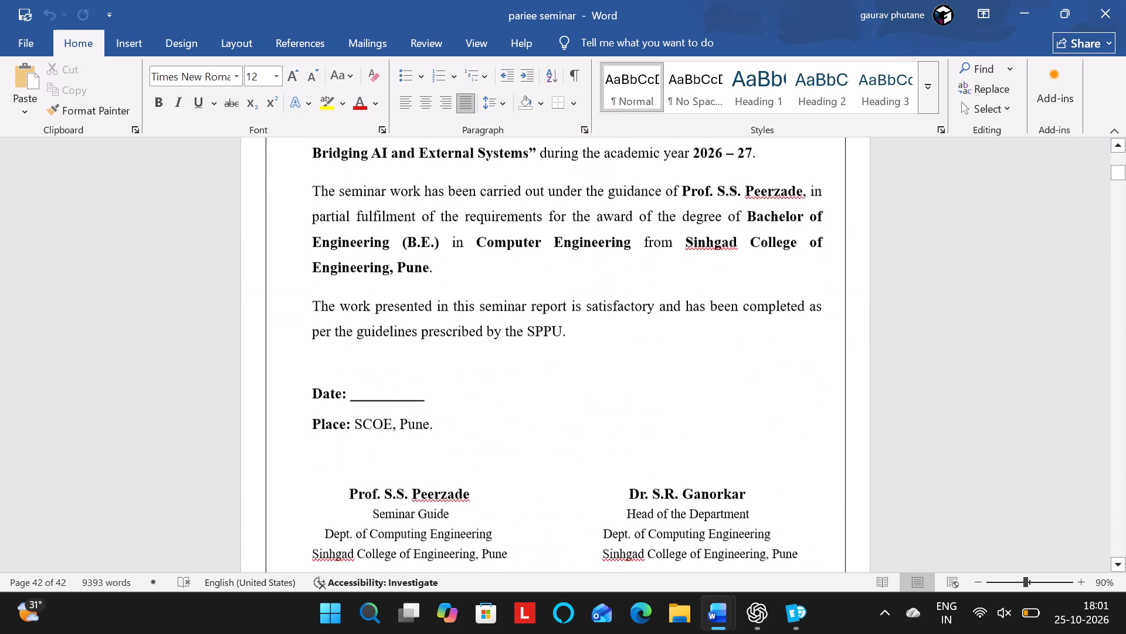
scroll(584, 399, "down", 2)
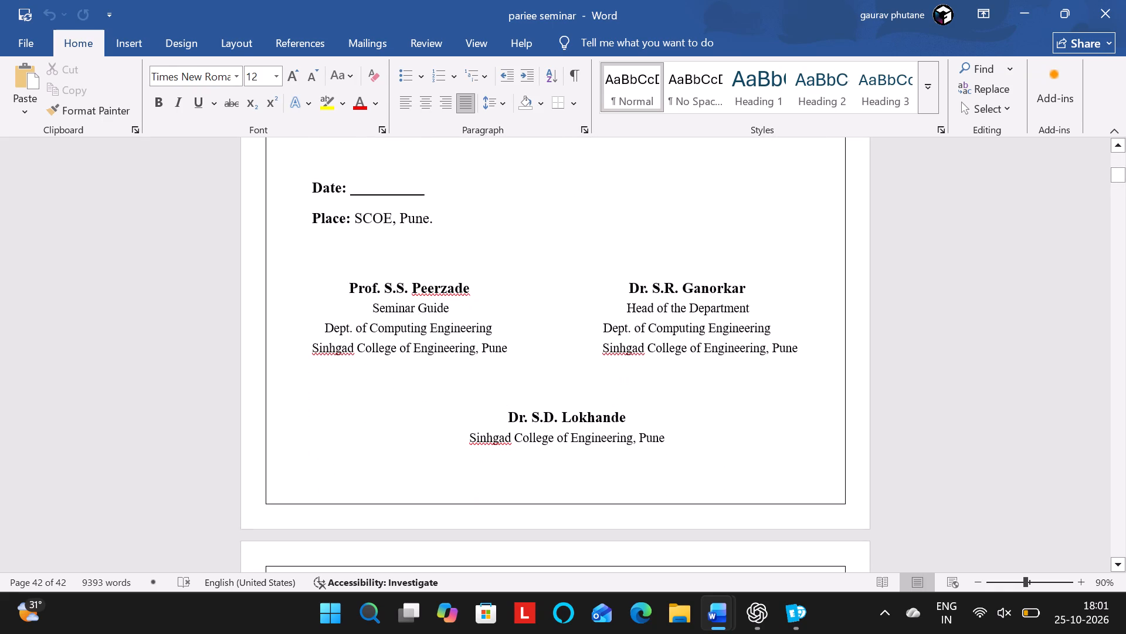
scroll(584, 399, "down", 2)
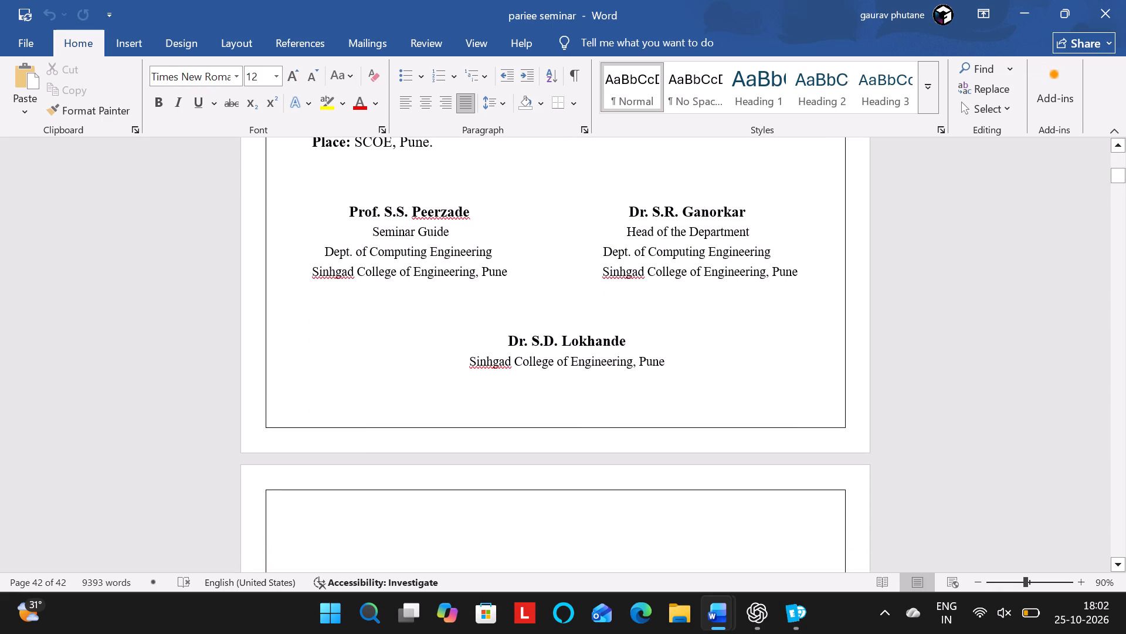
left_click(603, 250)
key("space")
key("space")
key("space")
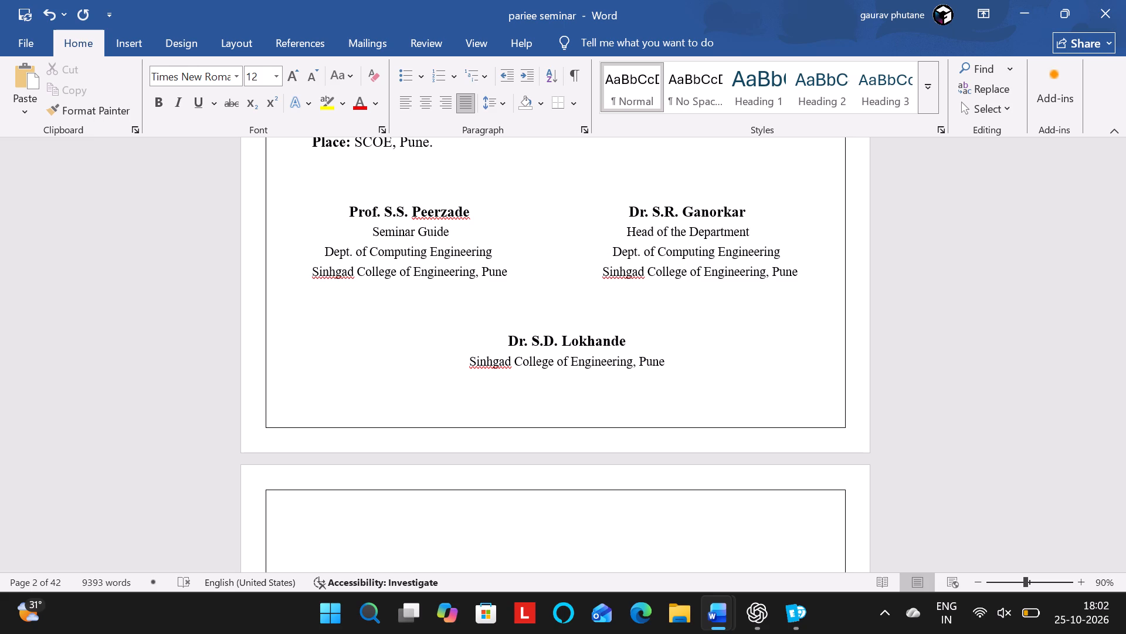
Add leading spaces to indent "Sinhgad College of Engineering, Pune" in the Head of the Department's signature block so it ends near the text margin.
key("Left")
key("Down")
key("Left")
key("space")
key("space")
key("space")
key("space")
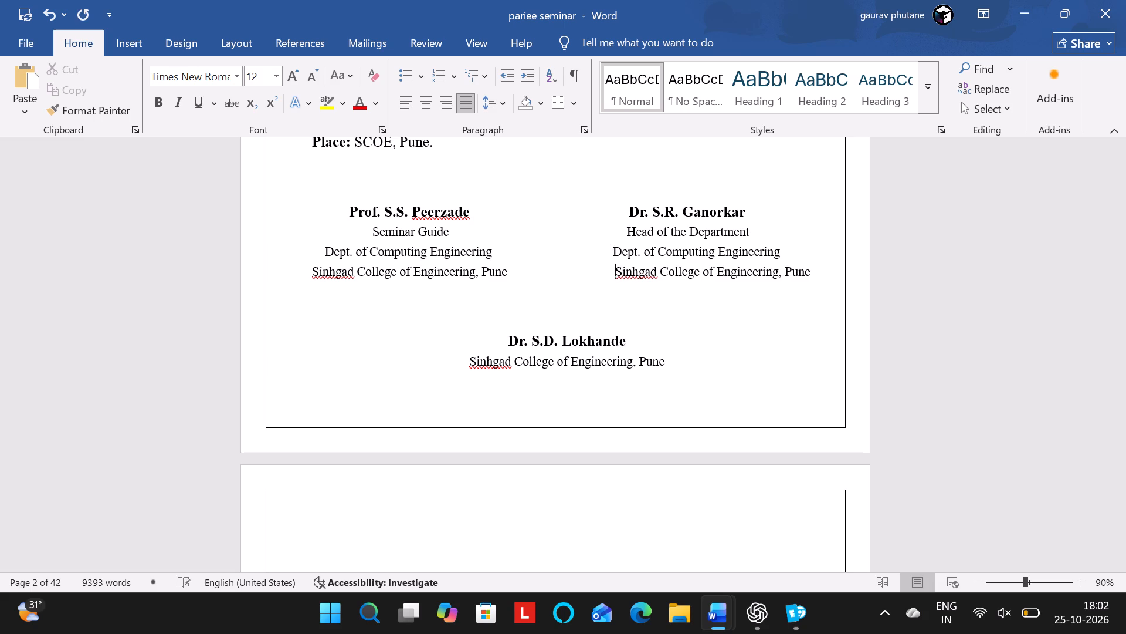
key("space")
key("space")
key("space")
key("space")
key("space")
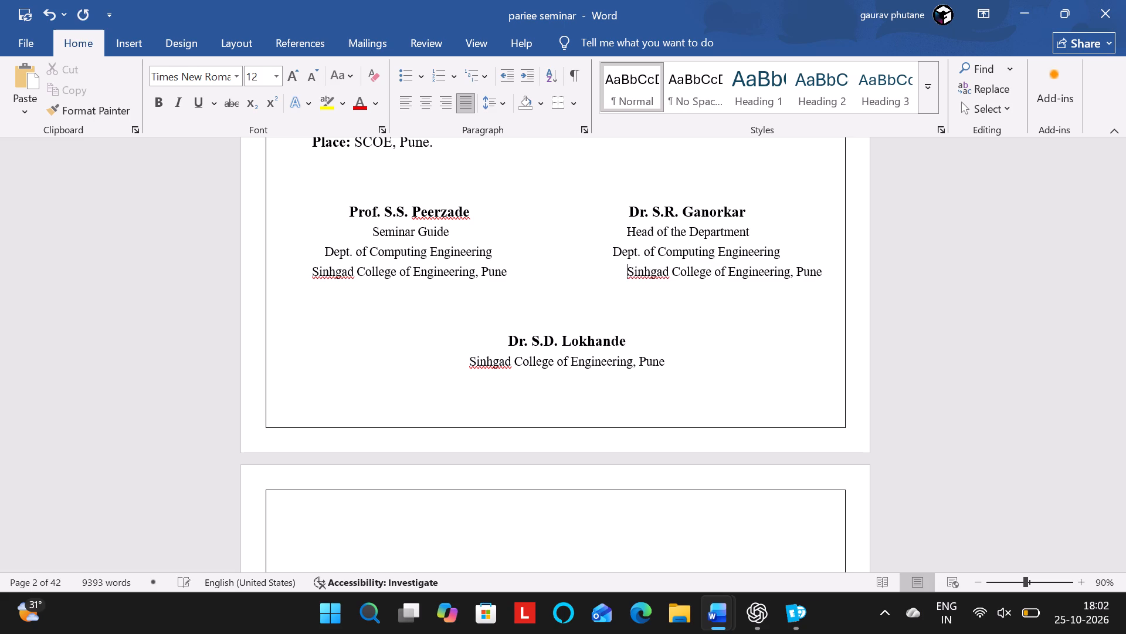
key("space")
key("space")
key("BackSpace")
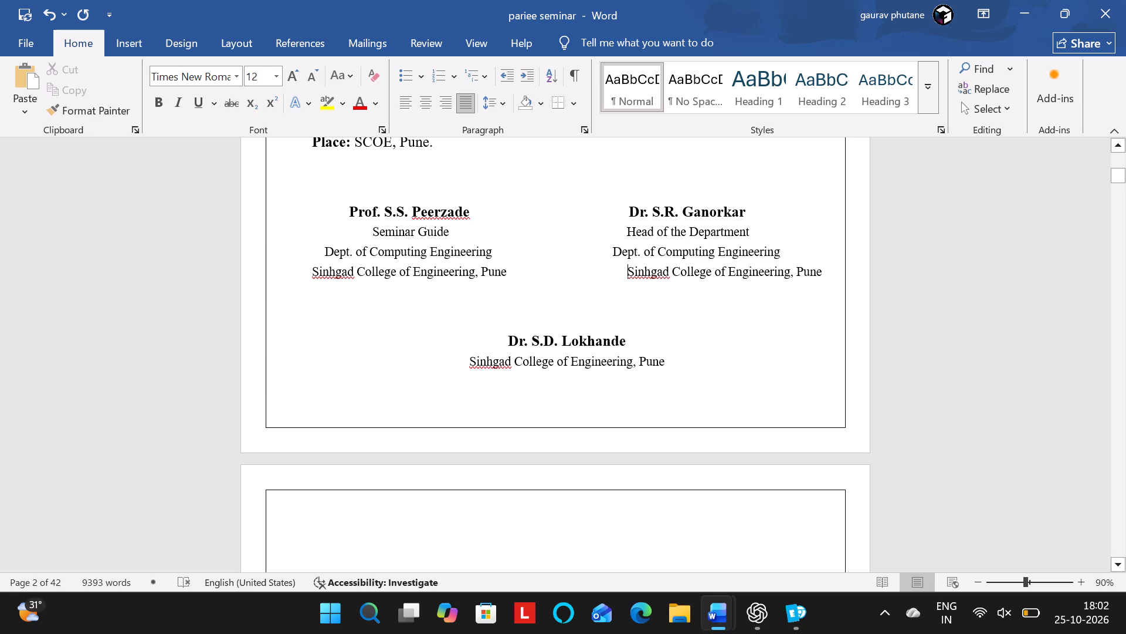
Indent "Dept. of Computing Engineering" further with leading spaces so it sits centred above the college line in the Head of the Department's block.
left_click(610, 248)
key("space")
key("space")
key("space")
key("space")
key("space")
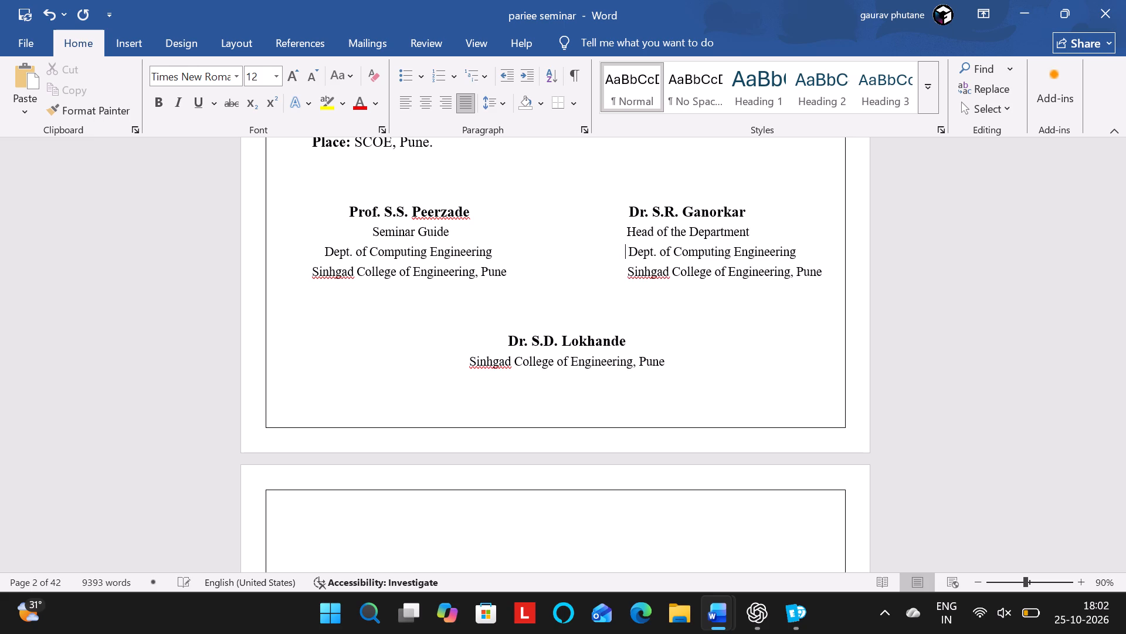
key("space")
key("space")
key("space")
key("space")
key("space")
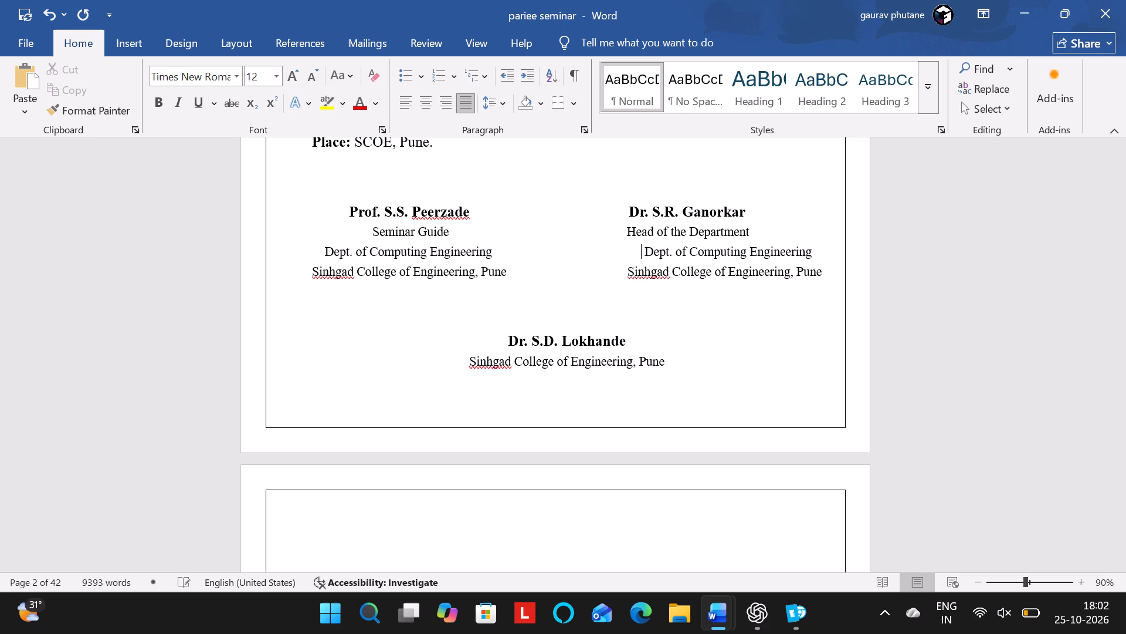
key("BackSpace")
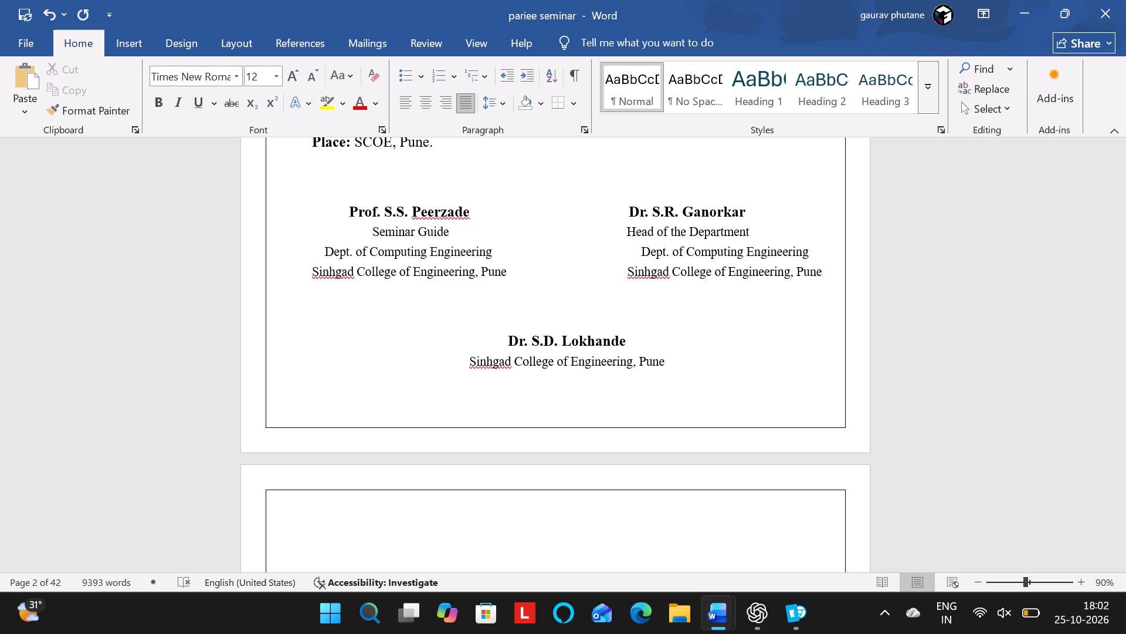
key("Right")
key("BackSpace")
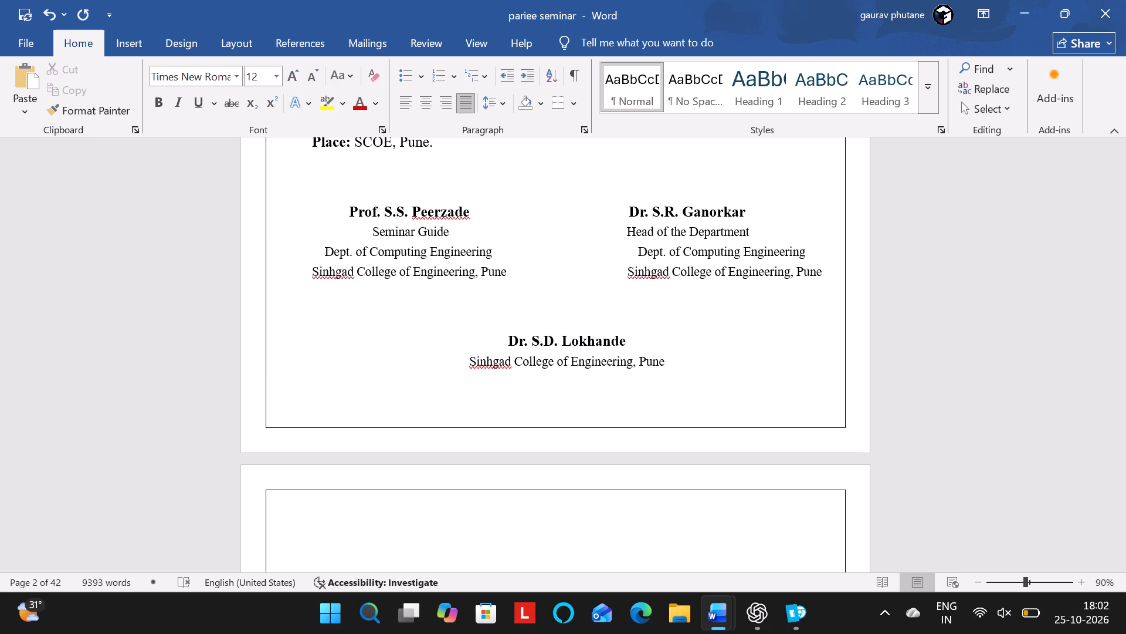
Add leading spaces before "Head of the Department" to centre it above the department line in the signature block.
left_click(626, 231)
key("space")
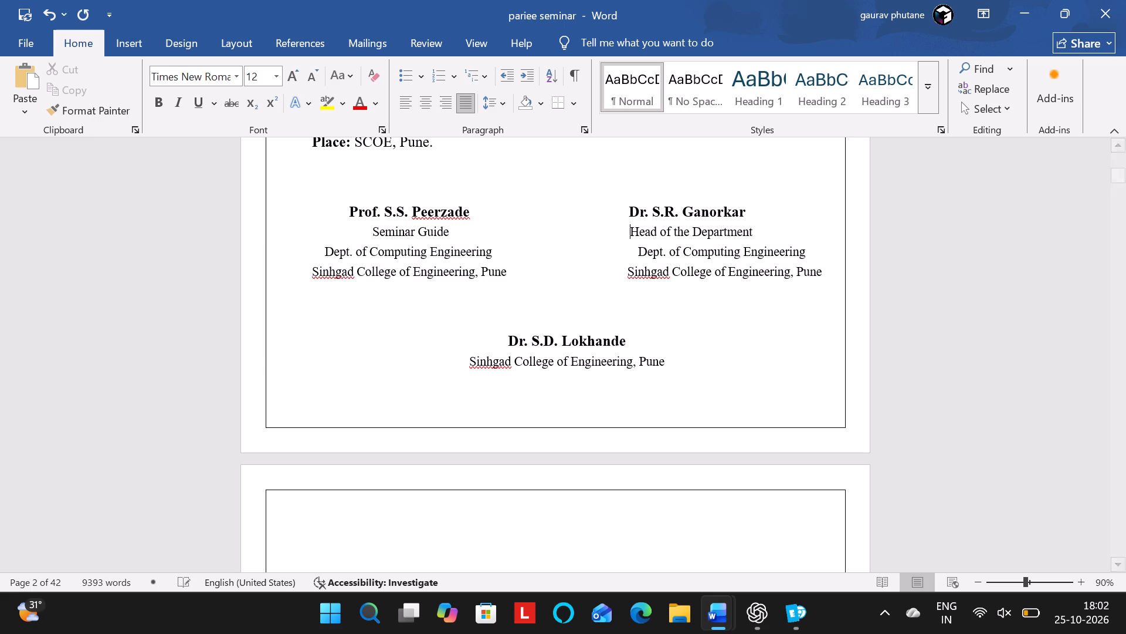
key("space")
key("space")
key("space")
key("space")
key("space")
key("space")
key("space")
key("space")
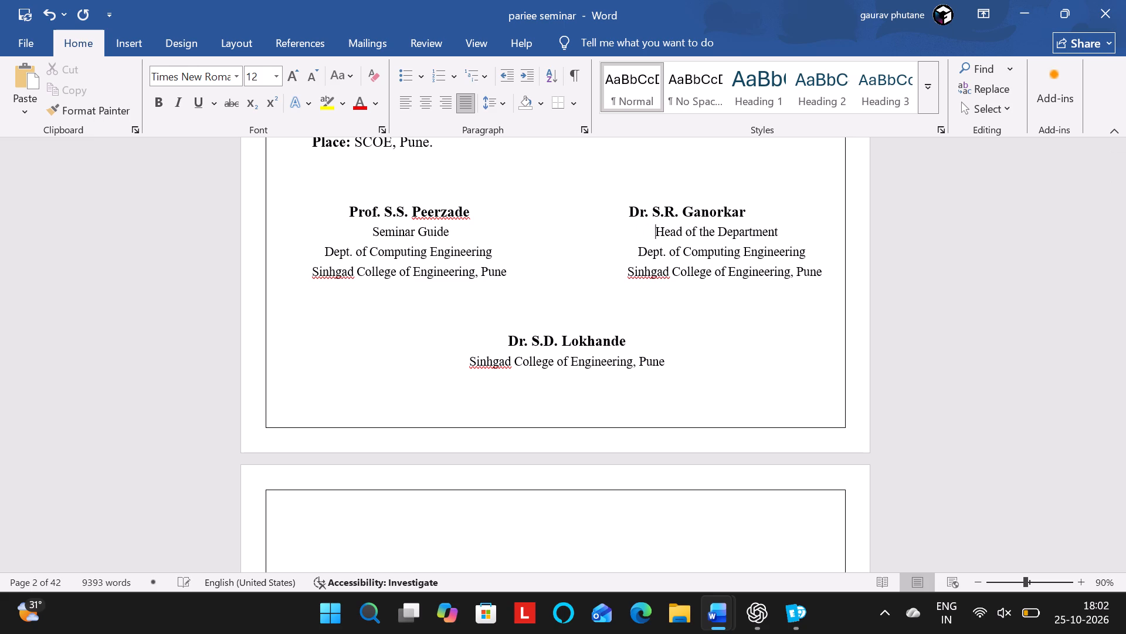
key("space")
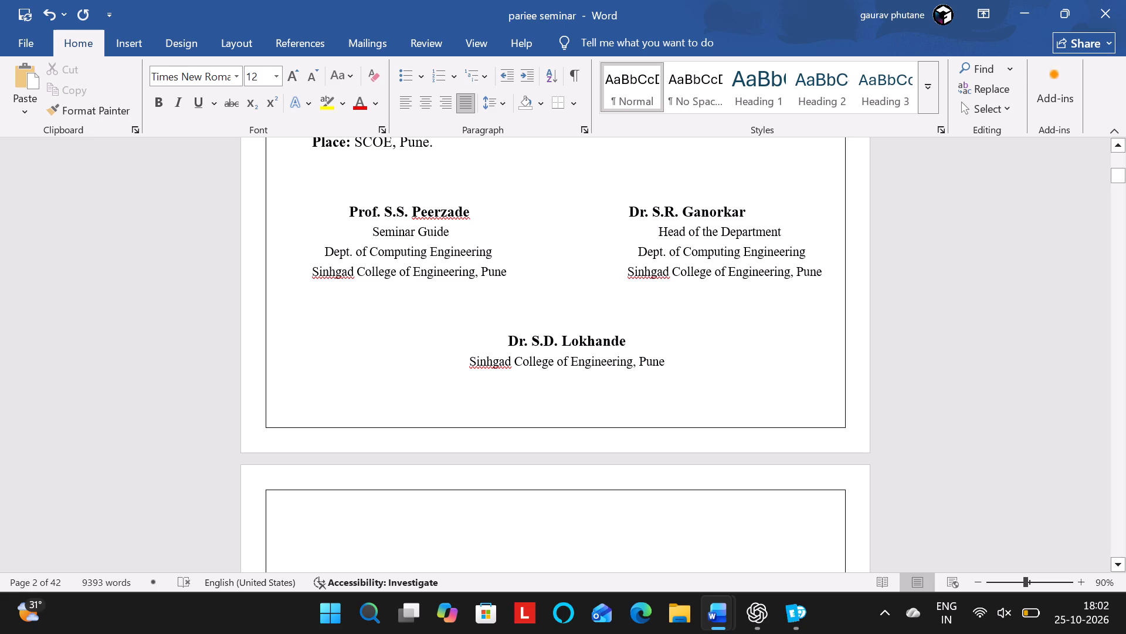
Add leading spaces before the Head of the Department's name to centre it above the title line.
left_click(625, 206)
key("space")
key("space")
key("space")
key("space")
key("space")
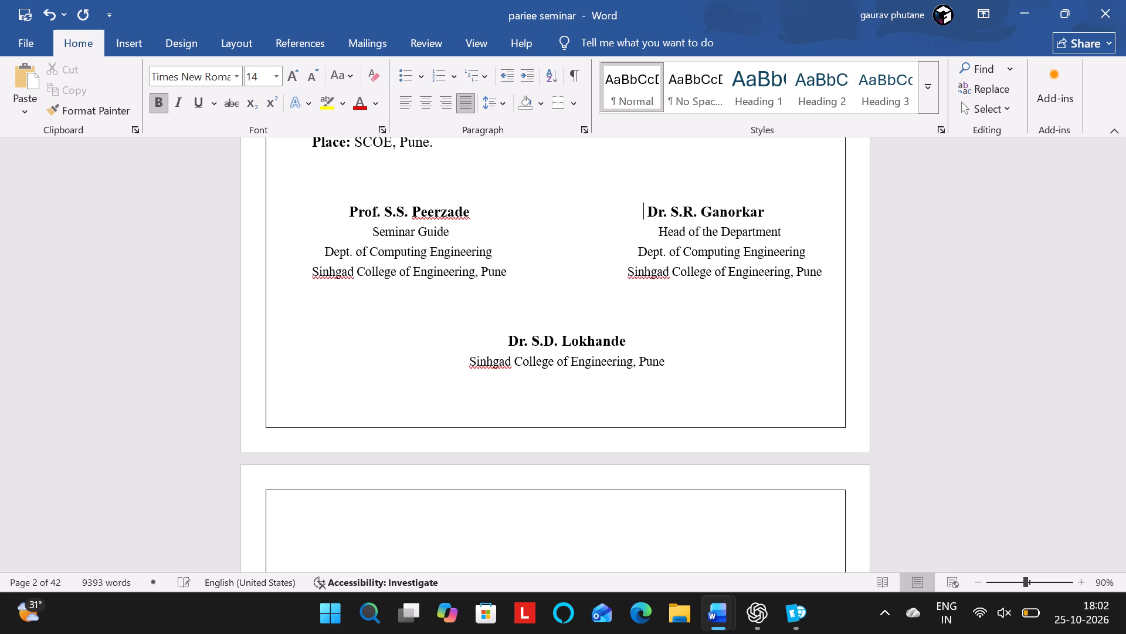
key("space")
key("space")
key("space")
key("space")
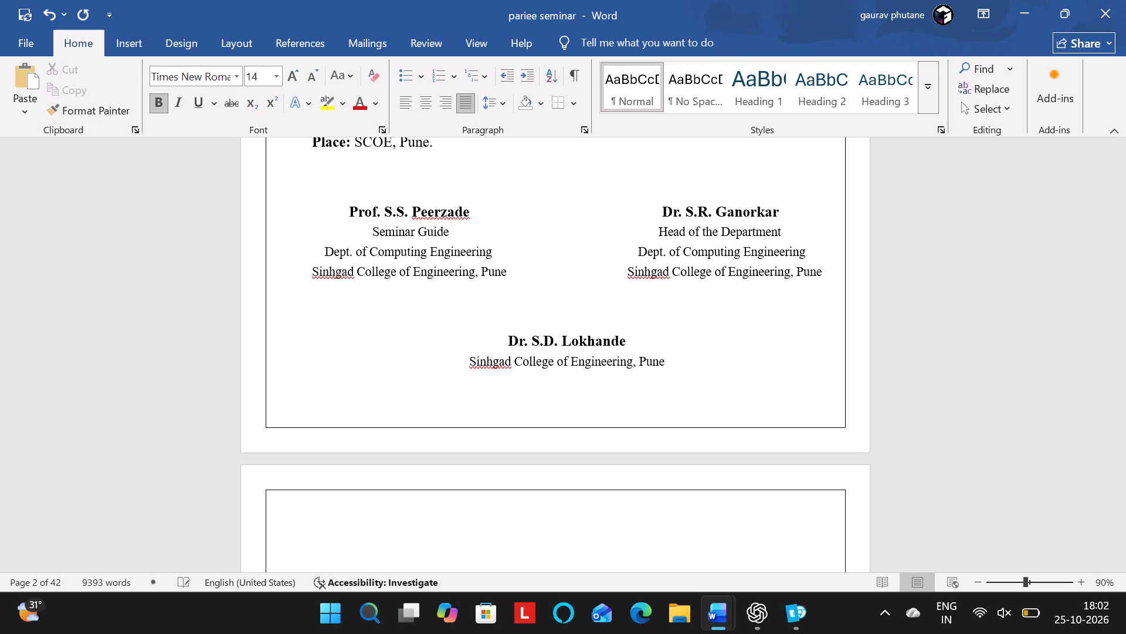
Remove one leading space before the Head of the Department's name to shift it slightly left above its title line.
key("Right")
key("BackSpace")
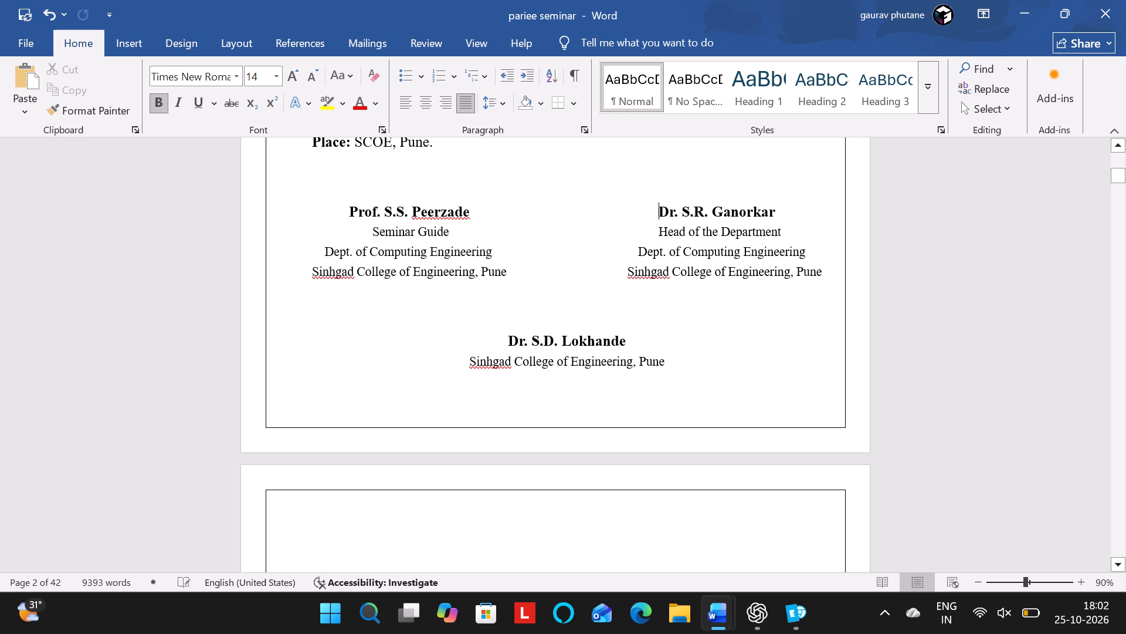
Delete one blank line above the Principal's name in the lower signature block of the certificate page.
scroll(588, 296, "down", 1)
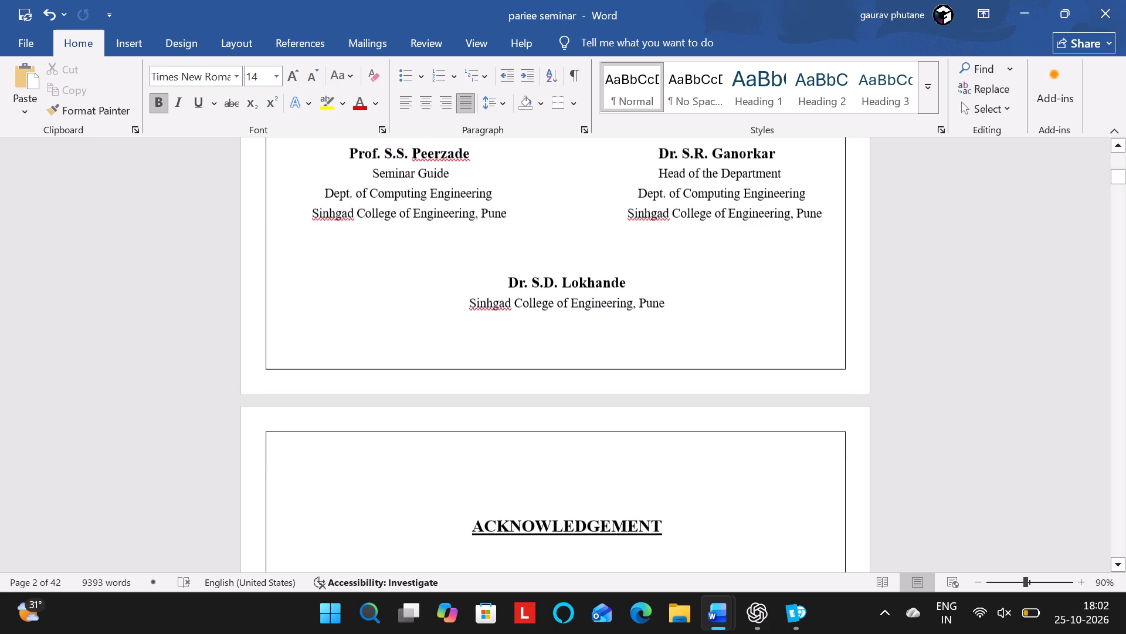
scroll(588, 296, "down", 1)
left_click(513, 262)
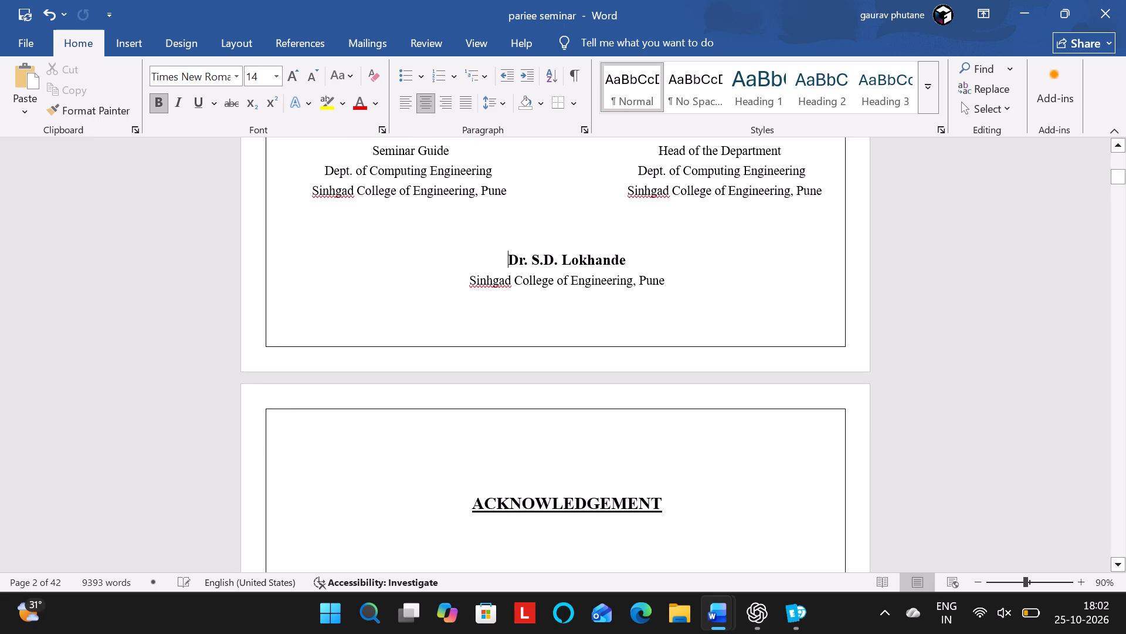
left_click(523, 281)
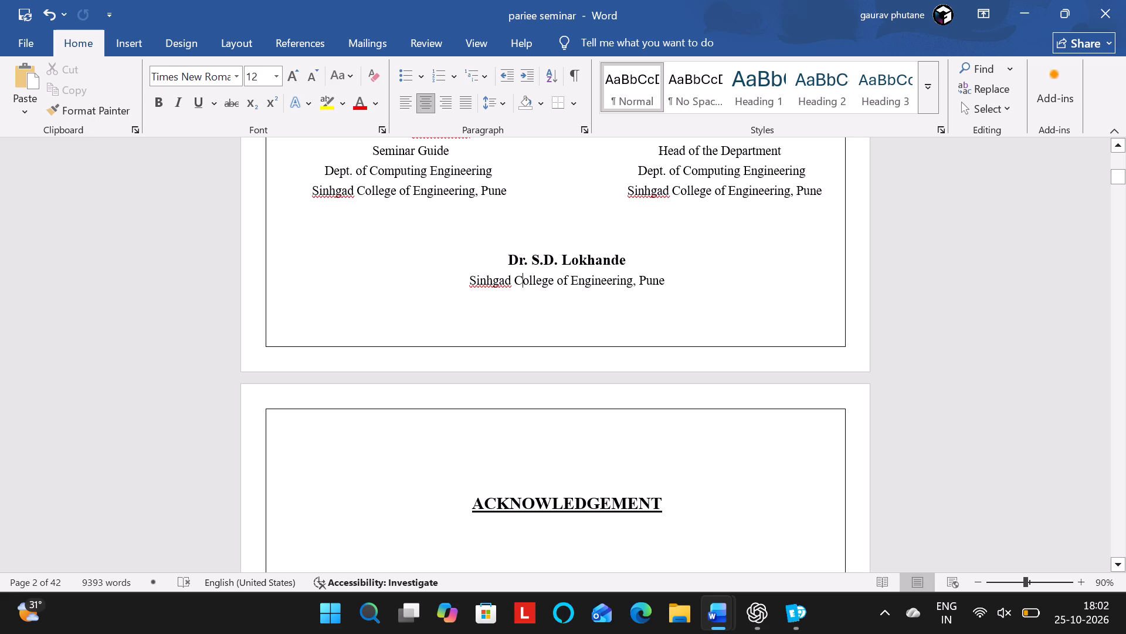
left_click(516, 237)
key("BackSpace")
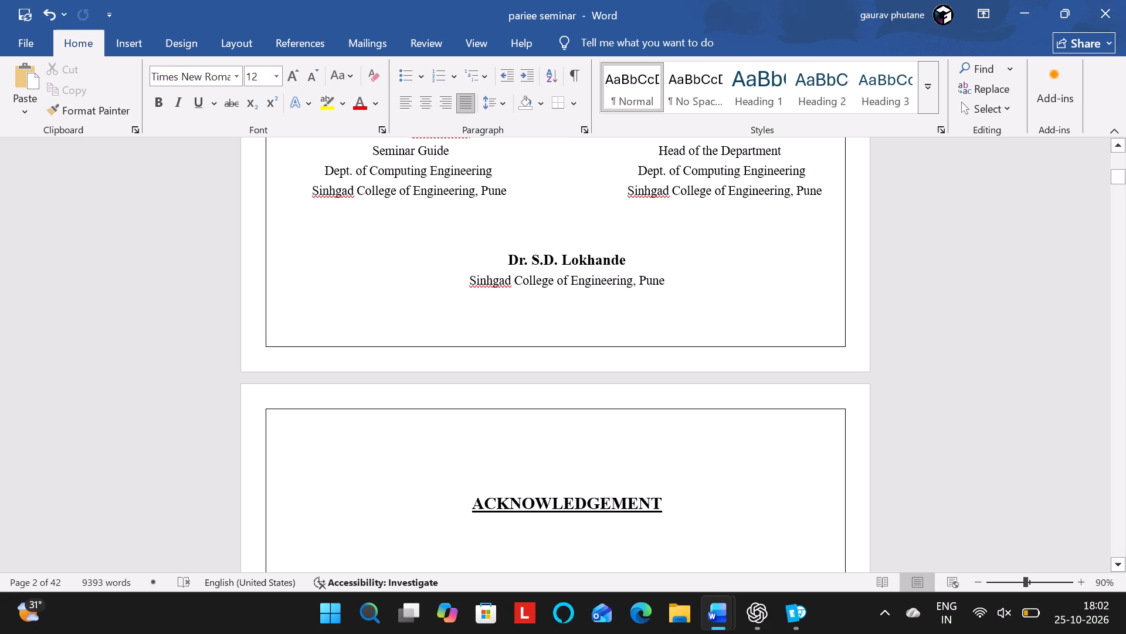
Add the title line "Principal" between the Principal's name and "Sinhgad College of Engineering, Pune" in the lower signature block.
key("Down")
key("Down")
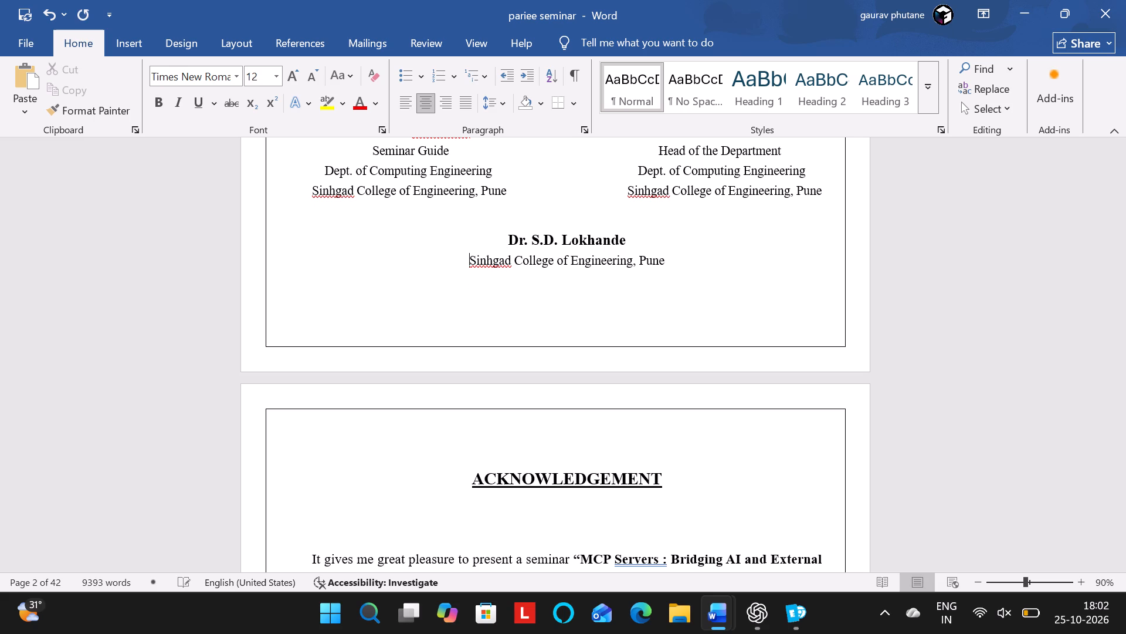
key("Return")
key("Up")
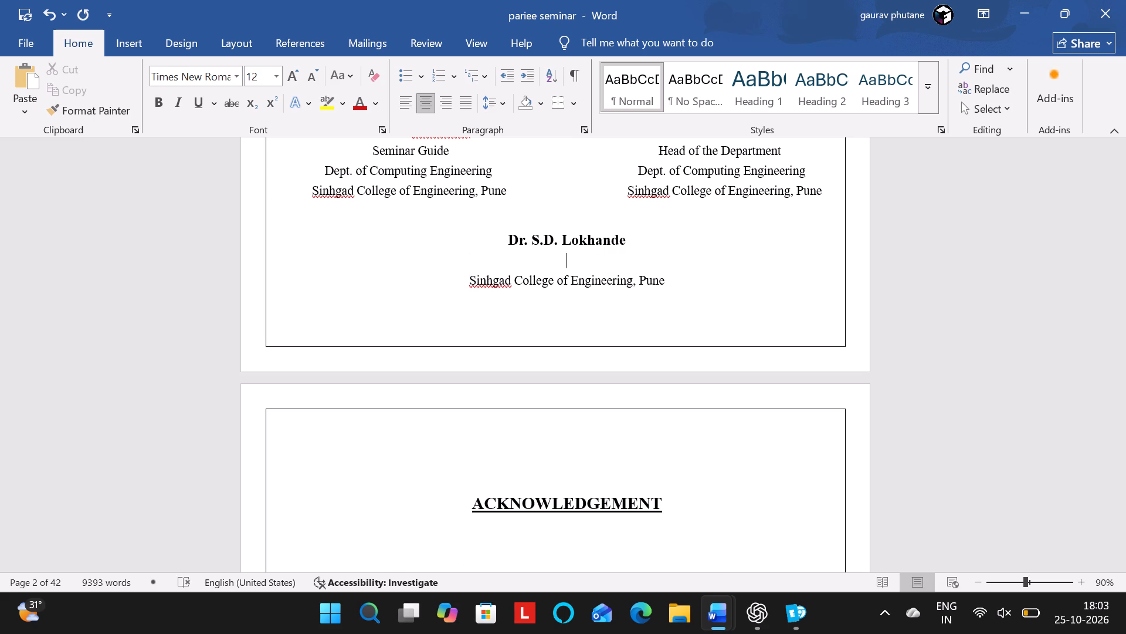
type("Principal")
key("Down")
key("Down")
key("Up")
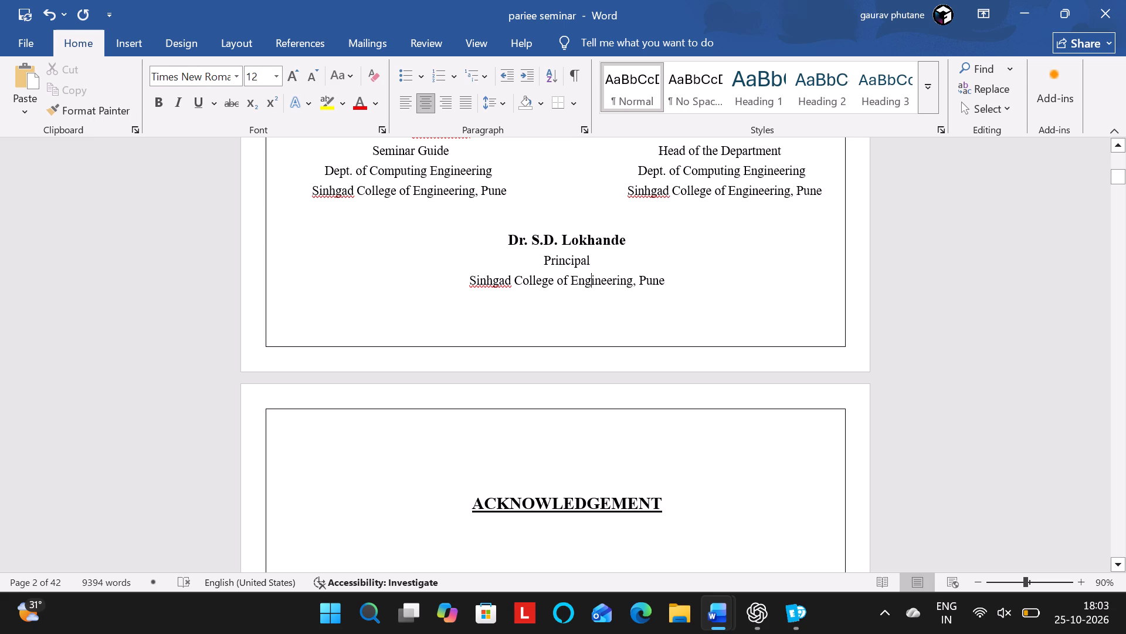
Check the line spacing applied to the lines of the Principal's signature block.
left_click_drag(672, 277, 654, 277)
left_click_drag(654, 277, 513, 248)
left_click(497, 109)
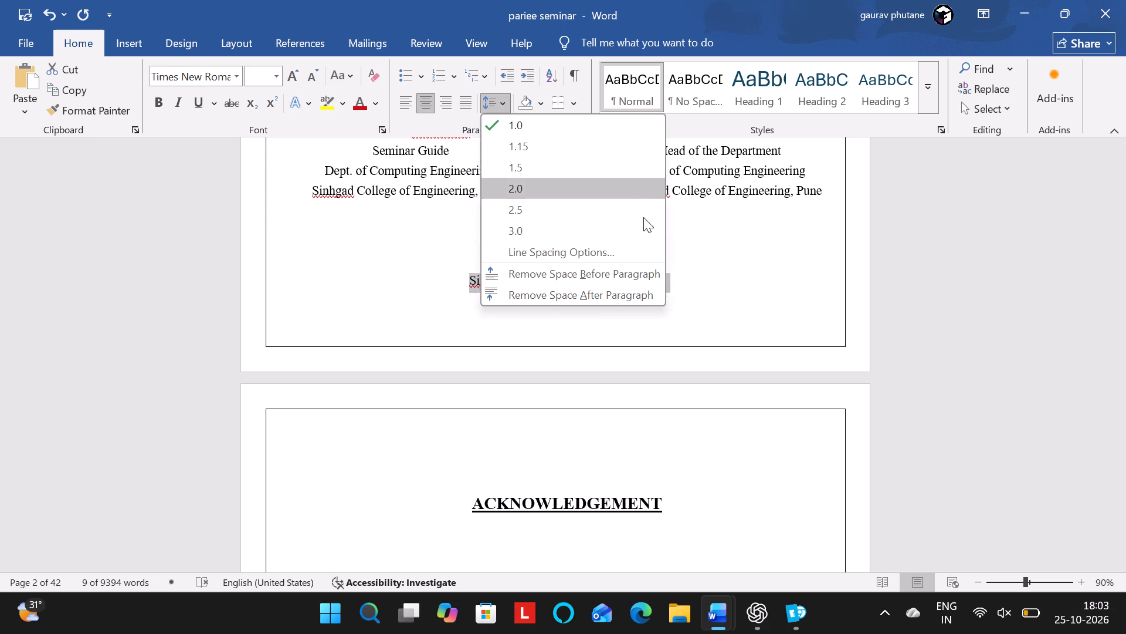
left_click(709, 288)
left_click(709, 288)
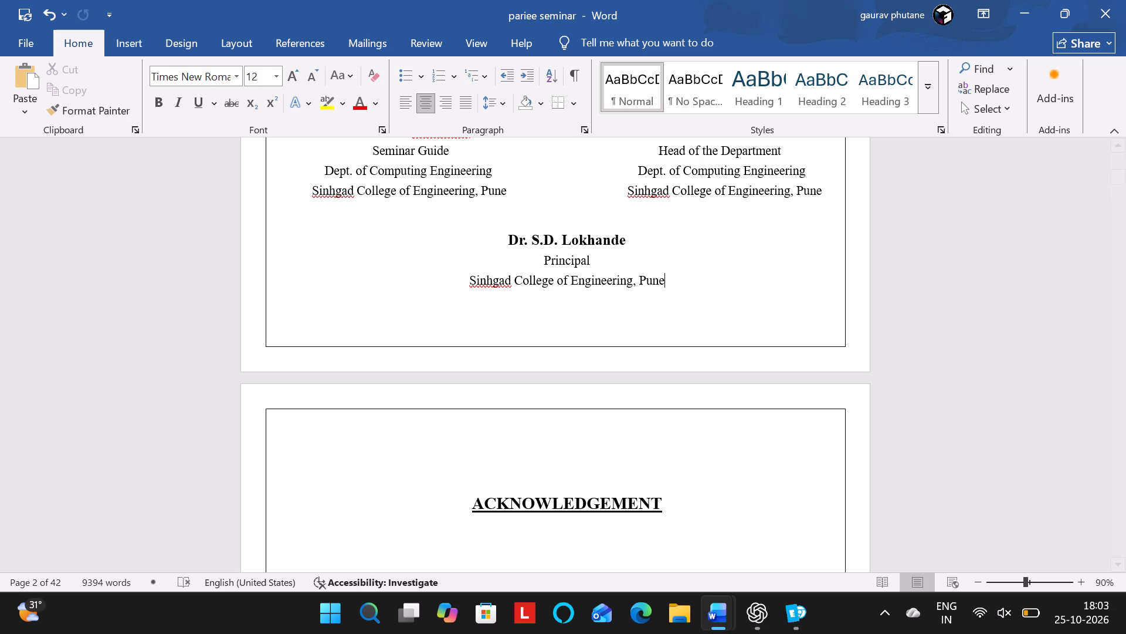
Delete the blank lines above the "ACKNOWLEDGEMENT" heading so it starts at the top of its page.
scroll(709, 288, "down", 2)
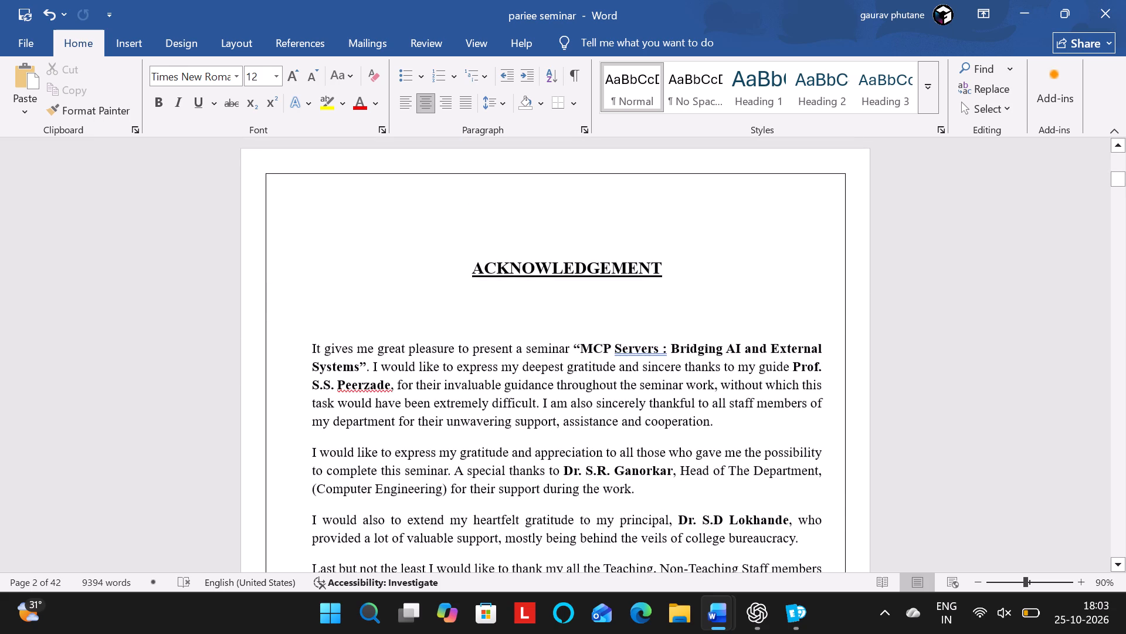
scroll(709, 288, "up", 1)
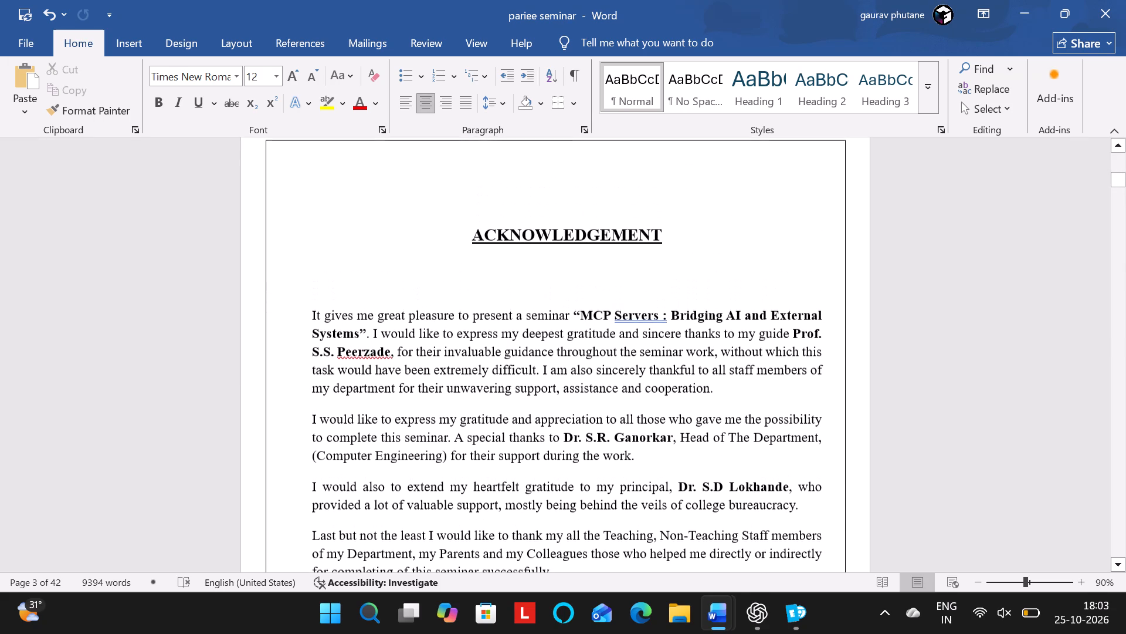
left_click(601, 218)
key("BackSpace")
key("BackSpace")
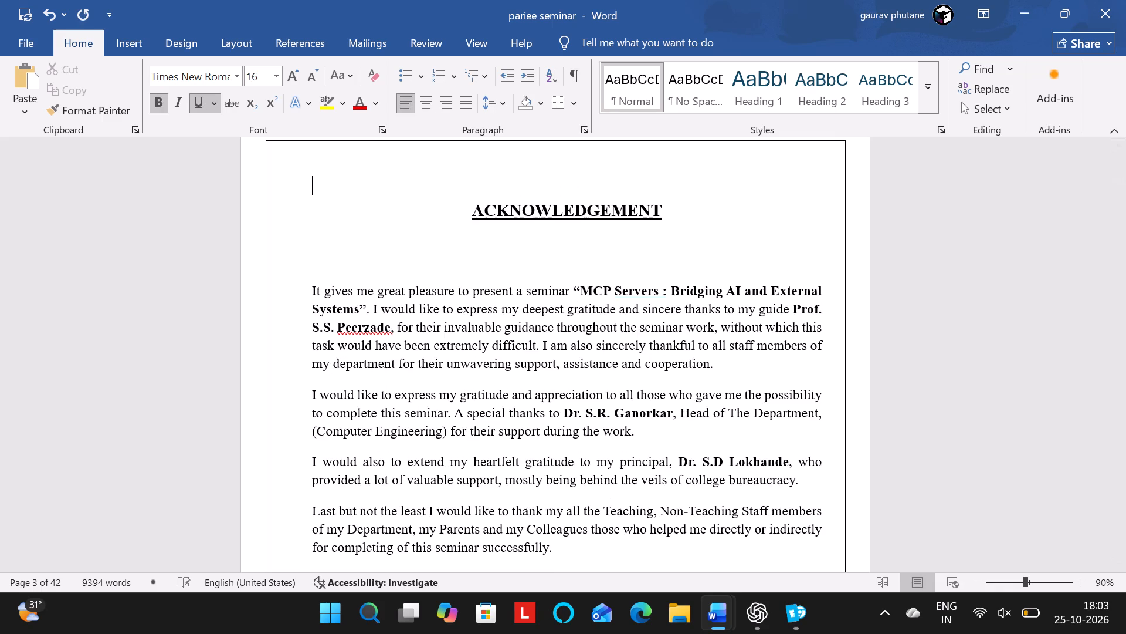
key("BackSpace")
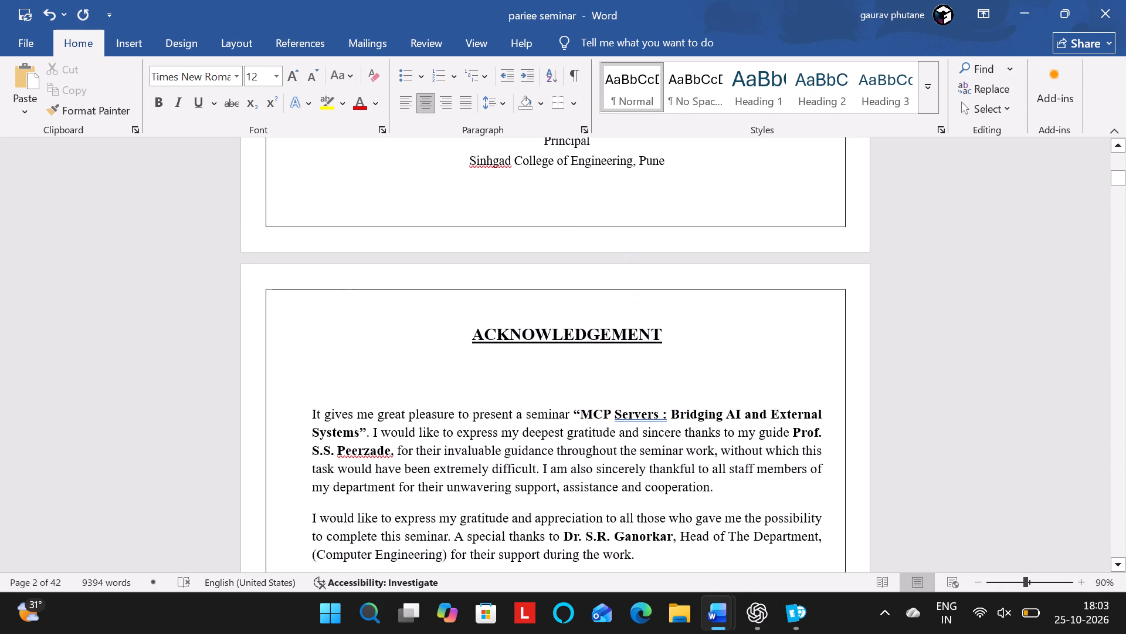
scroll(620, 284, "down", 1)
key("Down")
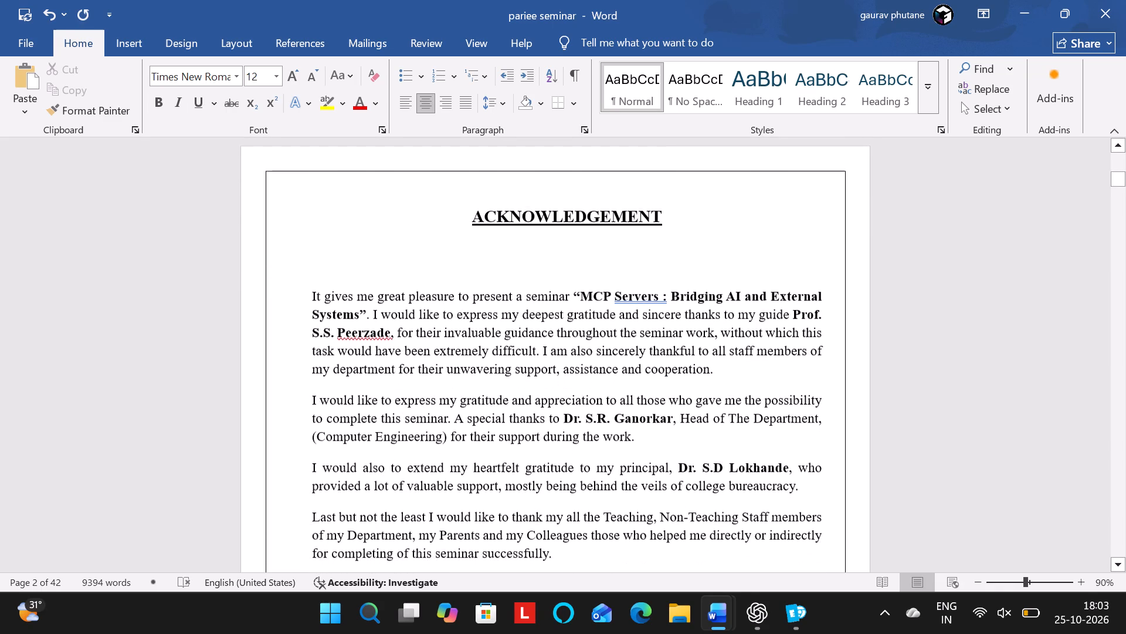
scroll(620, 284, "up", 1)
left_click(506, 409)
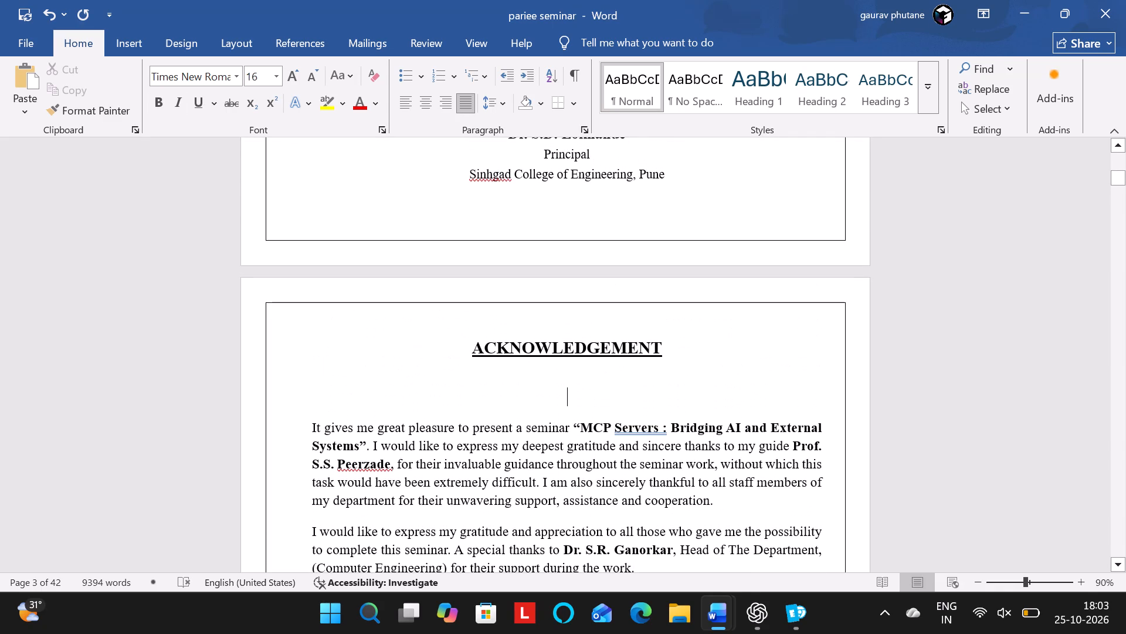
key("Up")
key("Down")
Insert a blank line in the empty area below the student's name and roll number on the Acknowledgement page.
scroll(506, 409, "down", 2)
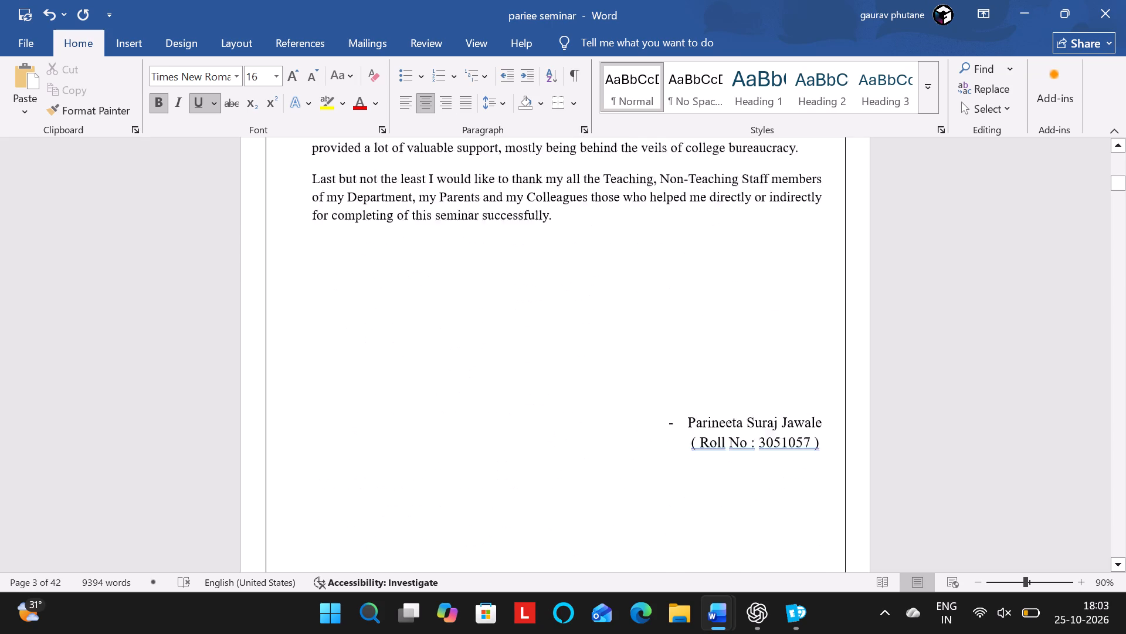
scroll(506, 409, "down", 2)
left_click(573, 228)
key("Return")
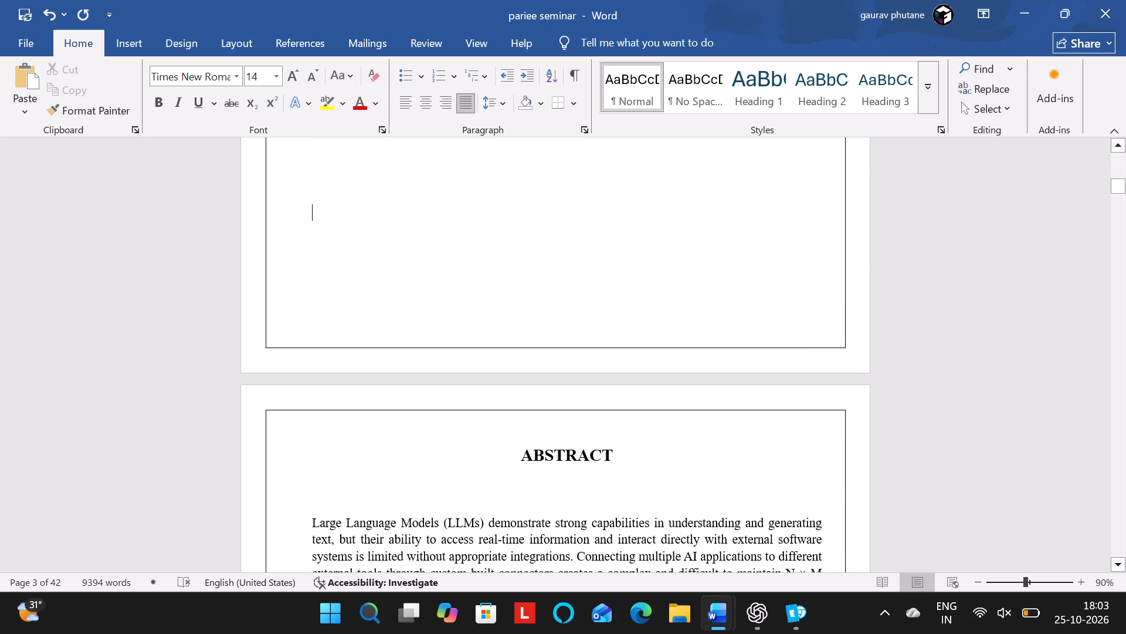
Examine the layout of the Abstract page and the start of the List of Figures page.
scroll(573, 228, "down", 1)
key("Down")
key("Down")
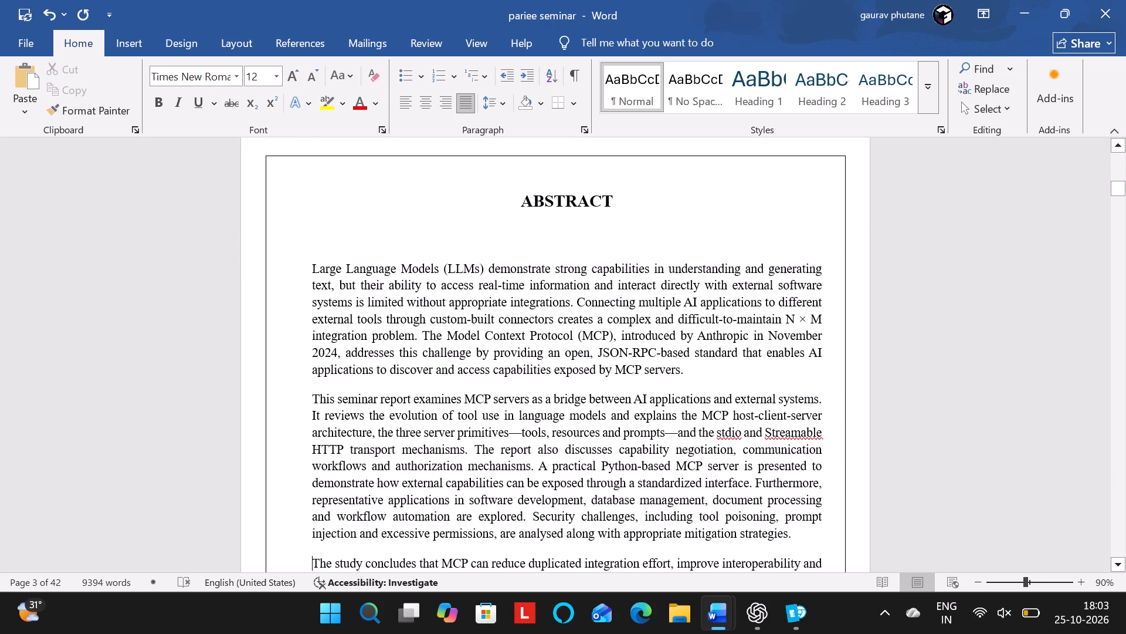
left_click(671, 180)
key("Down")
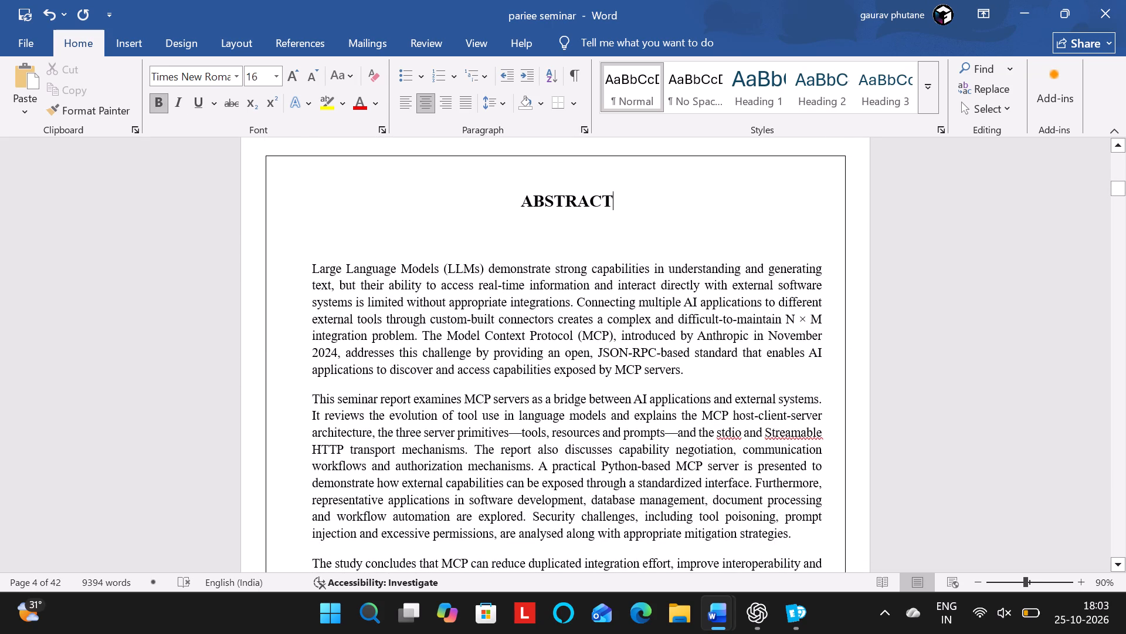
key("Down")
key("Up")
scroll(671, 180, "down", 2)
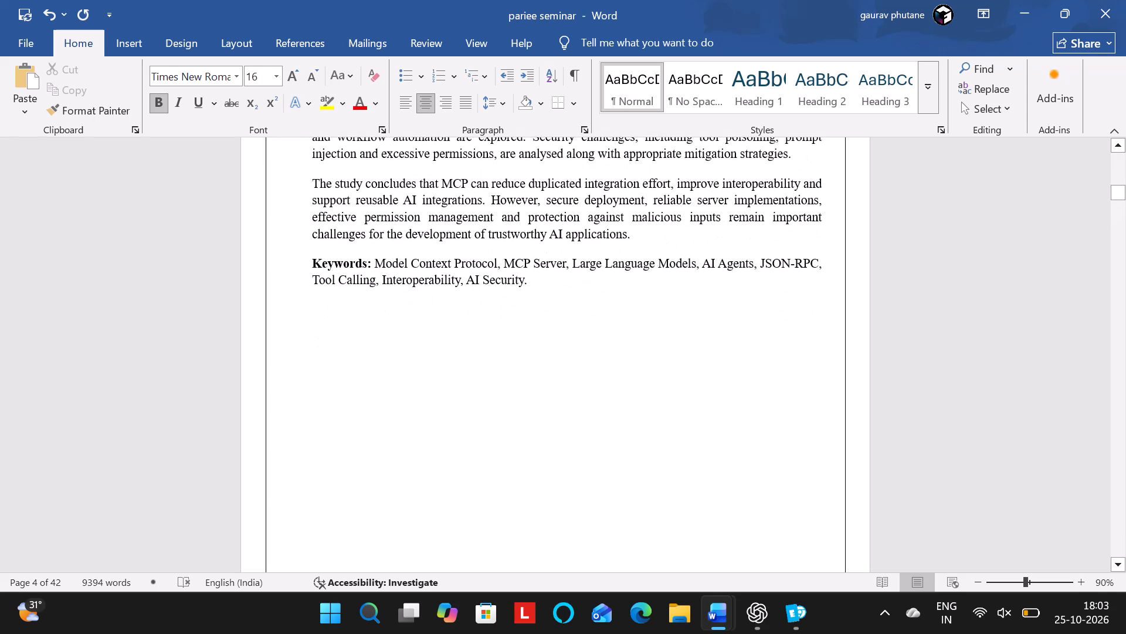
scroll(671, 180, "down", 2)
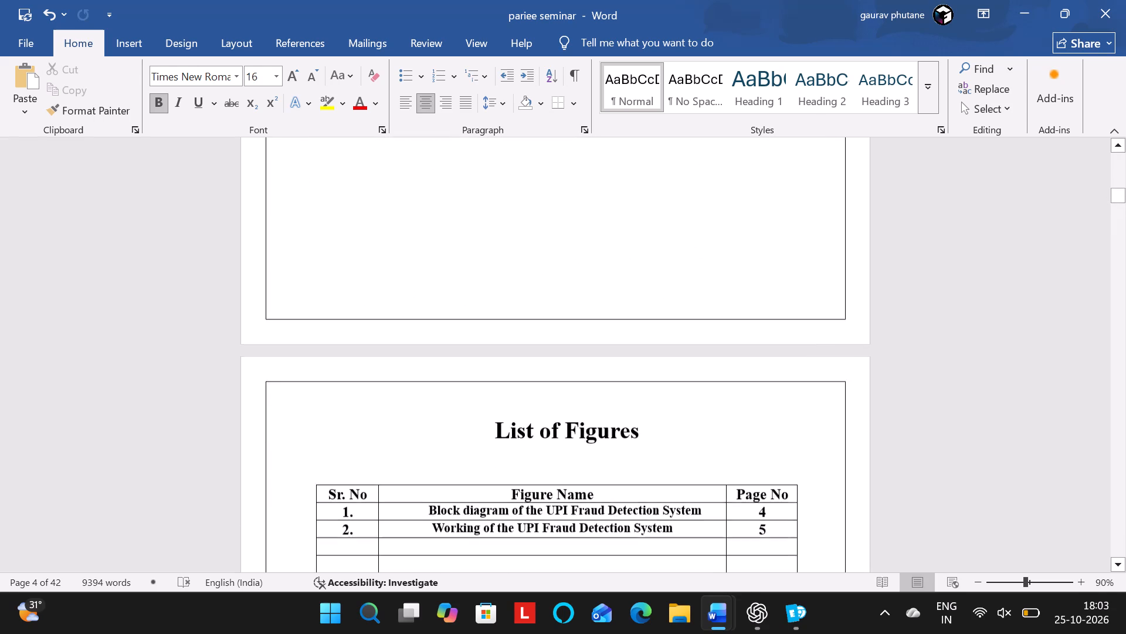
scroll(671, 180, "down", 1)
Insert a blank line in the empty space above the "List of Tables" heading to push it further down.
scroll(671, 180, "down", 2)
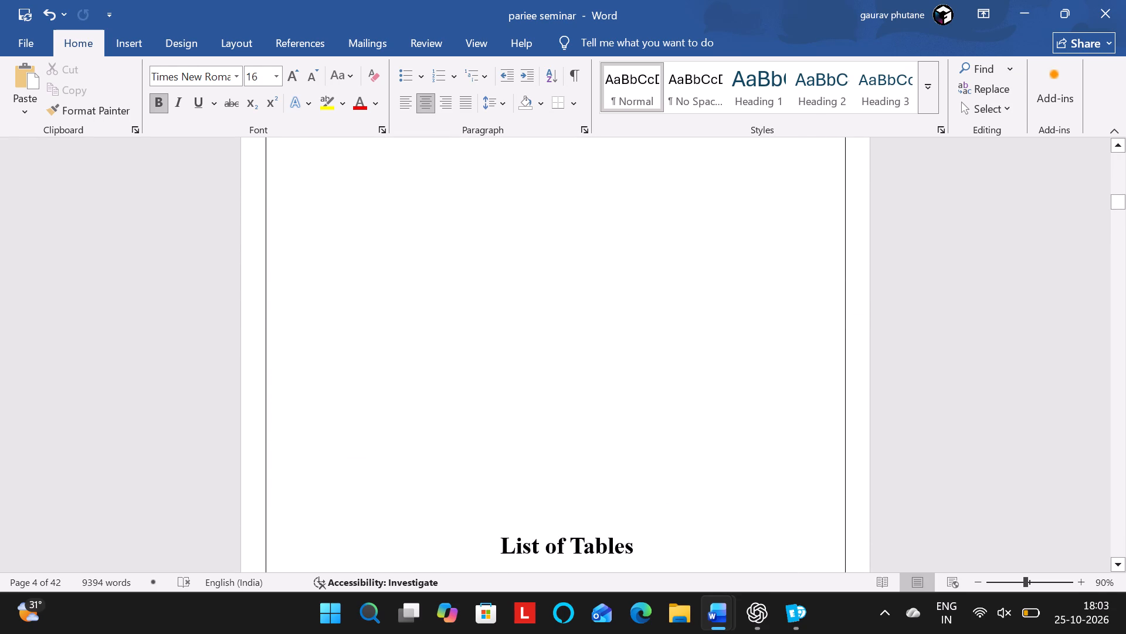
scroll(671, 180, "down", 1)
scroll(671, 180, "up", 1)
left_click(595, 209)
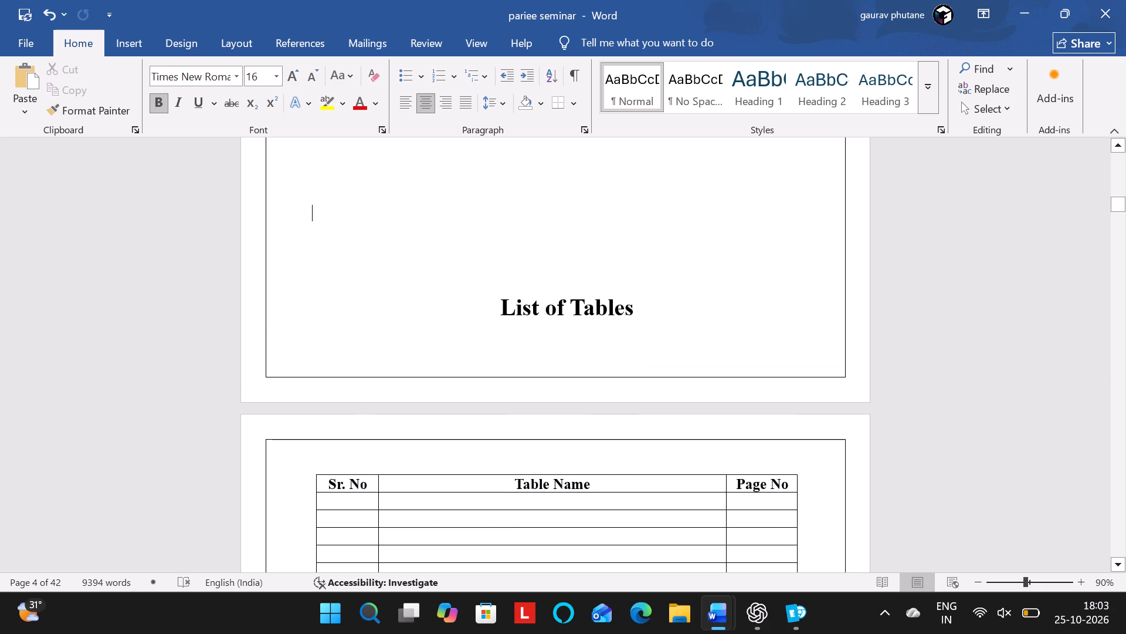
key("Return")
Examine the layout of the pages from the table of contents to the opening of Chapter 1.
scroll(595, 209, "down", 3)
scroll(422, 337, "down", 2)
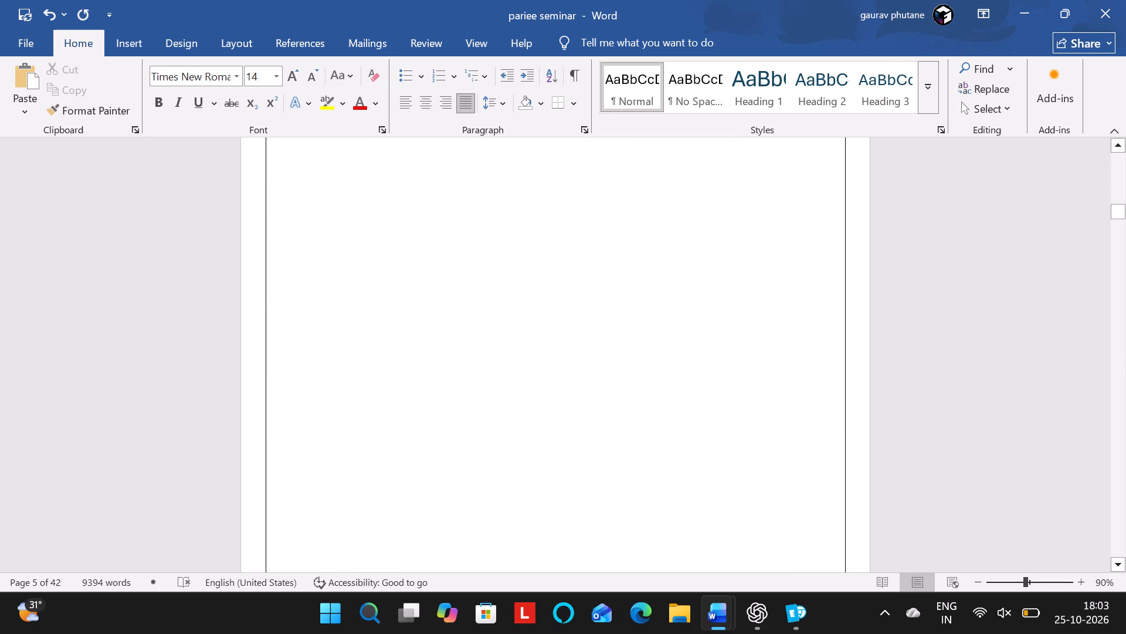
scroll(422, 337, "down", 6)
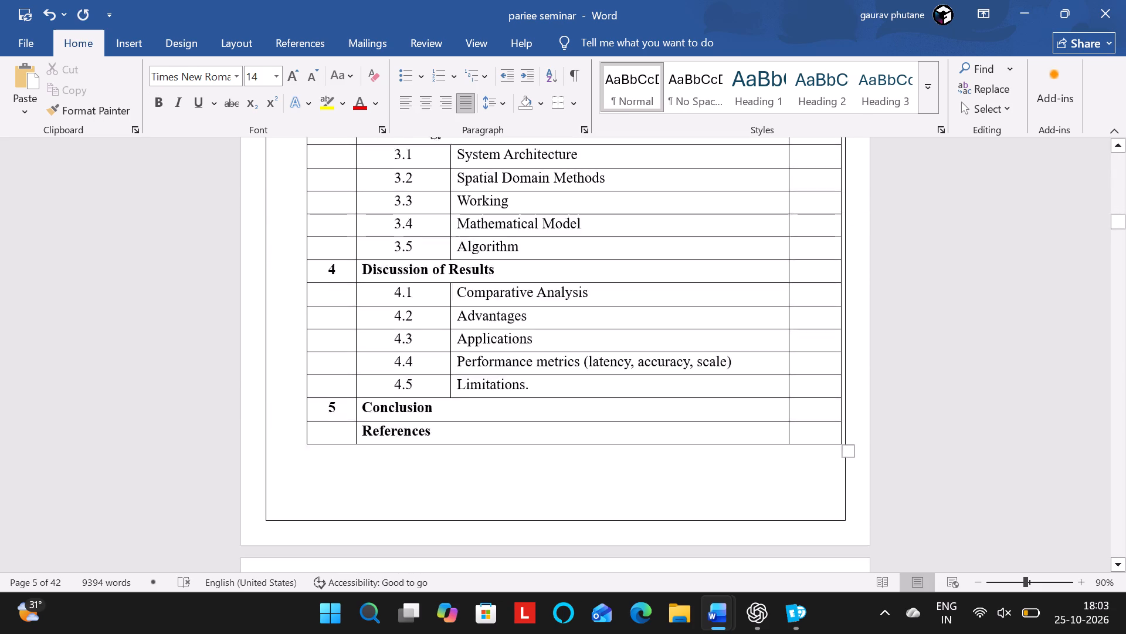
scroll(422, 337, "down", 1)
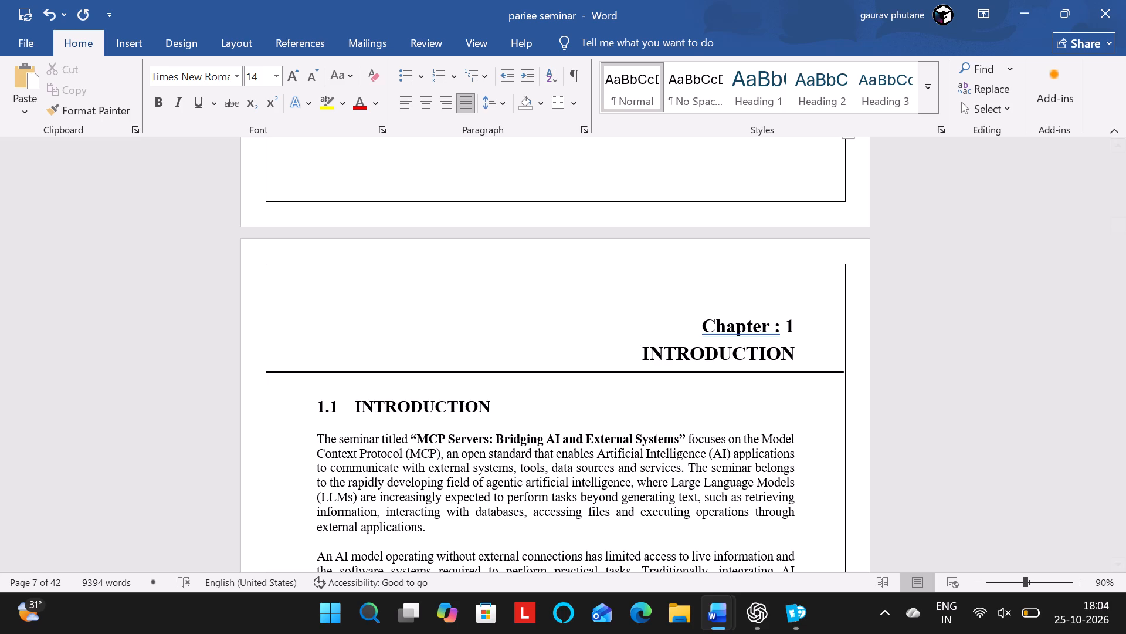
scroll(767, 365, "down", 2)
scroll(767, 365, "up", 1)
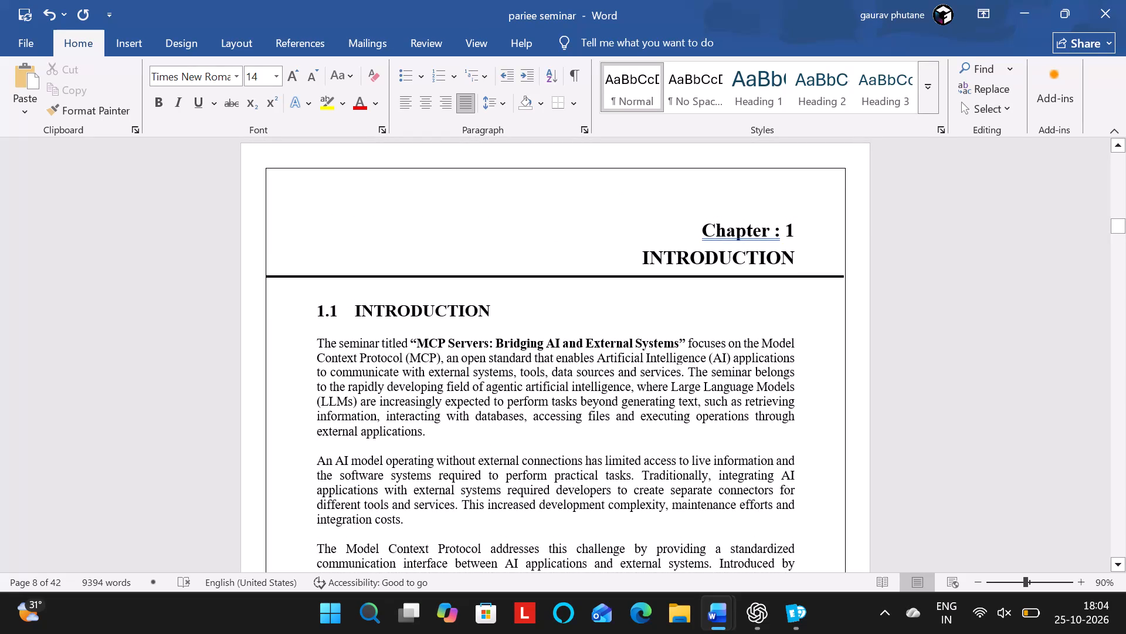
Check the line spacing of the first body paragraph under "1.1 INTRODUCTION".
left_click(434, 397)
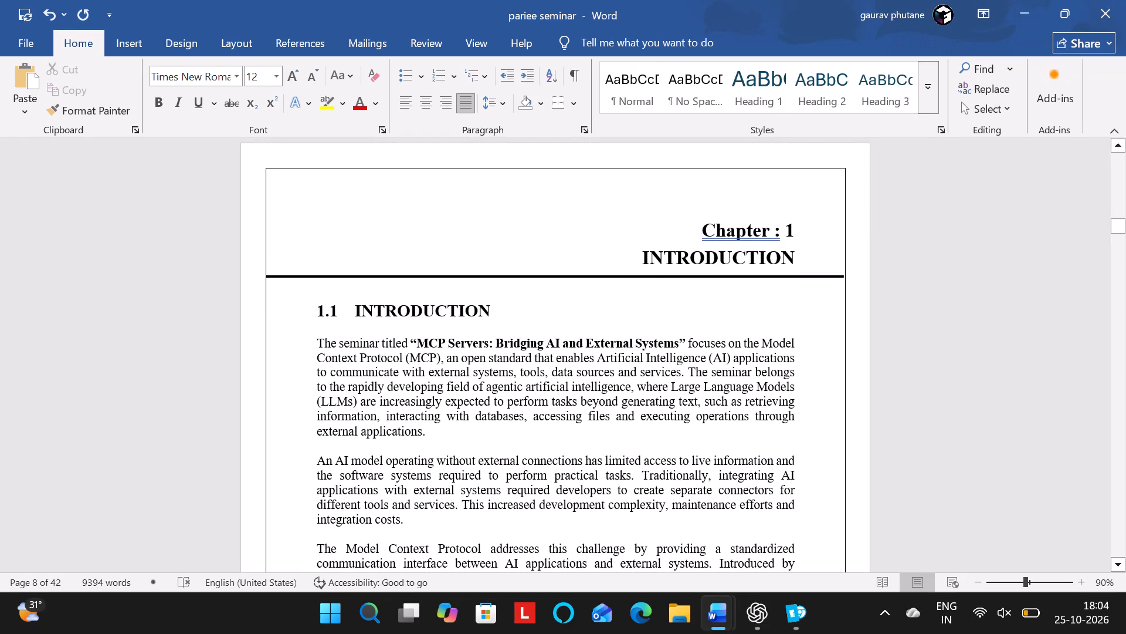
left_click(499, 97)
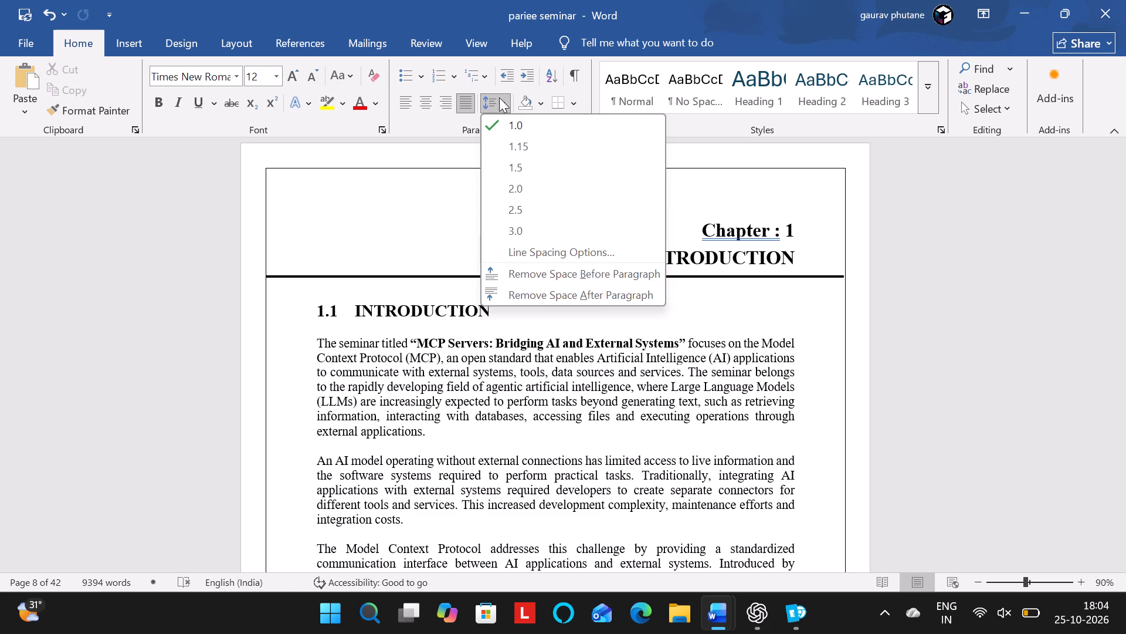
left_click(427, 384)
scroll(427, 384, "down", 1)
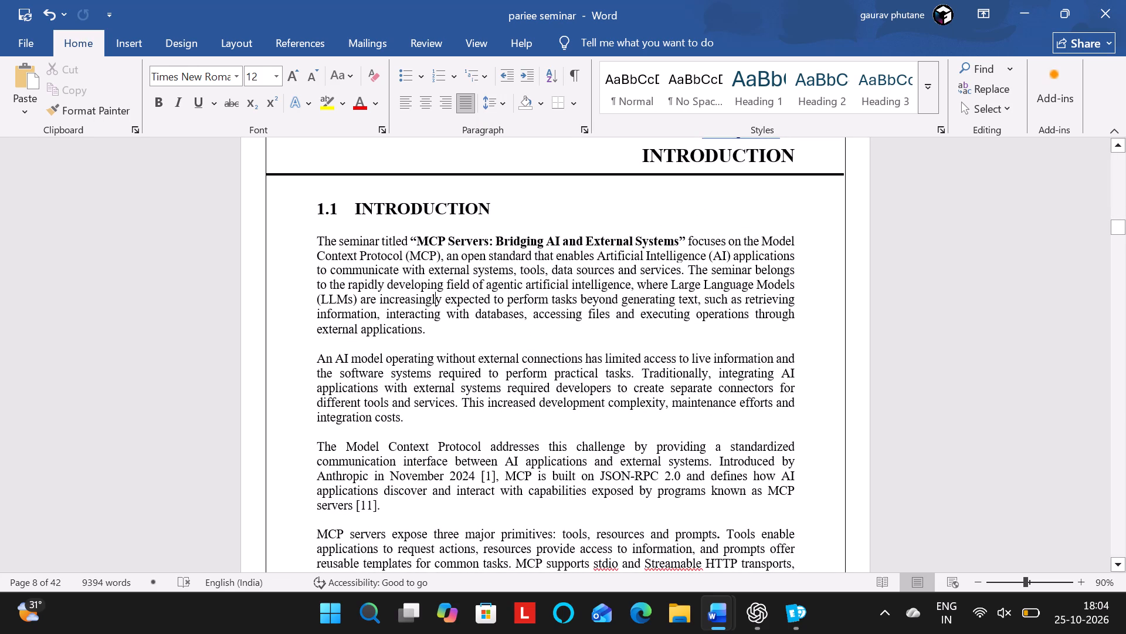
scroll(312, 329, "down", 1)
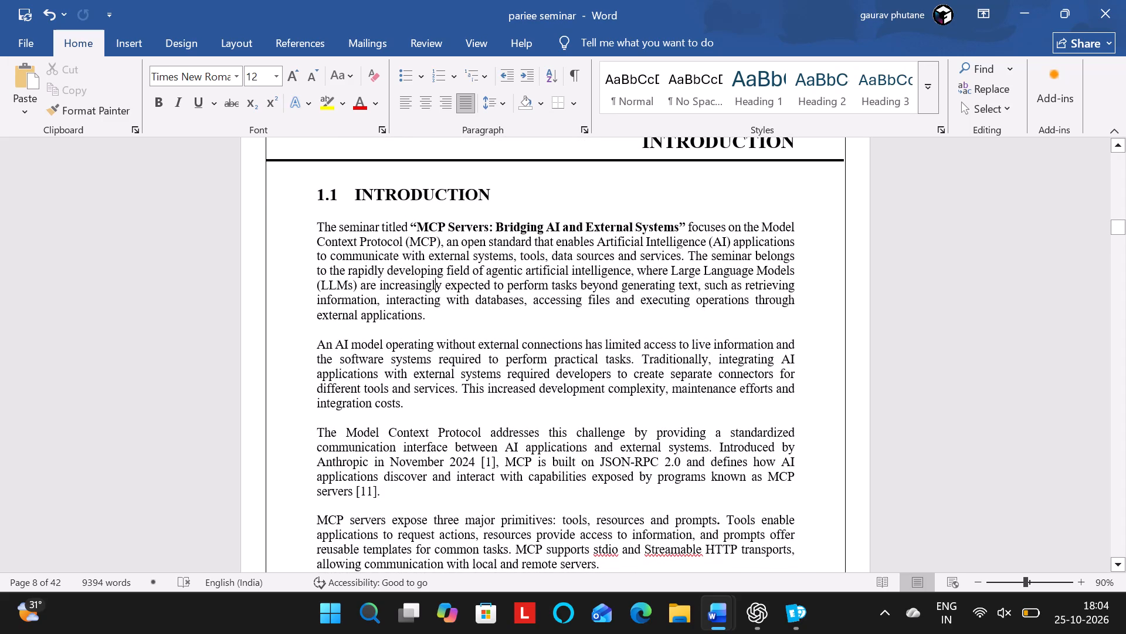
Remove the space after all body paragraphs of section "1.1 INTRODUCTION".
left_click_drag(317, 226, 344, 599)
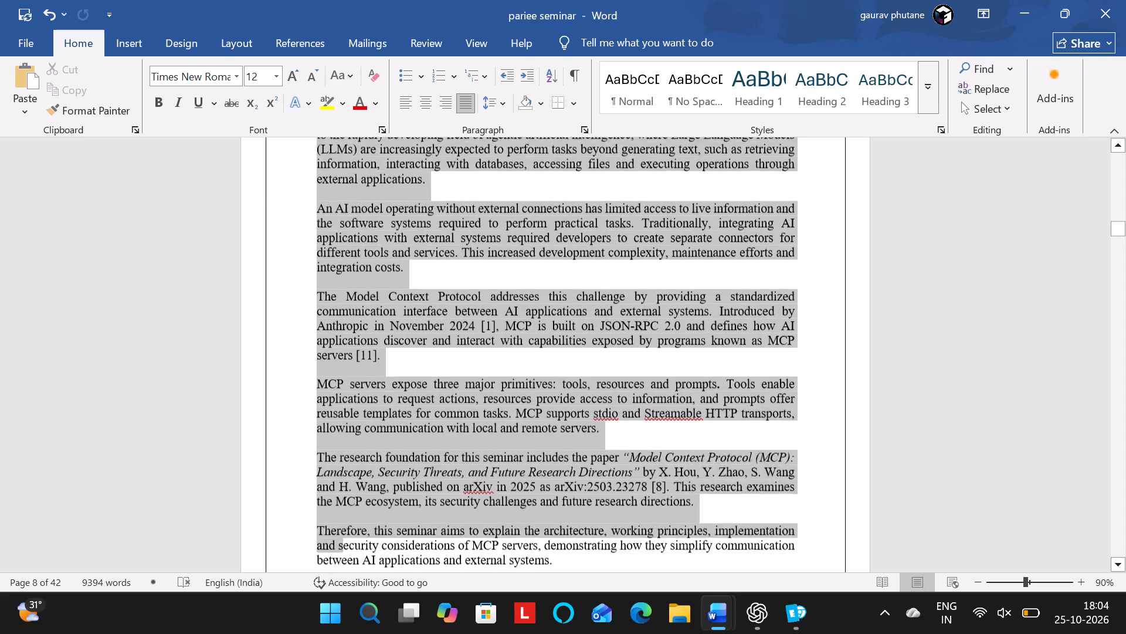
left_click_drag(344, 599, 561, 421)
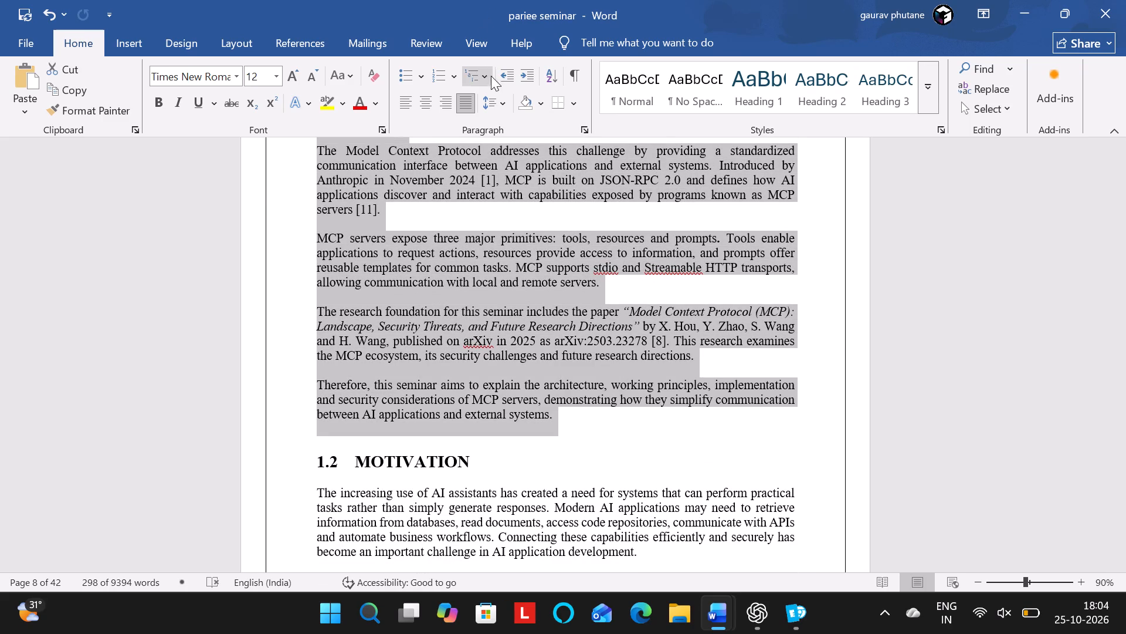
left_click(494, 94)
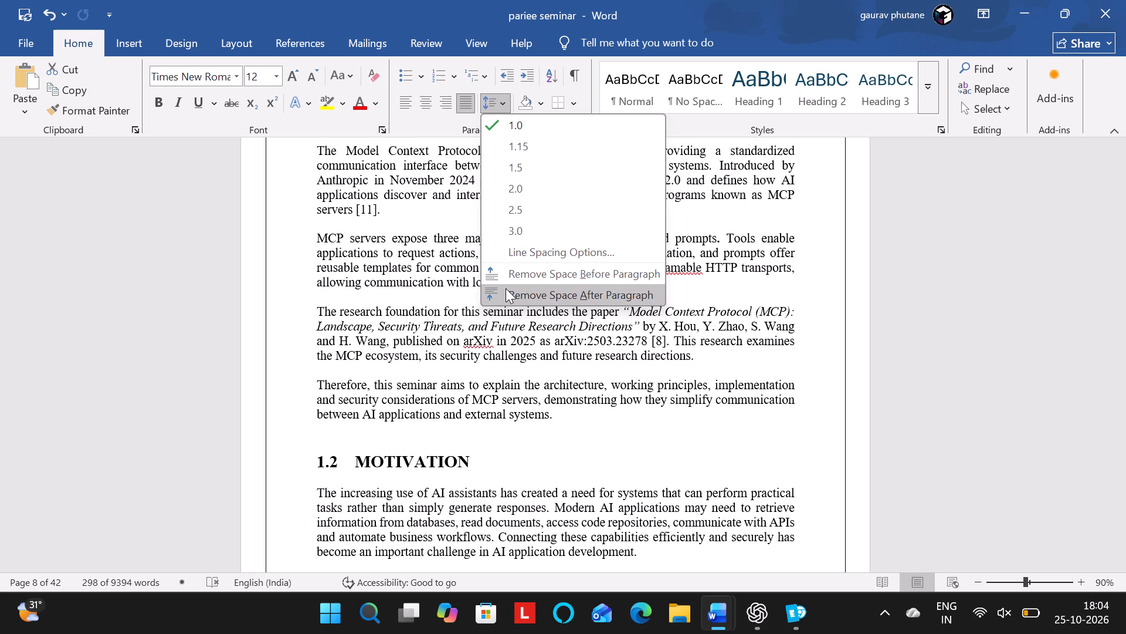
left_click(506, 289)
scroll(506, 289, "up", 1)
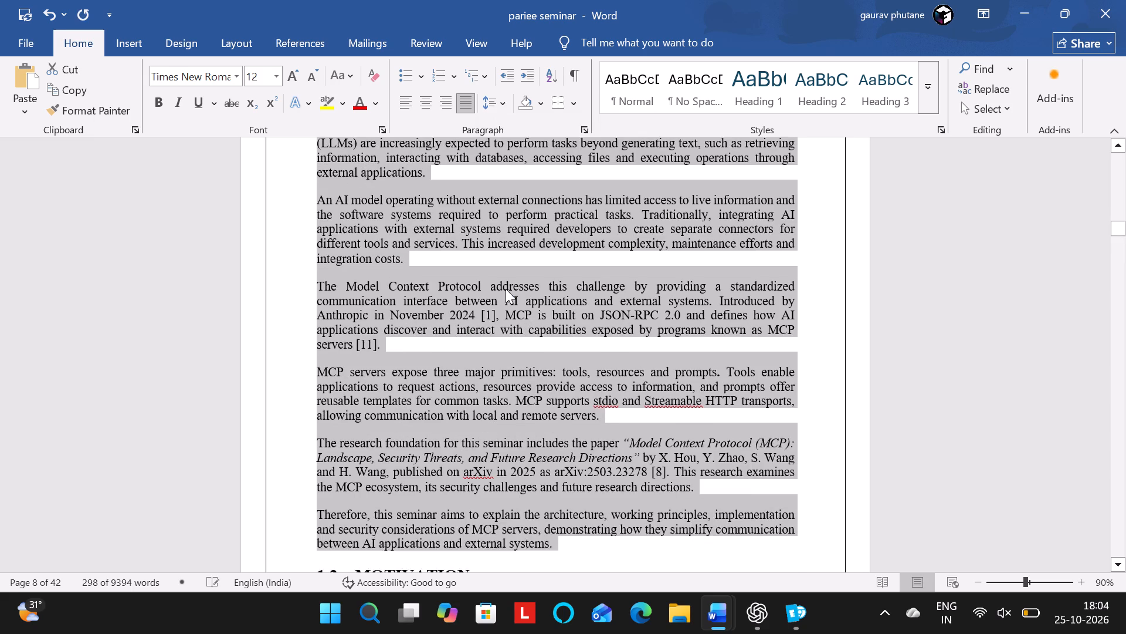
scroll(506, 289, "up", 1)
left_click(506, 289)
scroll(506, 289, "up", 1)
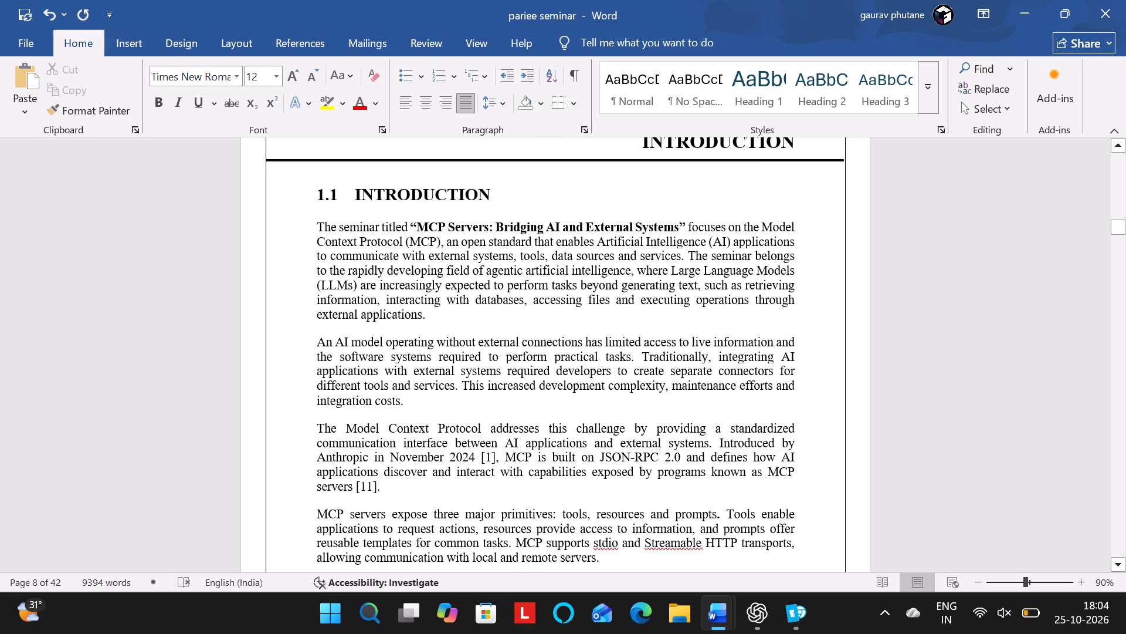
Remove the space after all body paragraphs of section "1.2 MOTIVATION", including the blank line before heading 1.3.
scroll(518, 322, "down", 4)
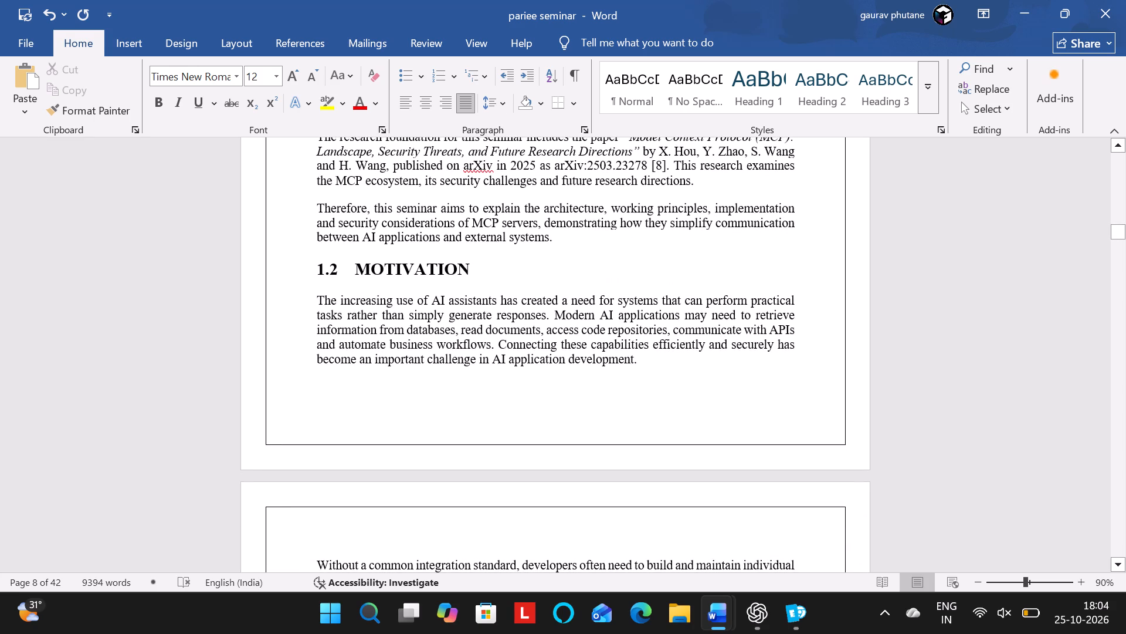
left_click_drag(316, 295, 377, 572)
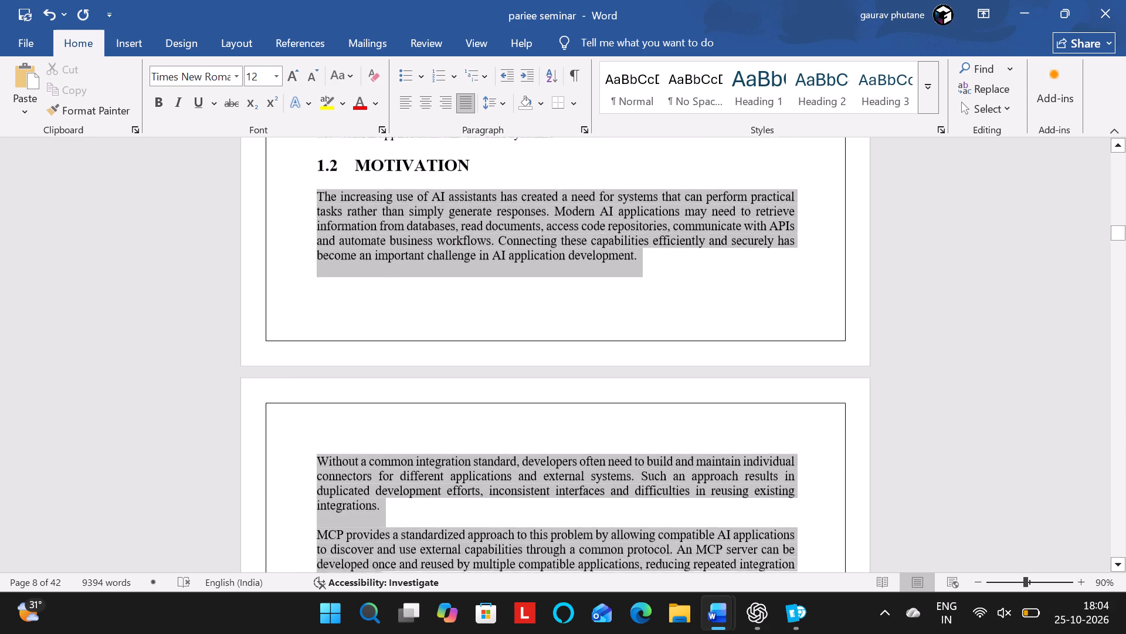
left_click_drag(377, 572, 394, 442)
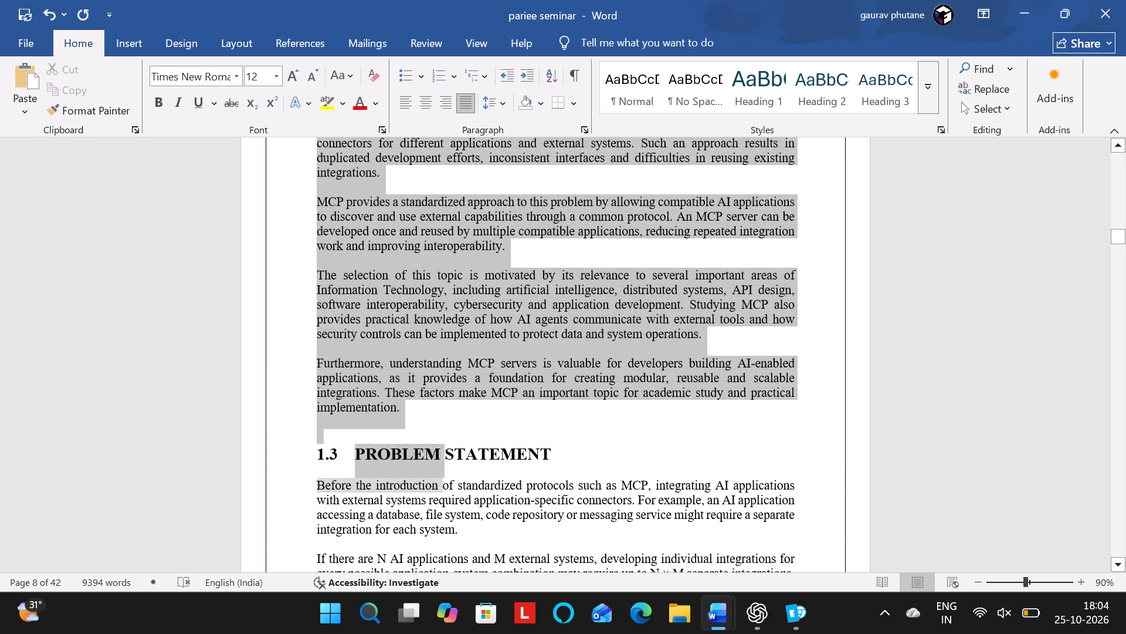
left_click_drag(394, 442, 357, 433)
left_click(493, 98)
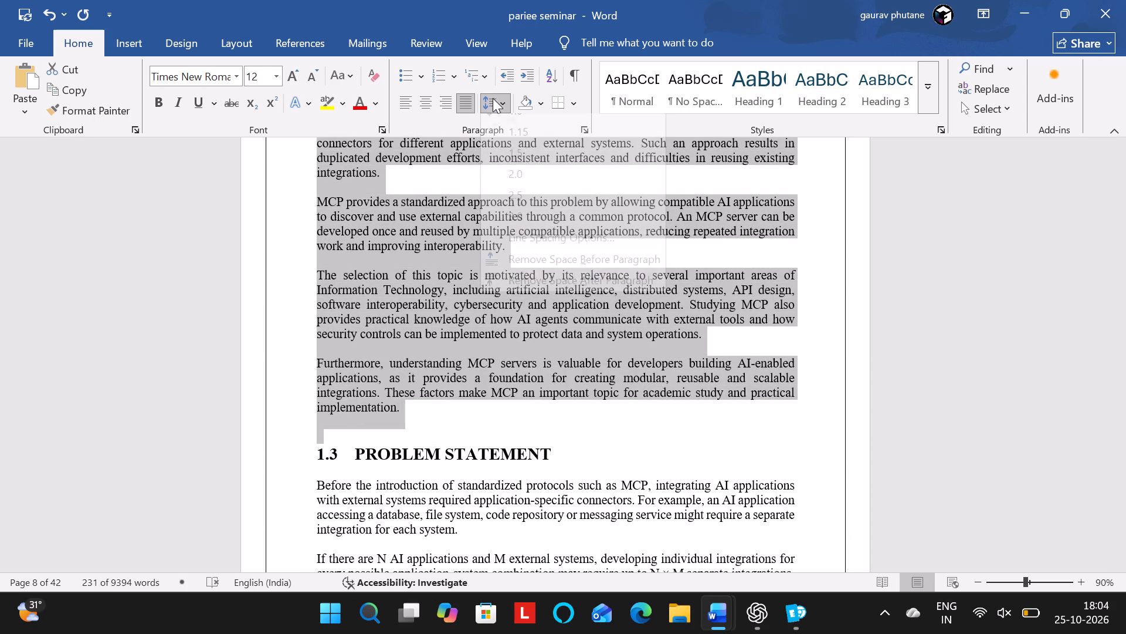
left_click(499, 289)
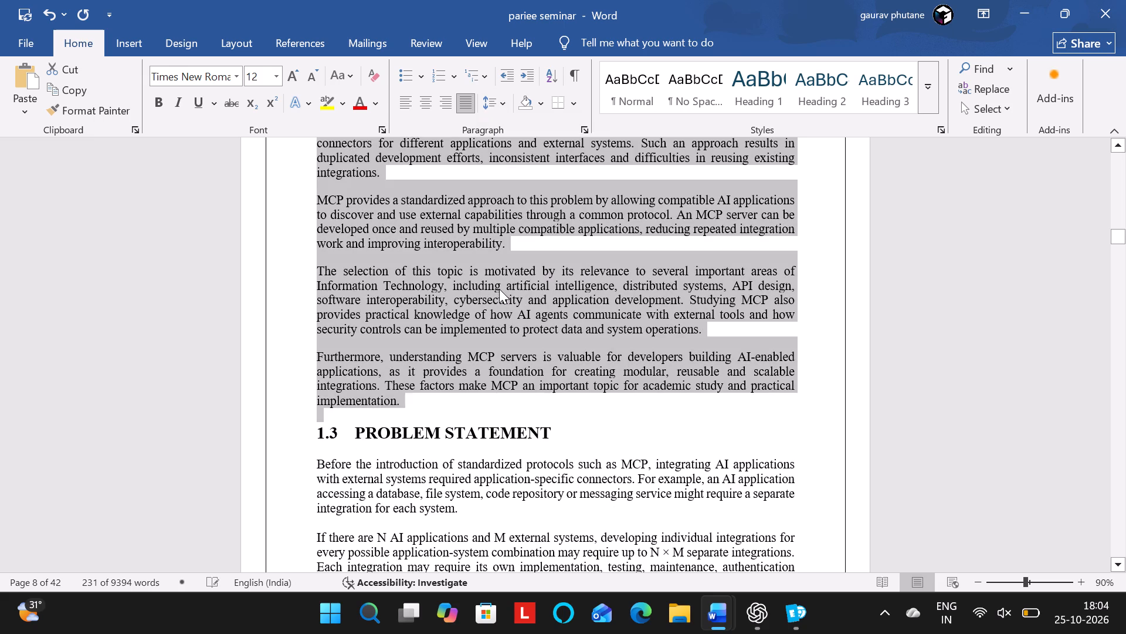
Remove the space after all body paragraphs of section "1.3 PROBLEM STATEMENT", including the blank line before heading 1.4.
scroll(472, 335, "down", 1)
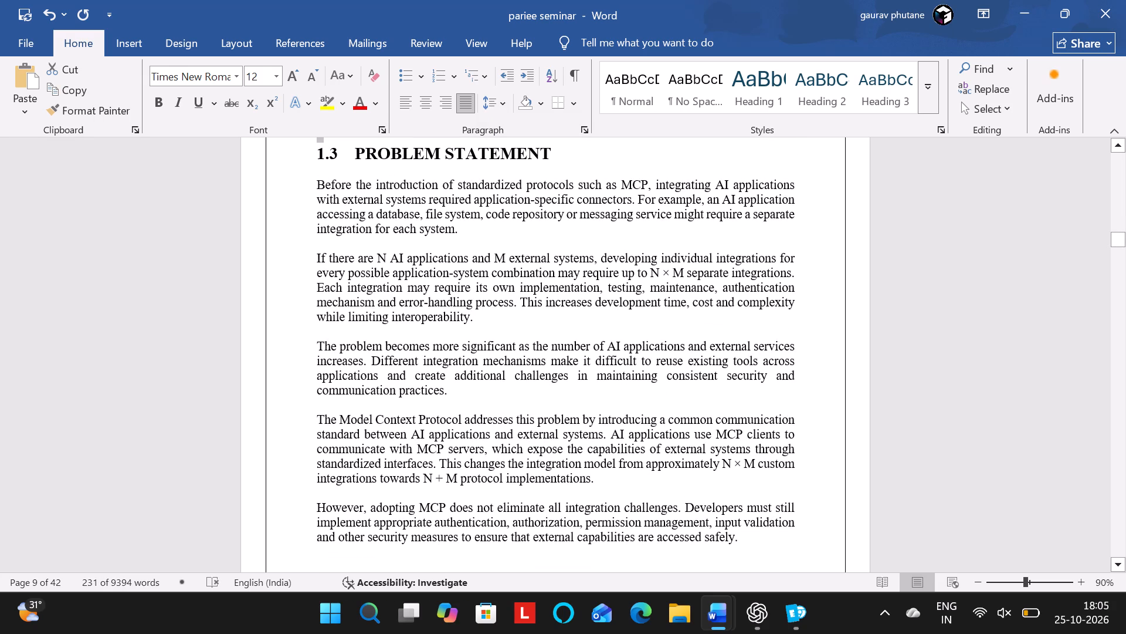
left_click_drag(317, 178, 403, 579)
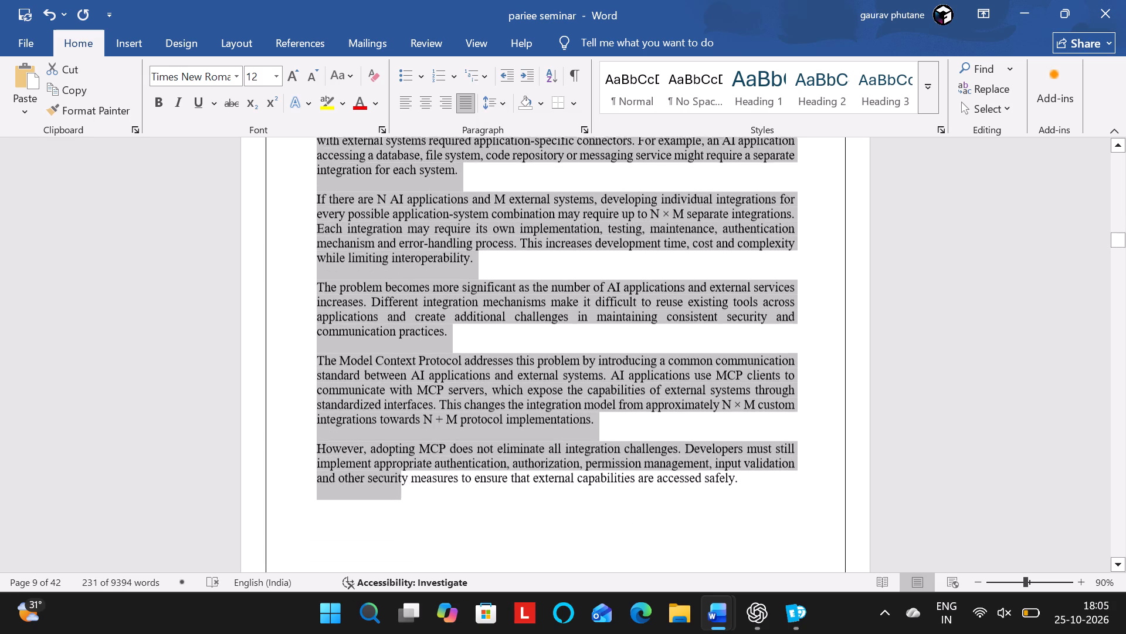
left_click_drag(403, 579, 491, 420)
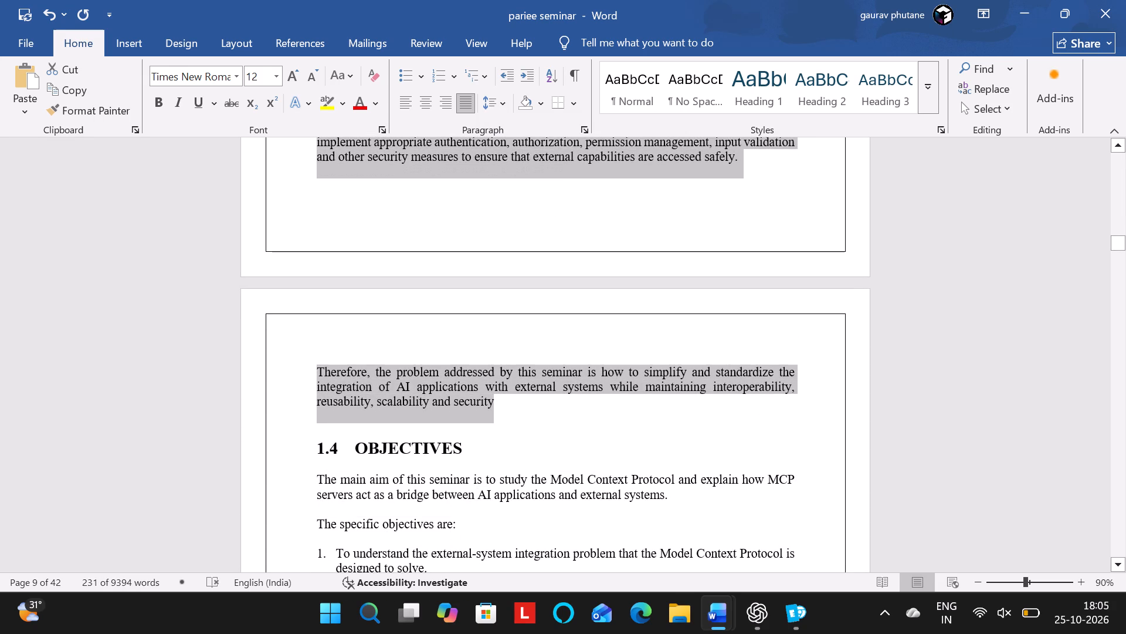
left_click_drag(491, 420, 493, 430)
left_click(503, 103)
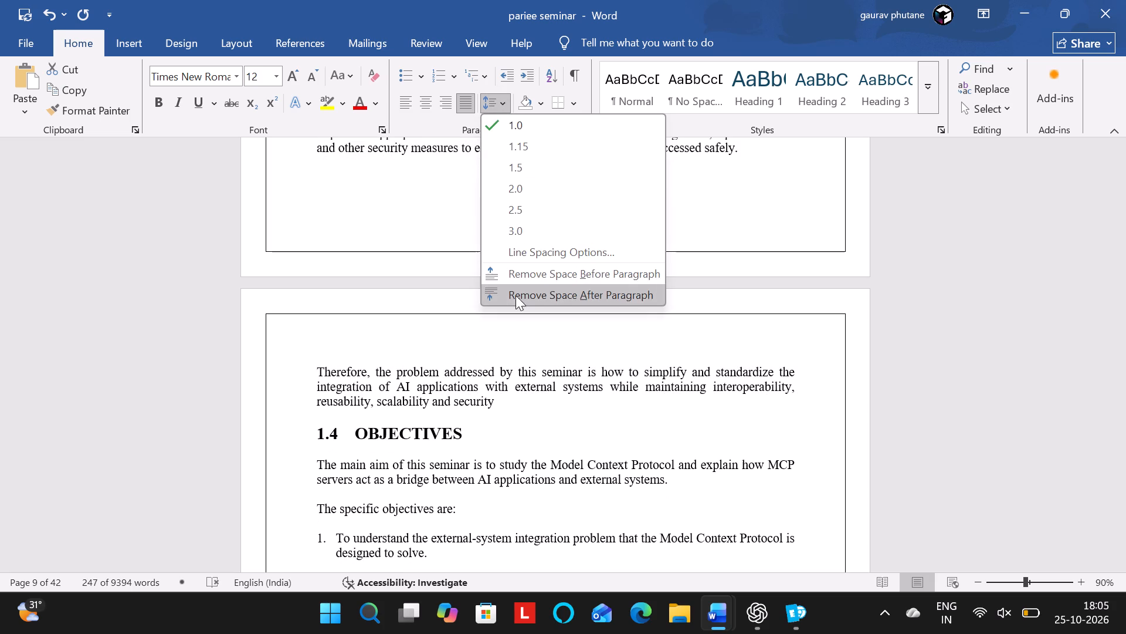
left_click(515, 295)
Remove the space after the paragraphs from the body text of "1.4 OBJECTIVES" through the blank lines ending Chapter 1.
scroll(515, 295, "down", 2)
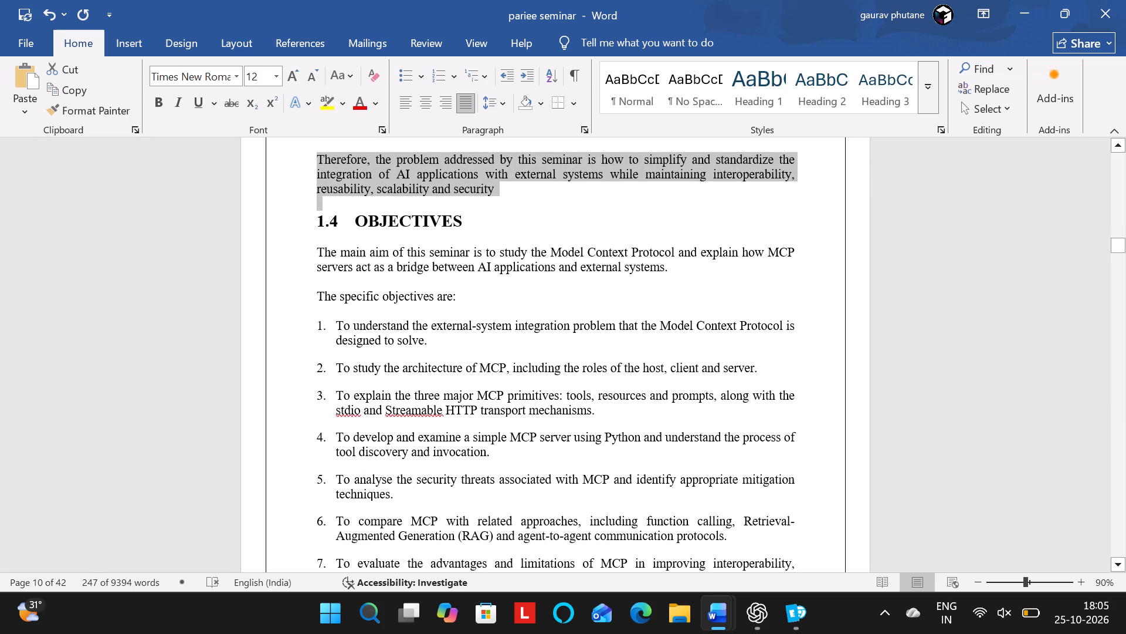
left_click_drag(317, 241, 467, 441)
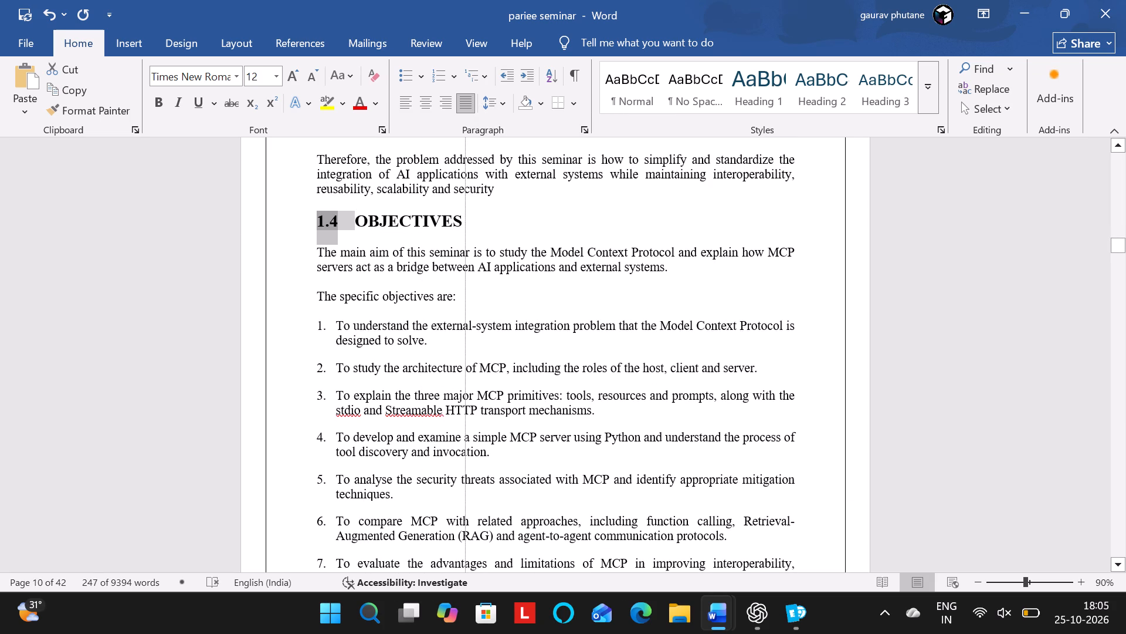
left_click_drag(467, 441, 226, 387)
left_click(403, 268)
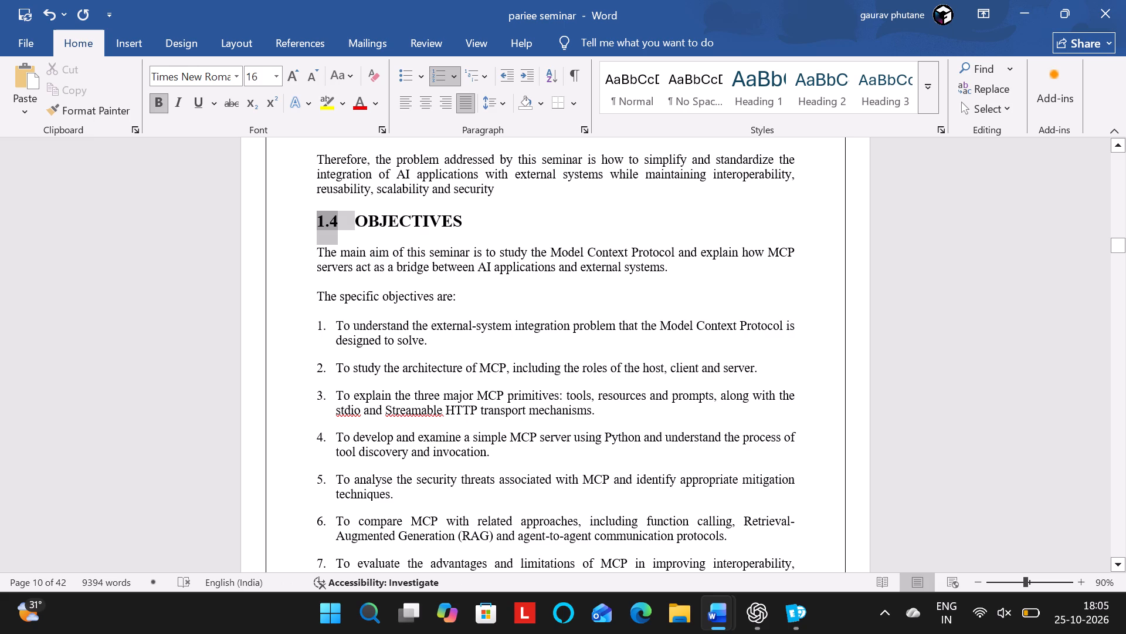
left_click_drag(317, 251, 372, 450)
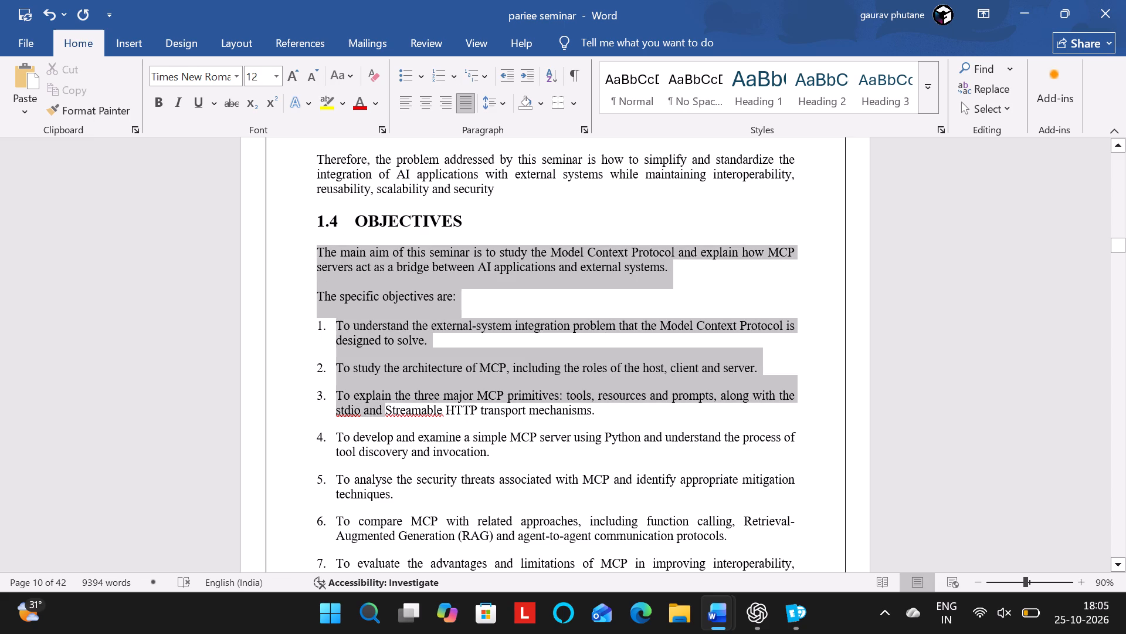
left_click_drag(372, 450, 353, 315)
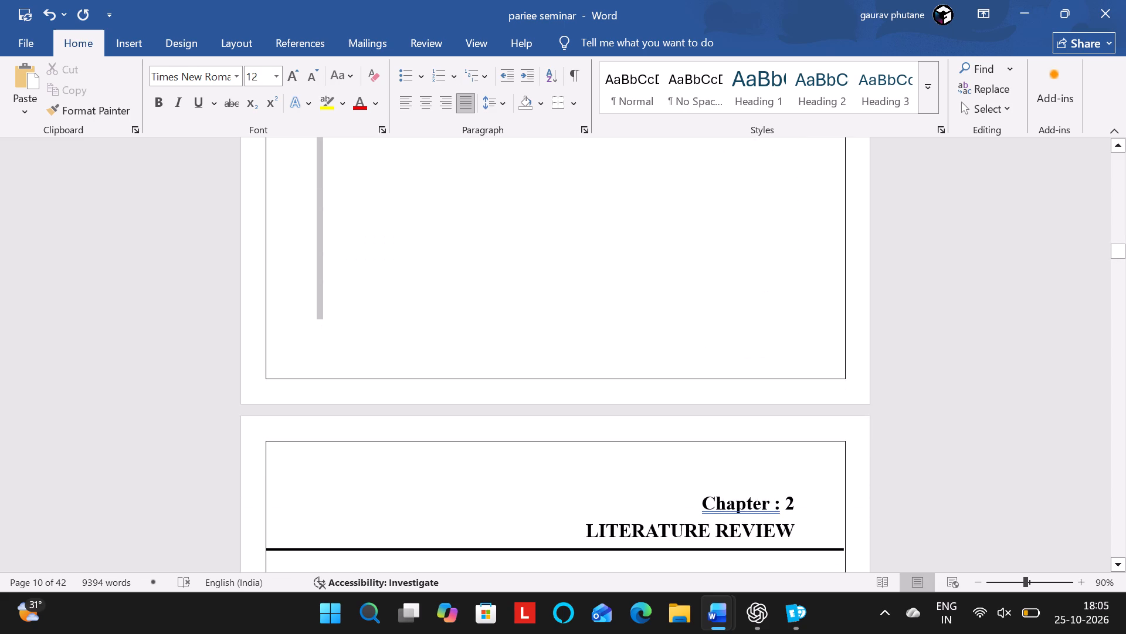
left_click_drag(353, 315, 327, 277)
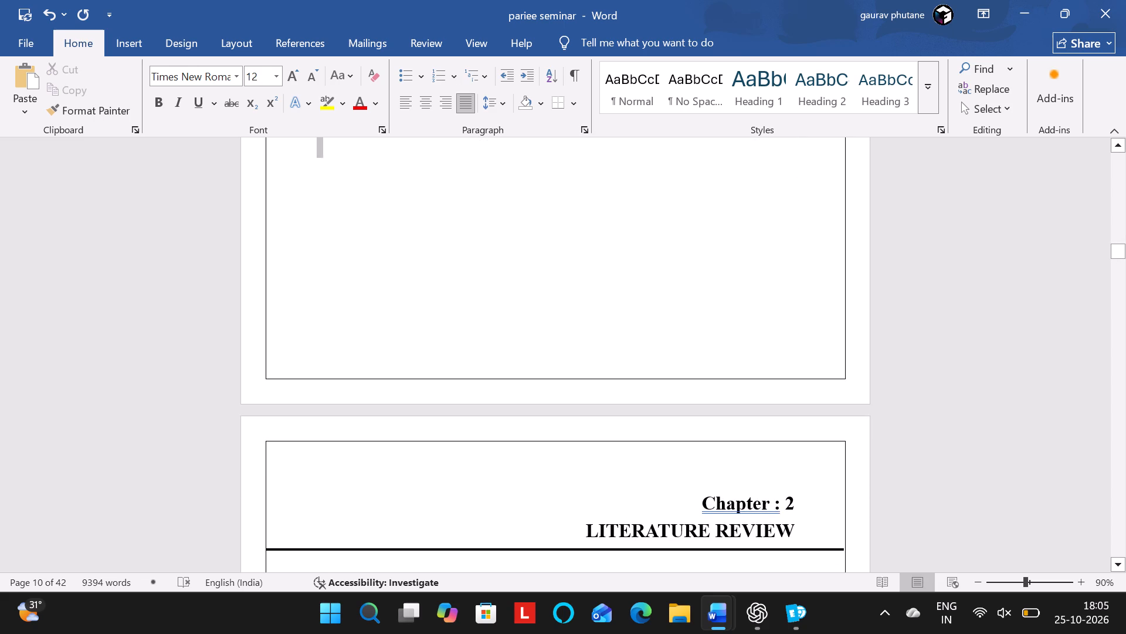
left_click_drag(327, 277, 327, 328)
left_click(491, 106)
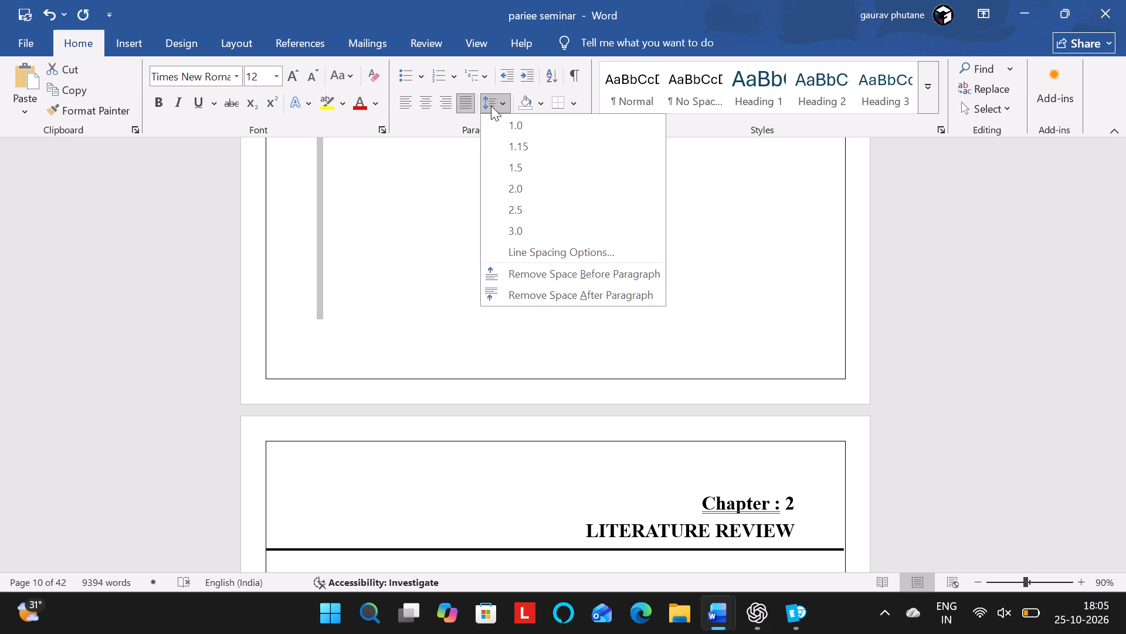
left_click(508, 291)
Insert a blank line before the "Chapter : 2" heading to push it onto the page with "LITERATURE REVIEW".
left_click(436, 253)
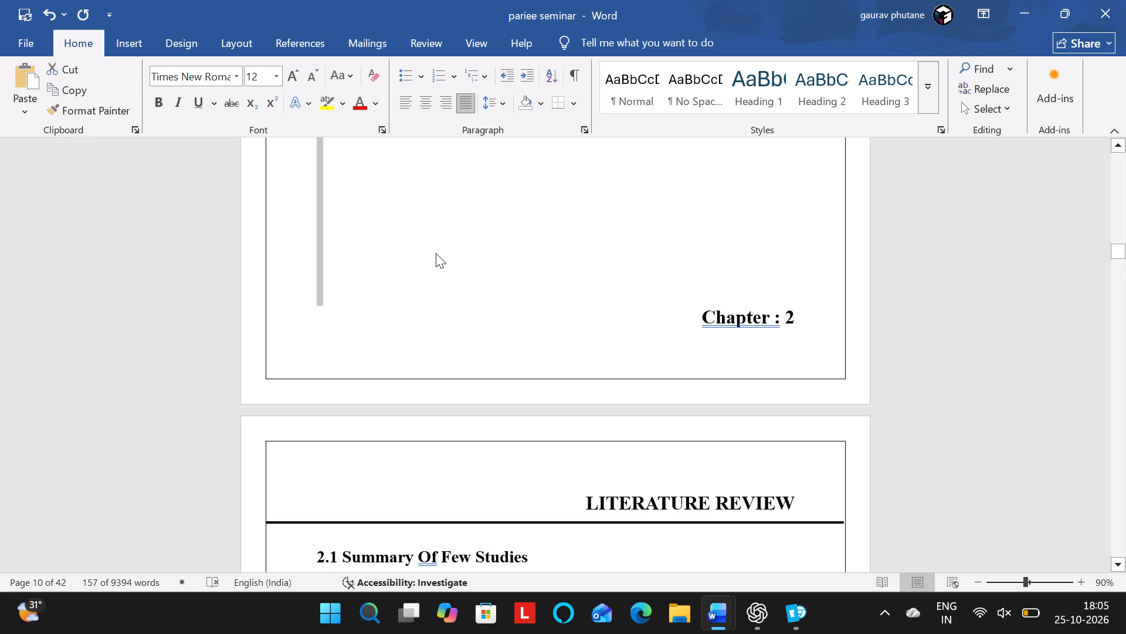
key("Down")
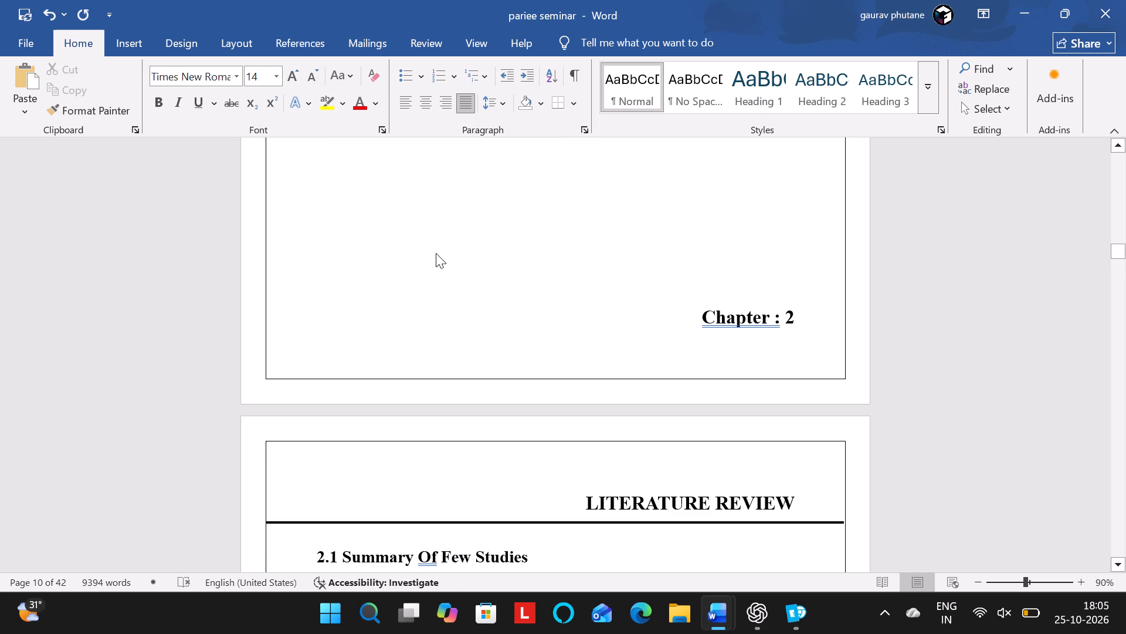
key("Return")
key("BackSpace")
key("Down")
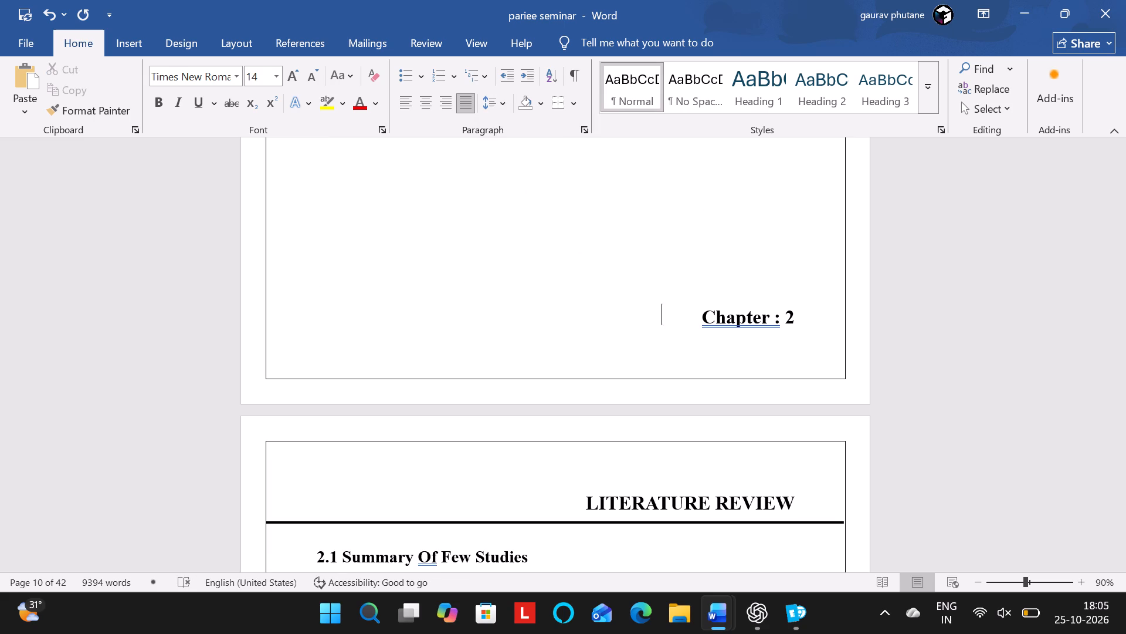
key("Return")
Remove the space after the body paragraphs and blank lines of "2.1 Summary Of Few Studies" that precede Table 2.1.
scroll(436, 253, "down", 1)
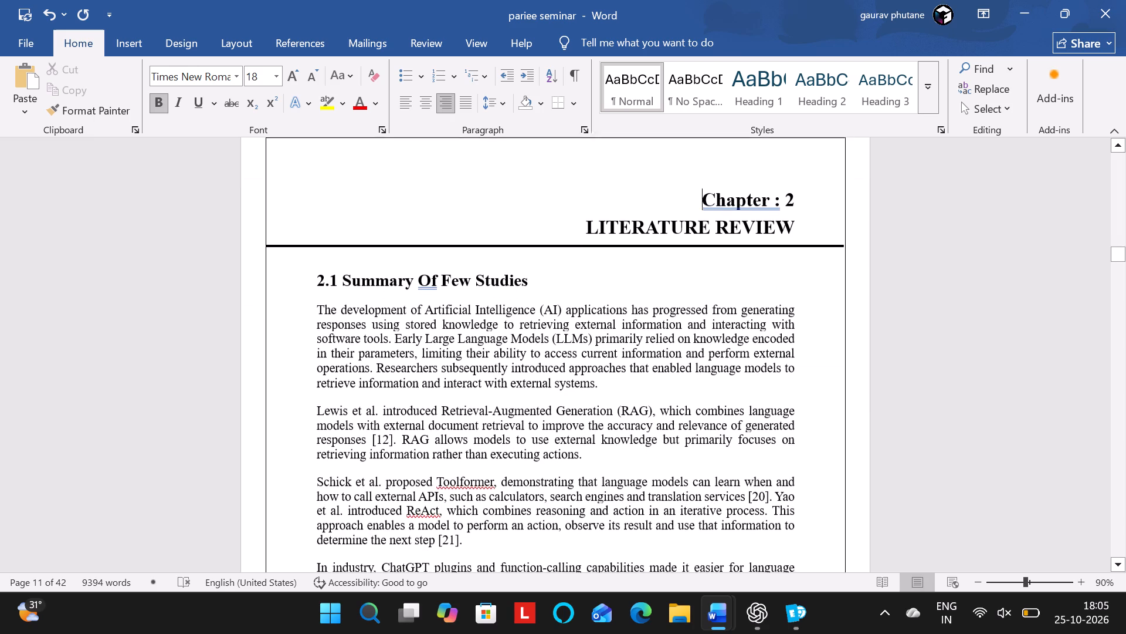
scroll(426, 278, "down", 1)
scroll(357, 240, "up", 1)
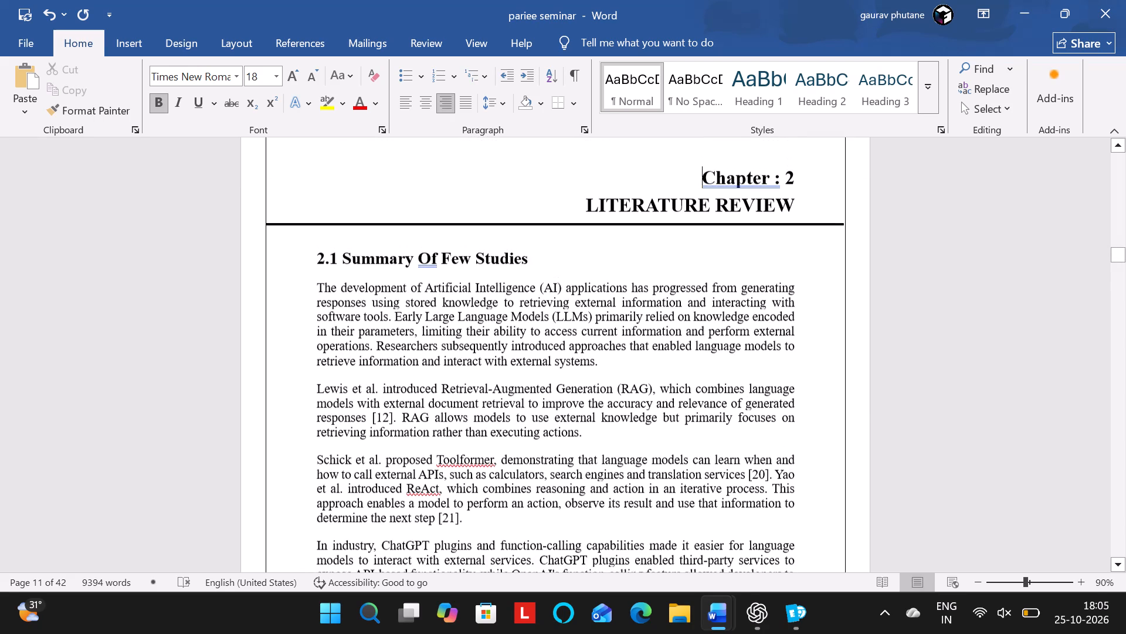
left_click_drag(316, 290, 354, 444)
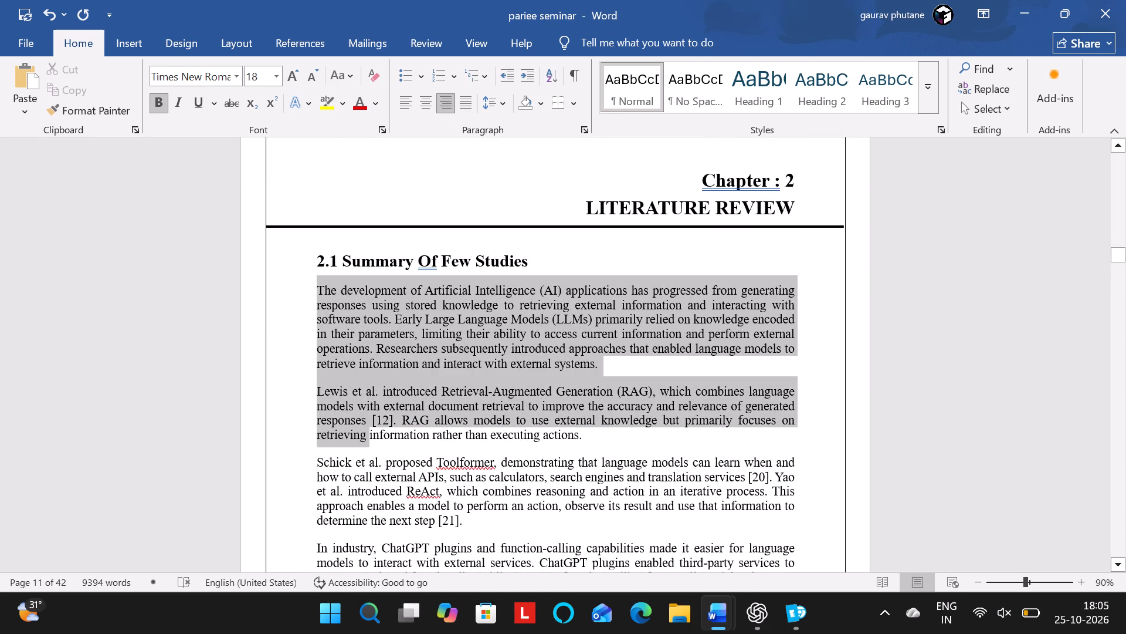
left_click_drag(354, 444, 332, 593)
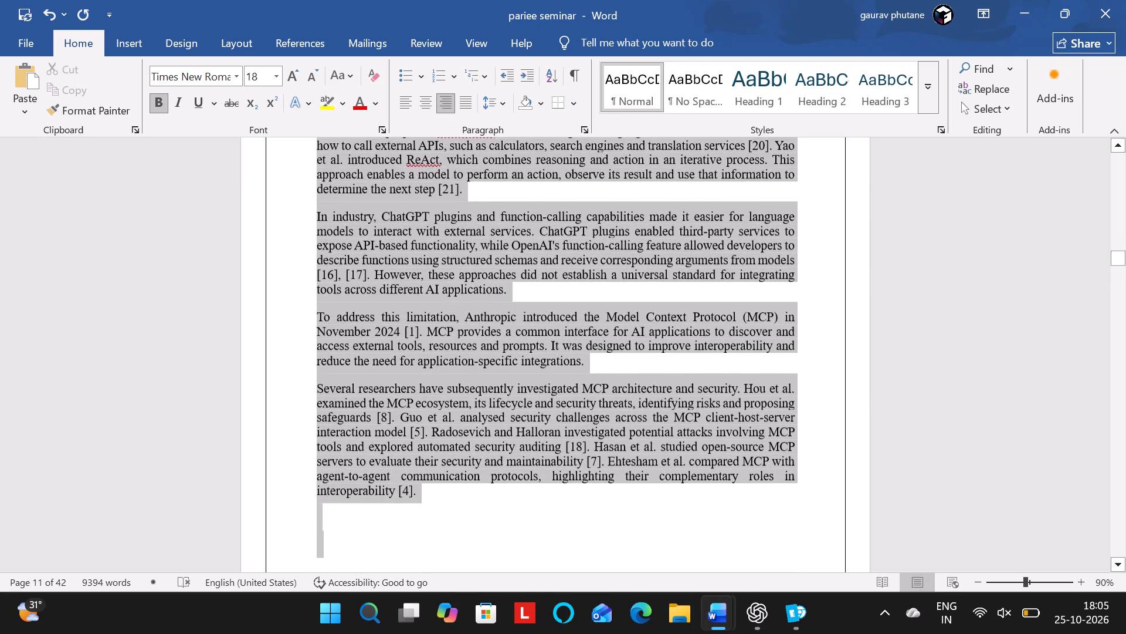
left_click_drag(332, 593, 338, 311)
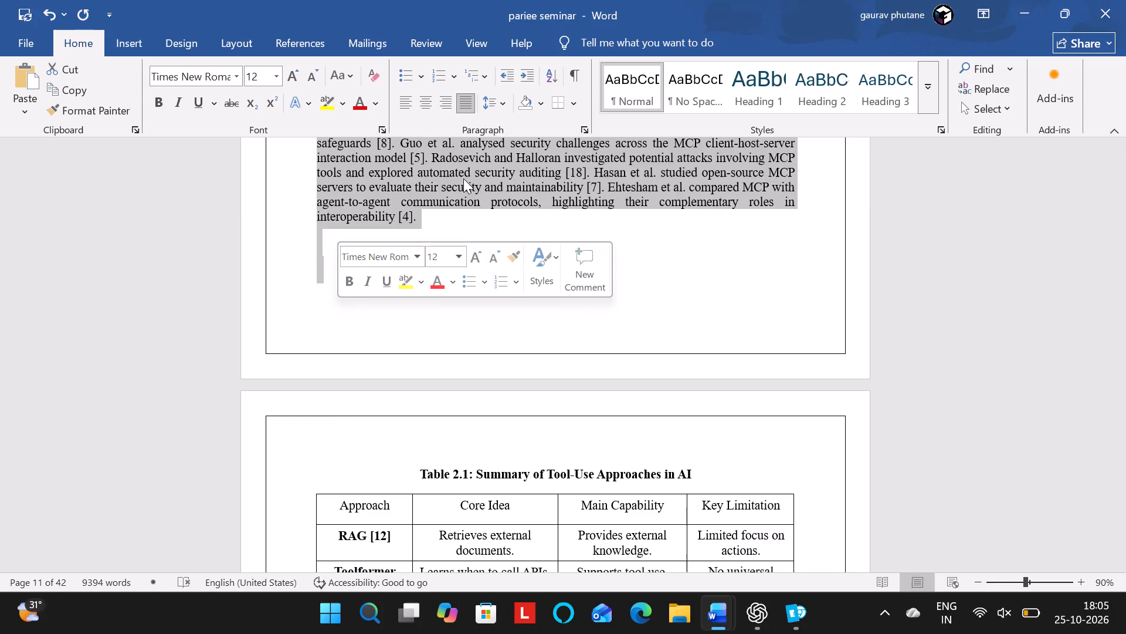
left_click(503, 99)
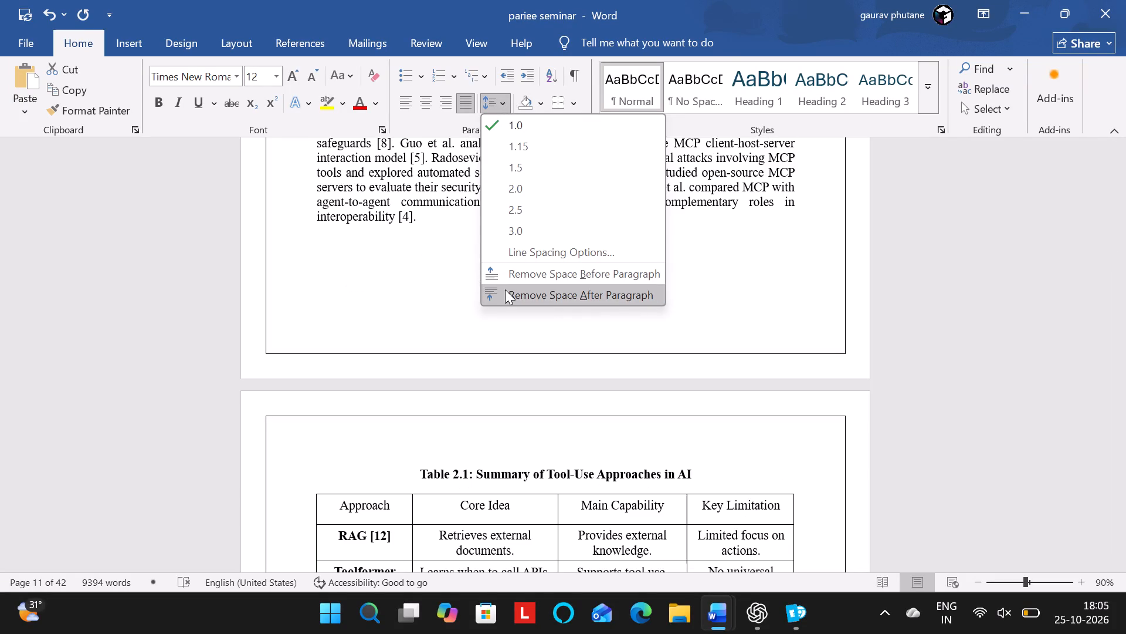
left_click(505, 289)
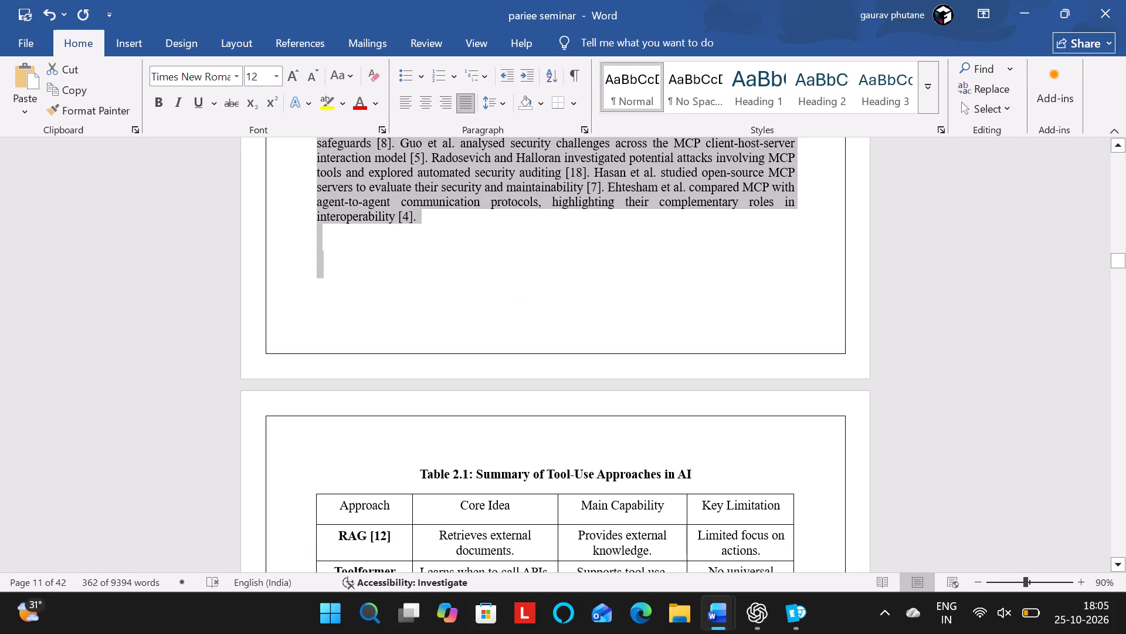
left_click(492, 104)
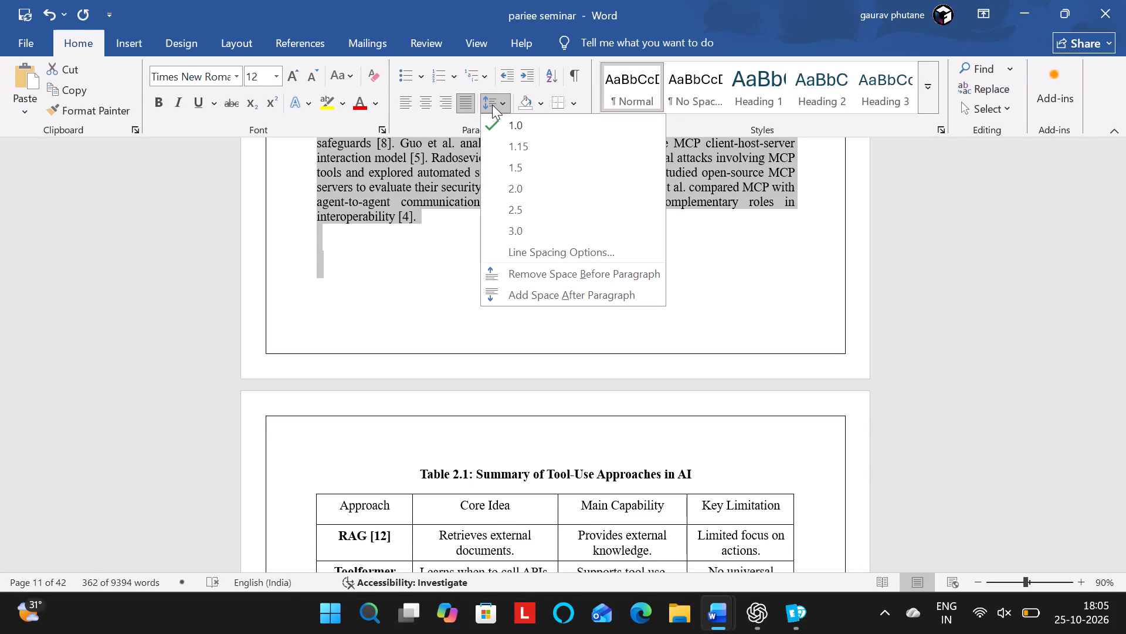
left_click(413, 275)
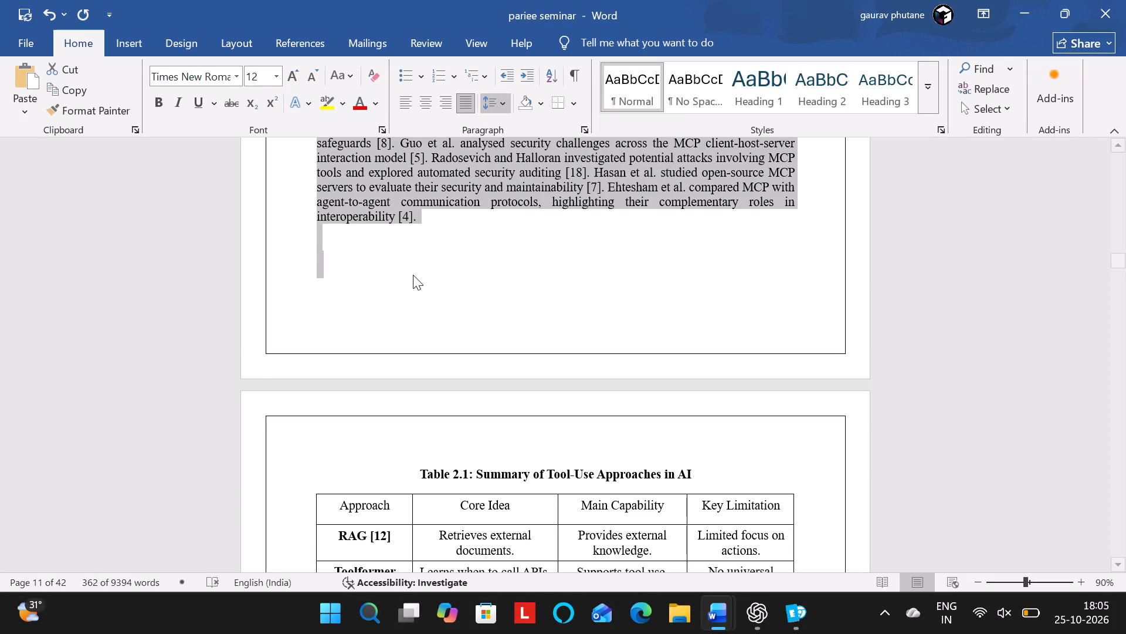
Remove the space after the paragraph following Table 2.1 and the blank line before heading "2.2 RELATED WORK".
scroll(414, 268, "down", 2)
scroll(410, 329, "down", 1)
left_click_drag(313, 199, 331, 265)
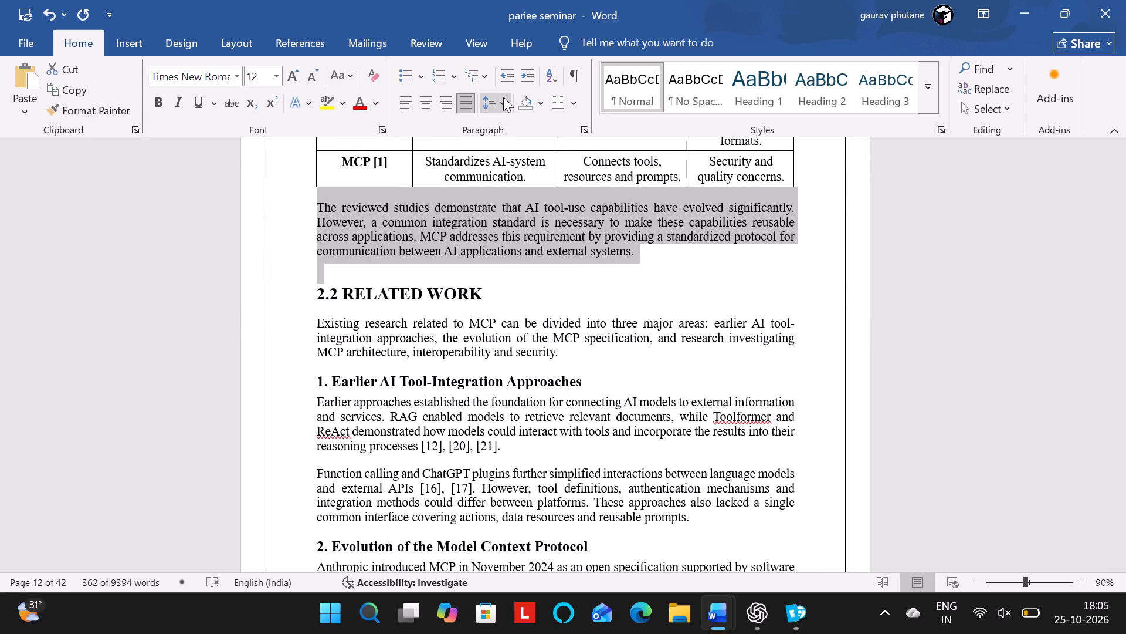
left_click(503, 95)
left_click(504, 292)
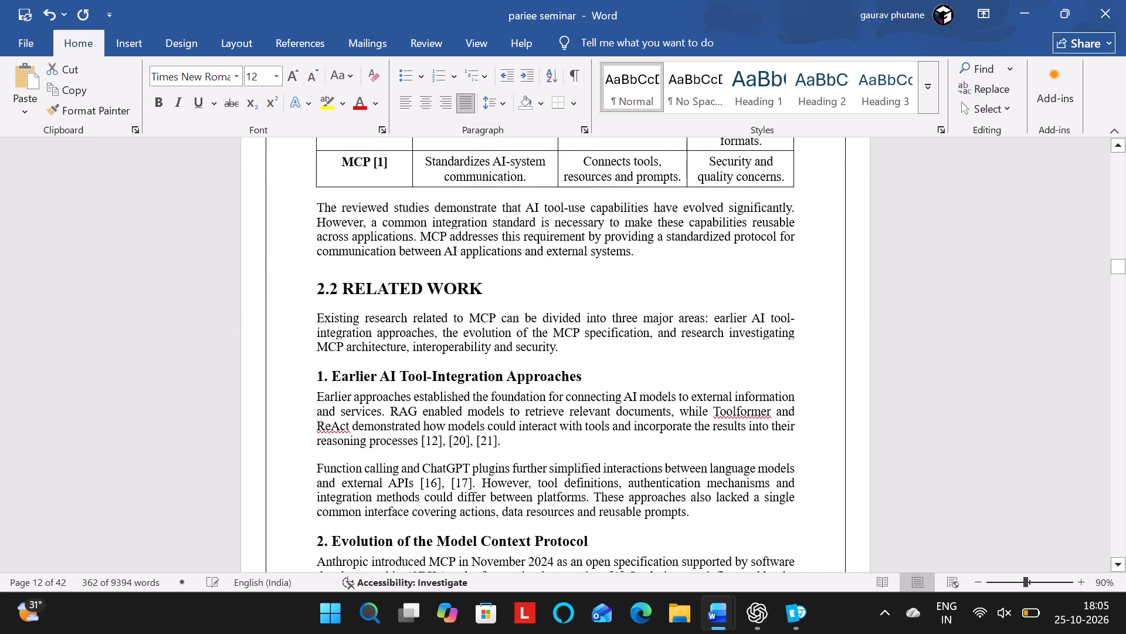
Remove the space after the paragraphs of "2.2 RELATED WORK" from its opening text through the paragraph before the Table 2.2 caption.
scroll(504, 292, "down", 1)
left_click(341, 201)
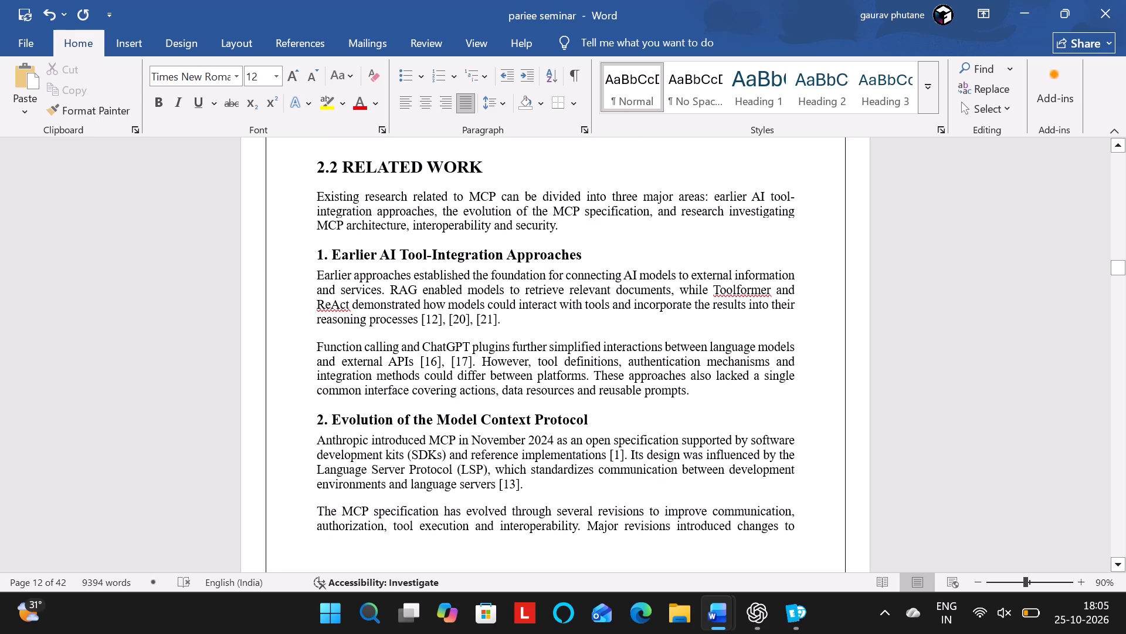
left_click_drag(317, 193, 371, 559)
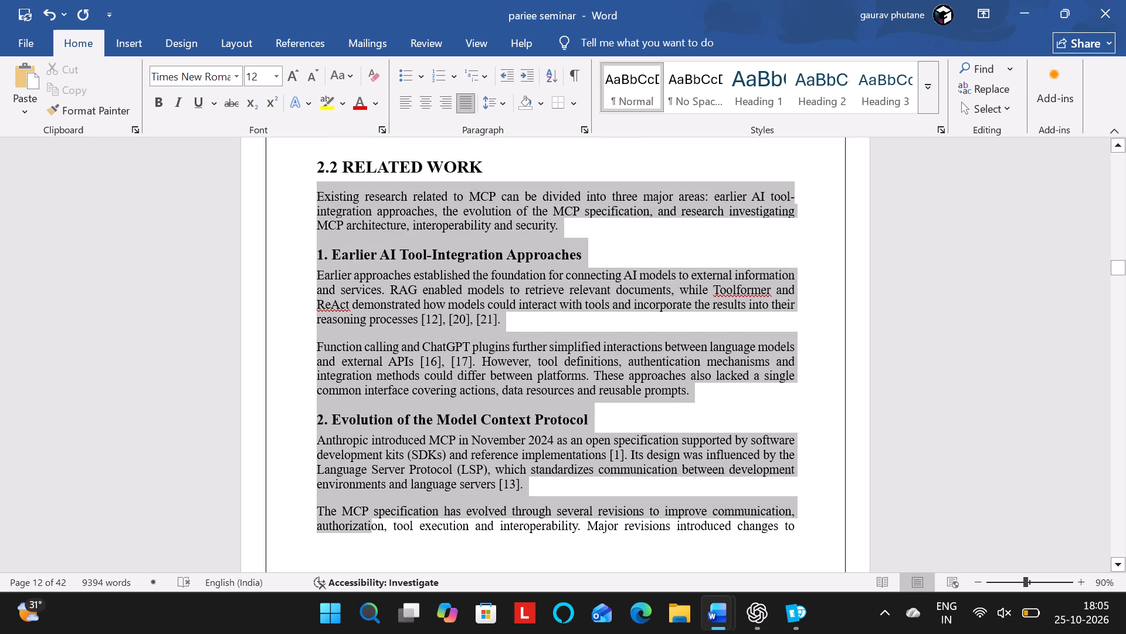
left_click_drag(371, 559, 376, 419)
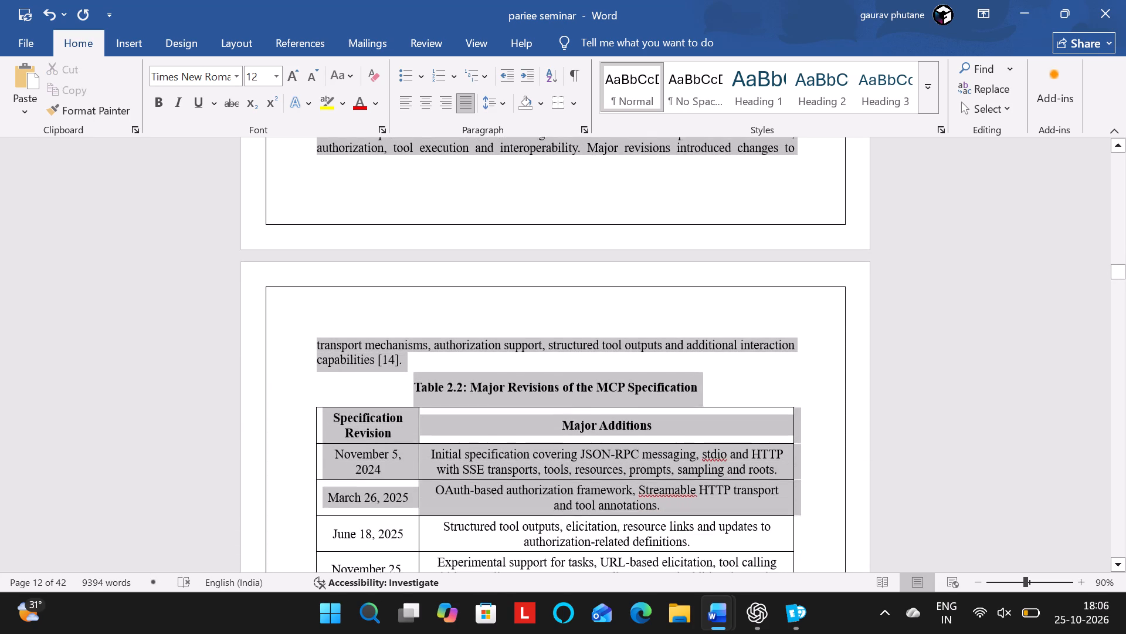
left_click_drag(376, 419, 416, 354)
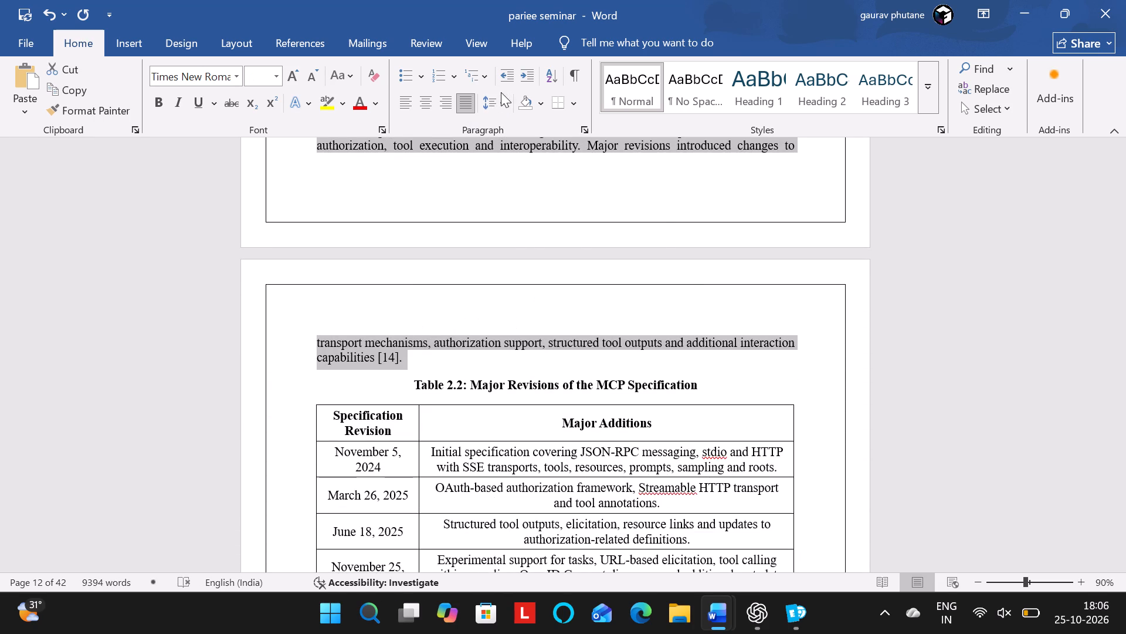
left_click(498, 100)
left_click(491, 296)
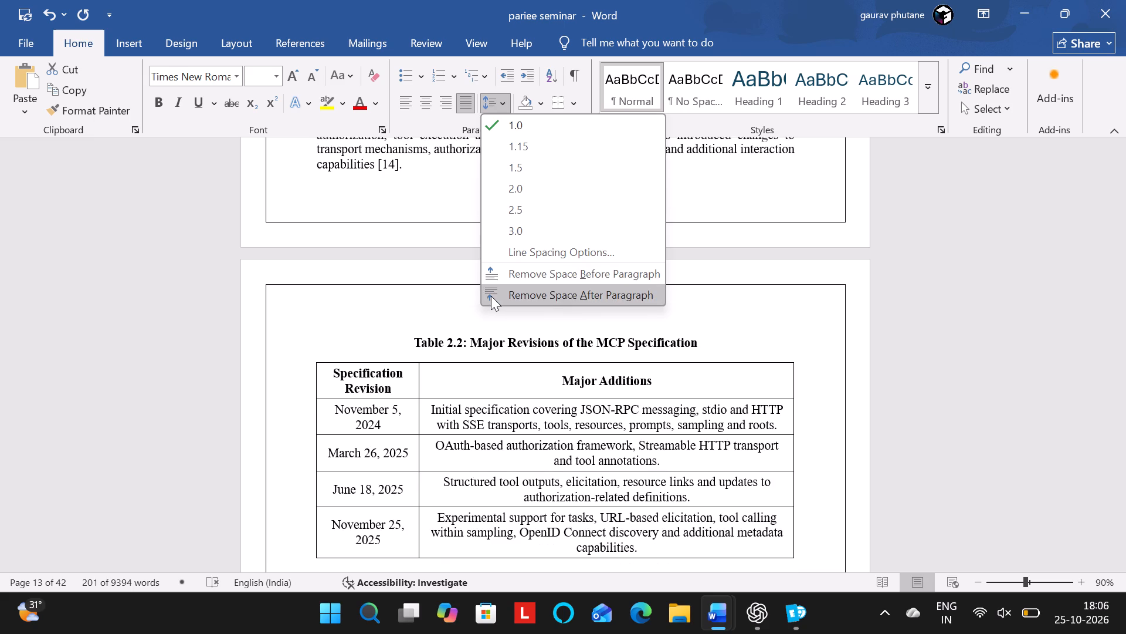
Remove the space after the paragraphs from the text following Table 2.2 through the paragraph before the Table 2.3 caption.
scroll(491, 296, "down", 1)
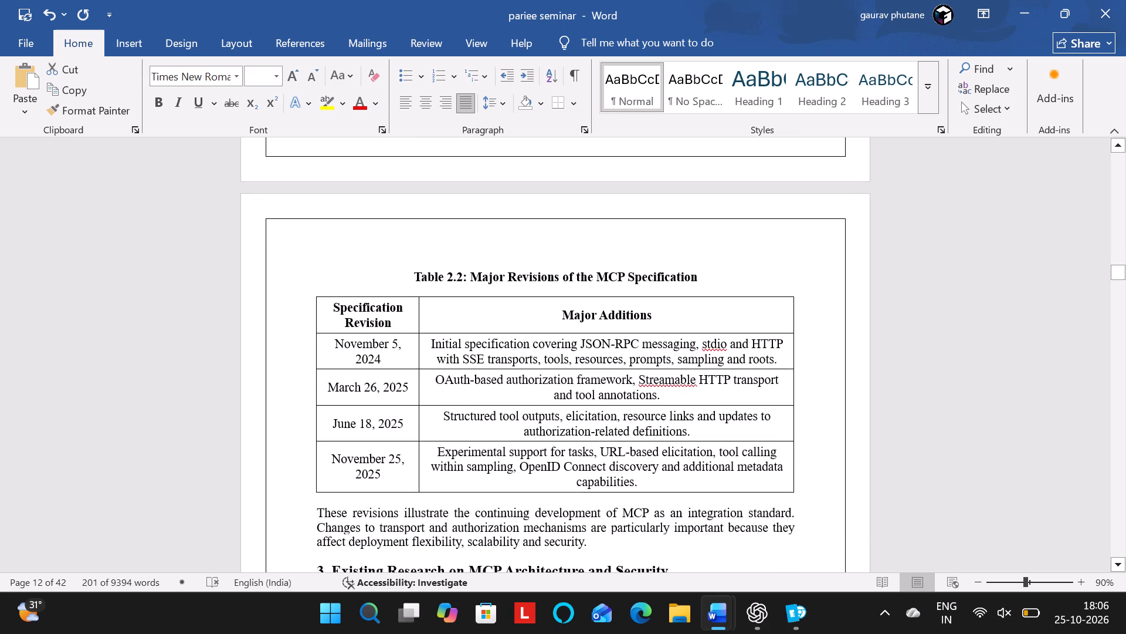
scroll(431, 281, "down", 1)
left_click(478, 236)
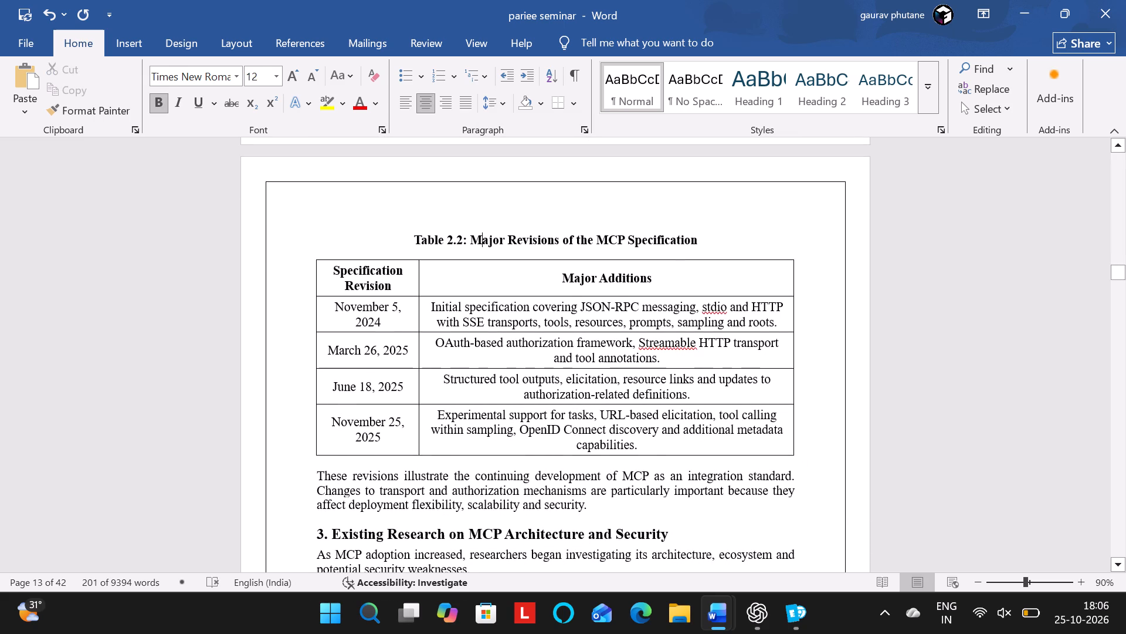
key("Up")
scroll(478, 236, "down", 2)
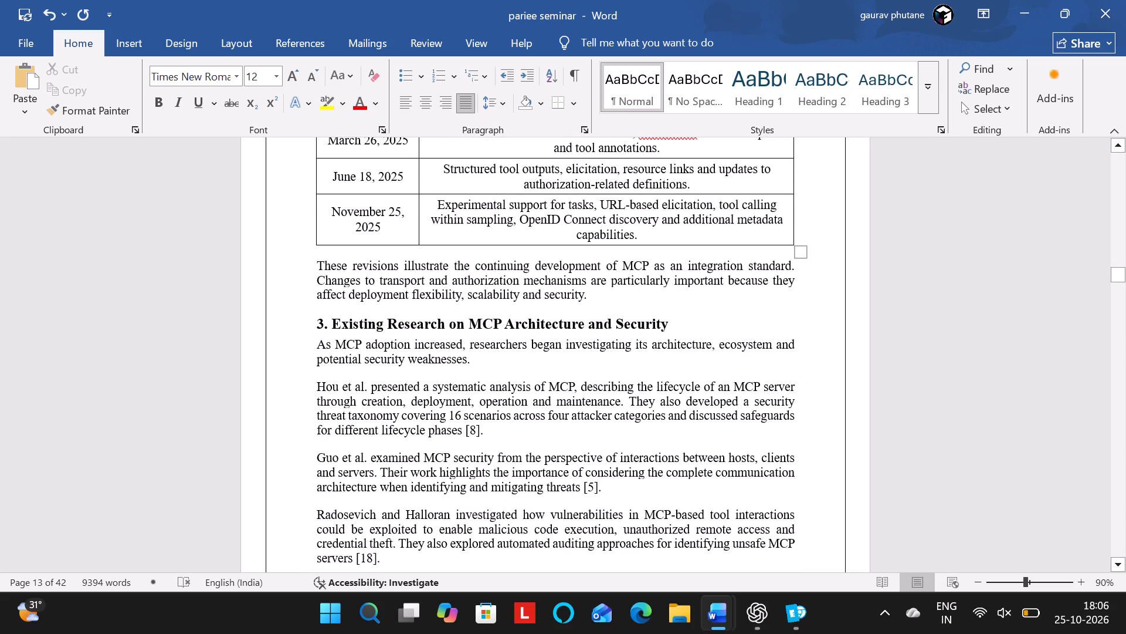
left_click_drag(314, 260, 352, 592)
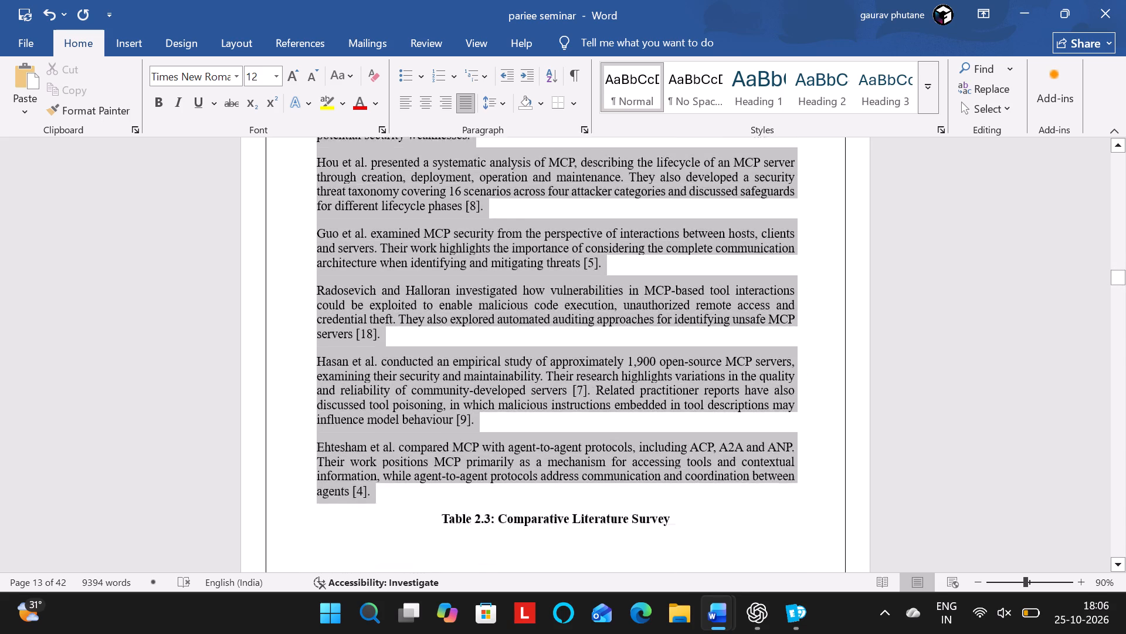
left_click_drag(352, 592, 382, 207)
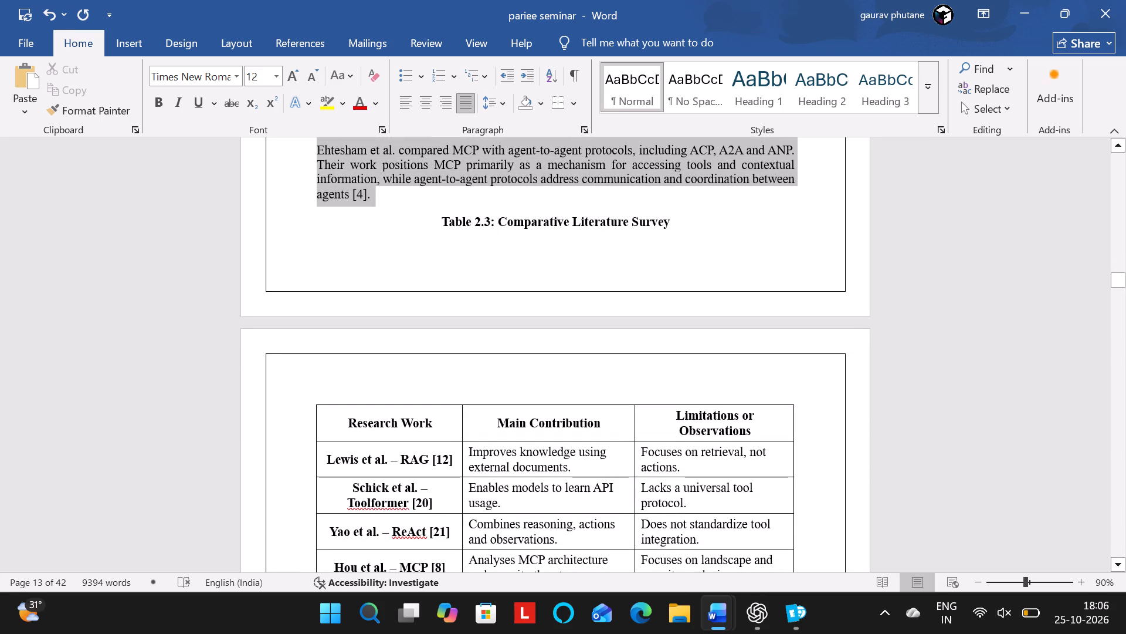
left_click_drag(382, 207, 382, 207)
left_click(506, 100)
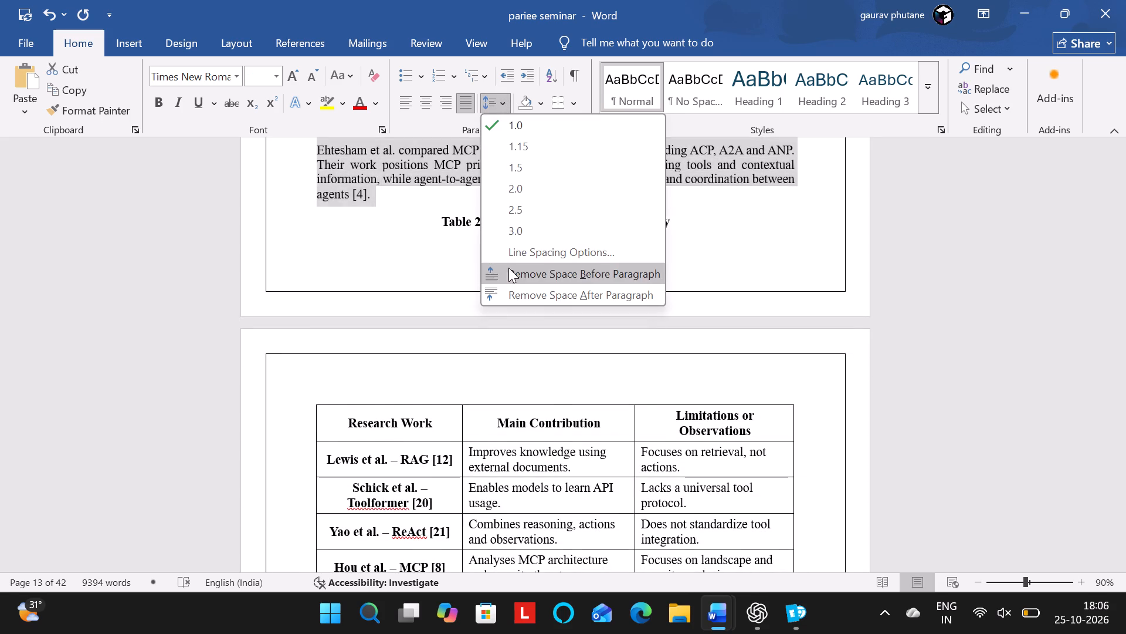
left_click(523, 286)
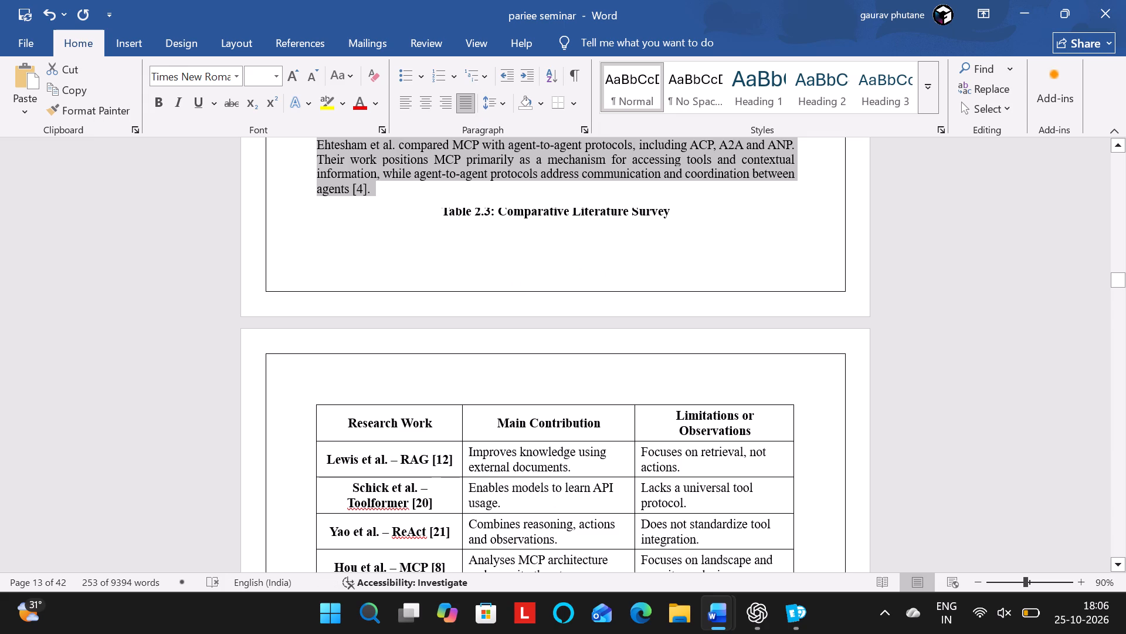
Insert a blank line before the "Table 2.3: Comparative Literature Survey" caption to push it onto the page with its table.
left_click(411, 203)
key("Return")
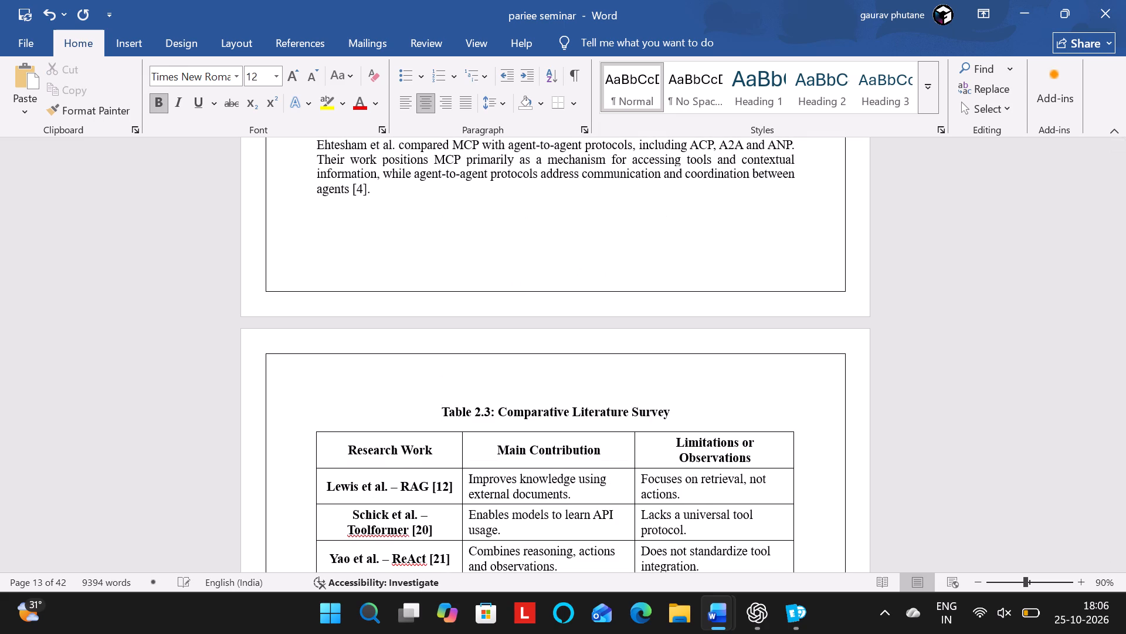
Remove the space after the paragraph following Table 2.3 and the blank line before heading "2.3 SURVEY CONCLUSION".
scroll(411, 203, "down", 3)
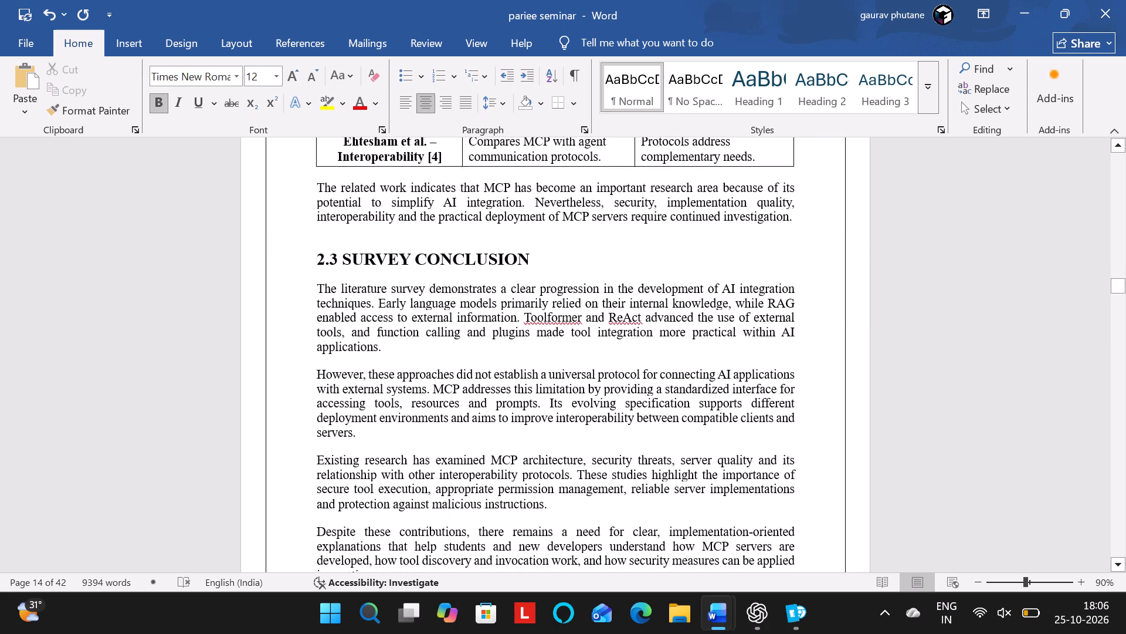
left_click_drag(311, 177, 337, 238)
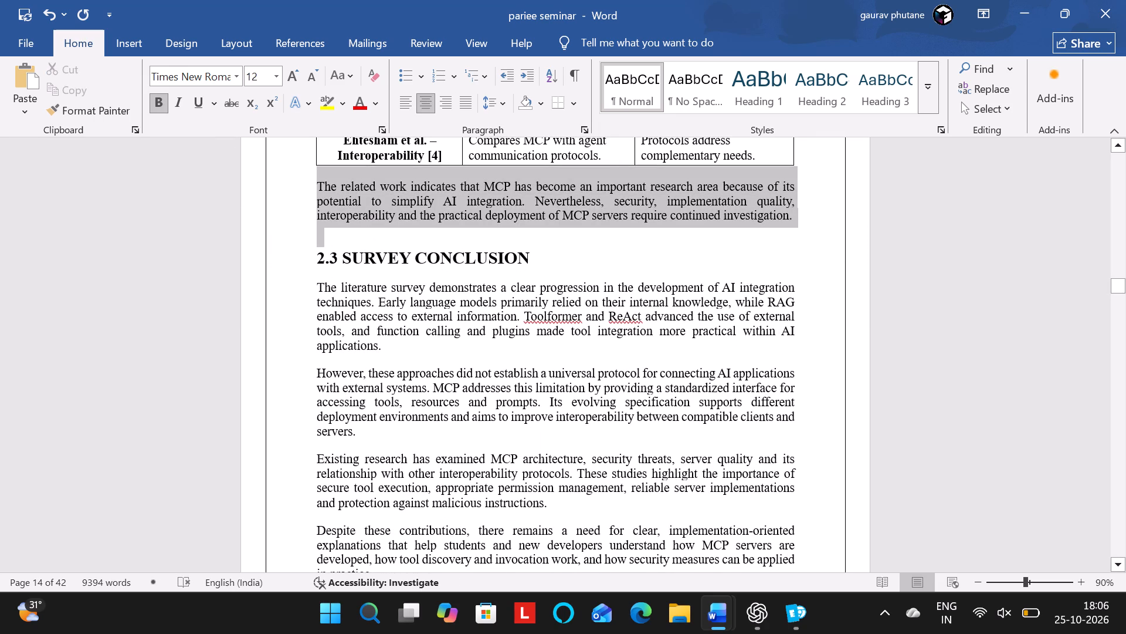
left_click_drag(337, 238, 337, 239)
left_click(497, 107)
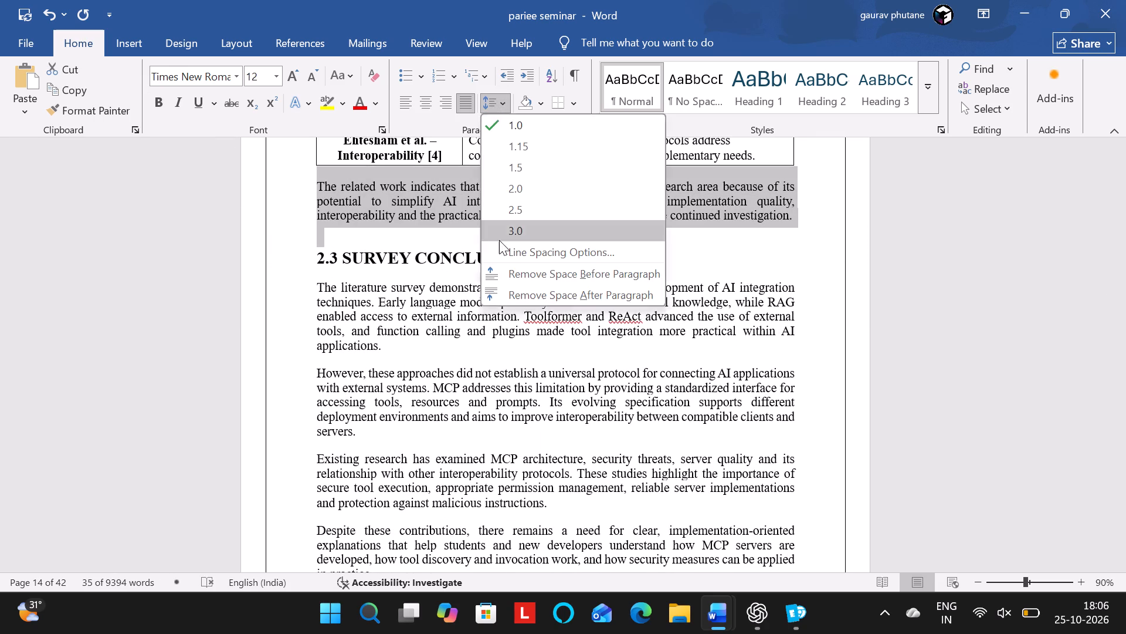
left_click(515, 293)
Remove the space after the body paragraphs of "2.3 SURVEY CONCLUSION" and the blank lines ending Chapter 2.
scroll(515, 293, "down", 1)
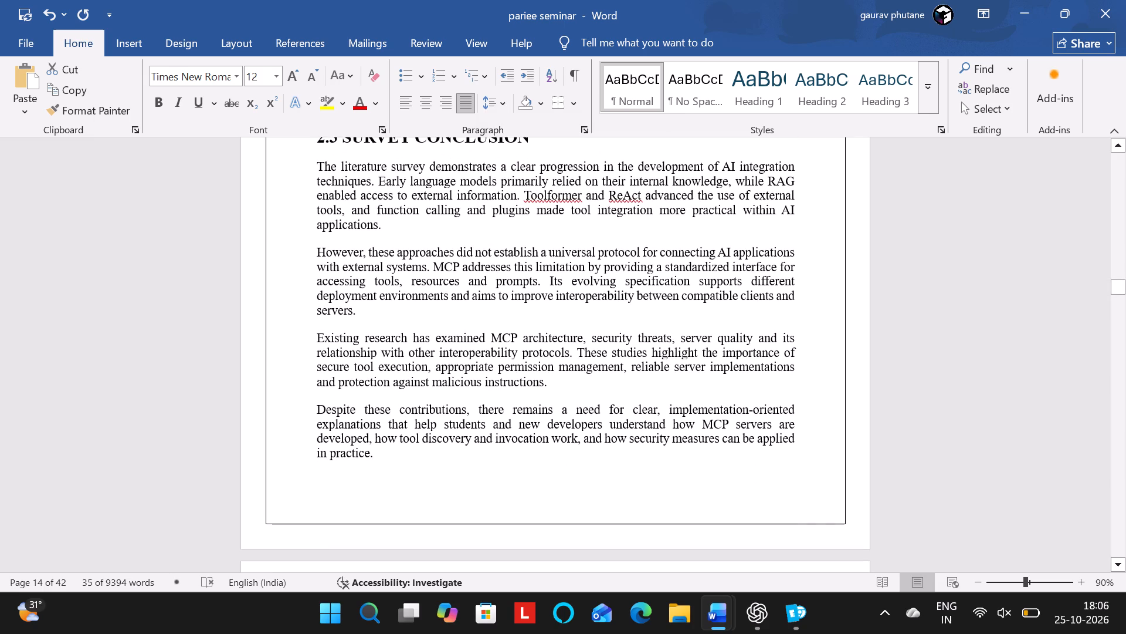
left_click_drag(314, 167, 383, 477)
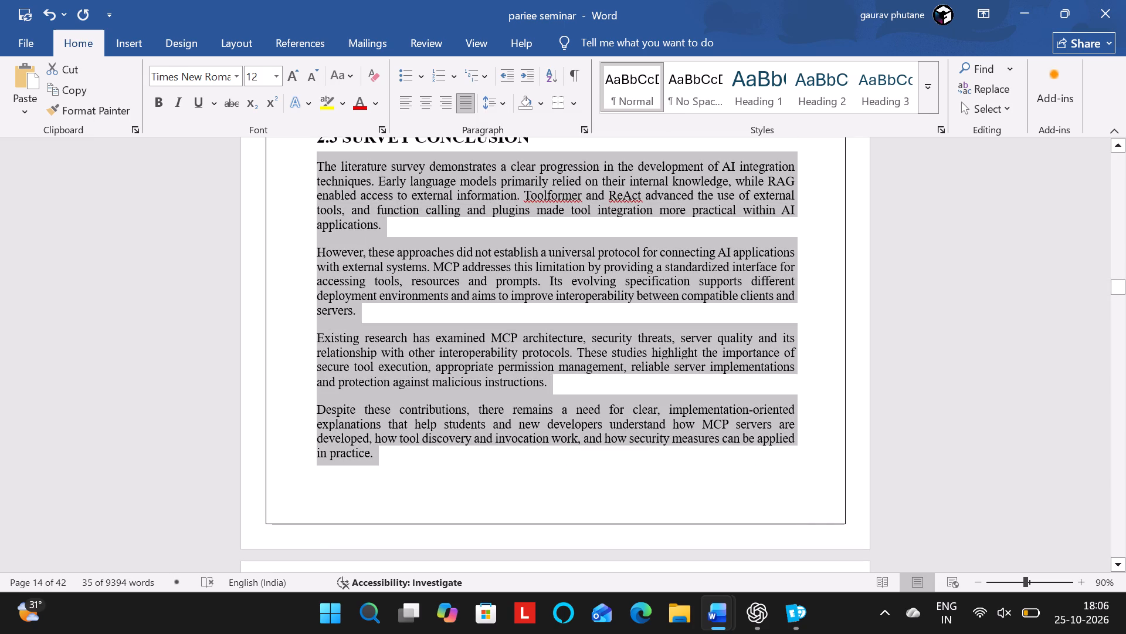
left_click_drag(383, 477, 353, 431)
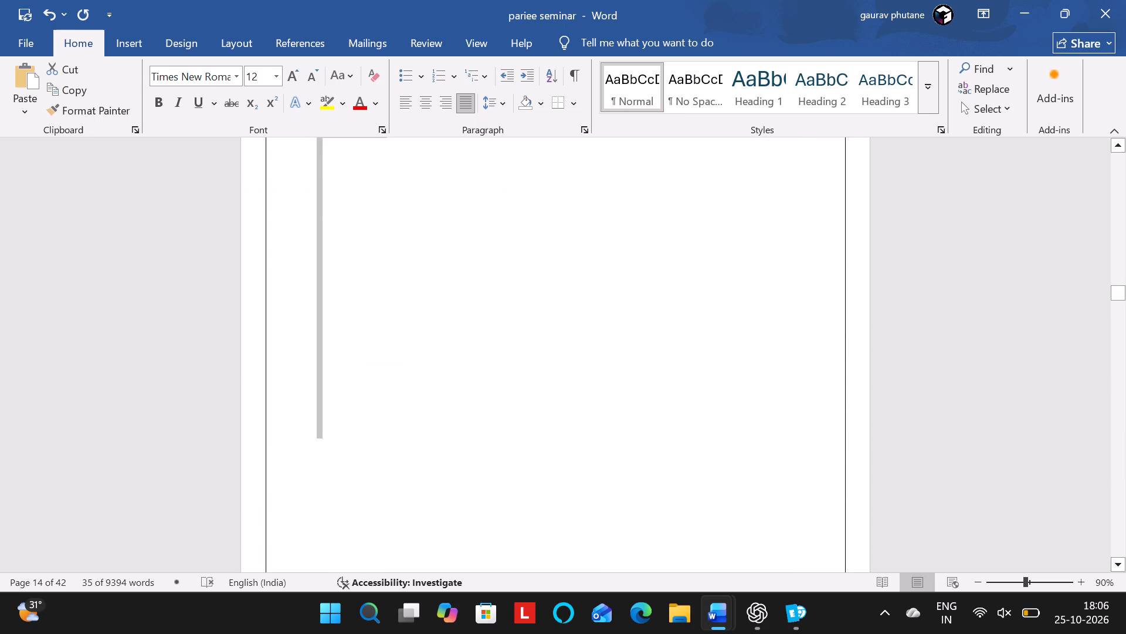
left_click_drag(353, 431, 317, 86)
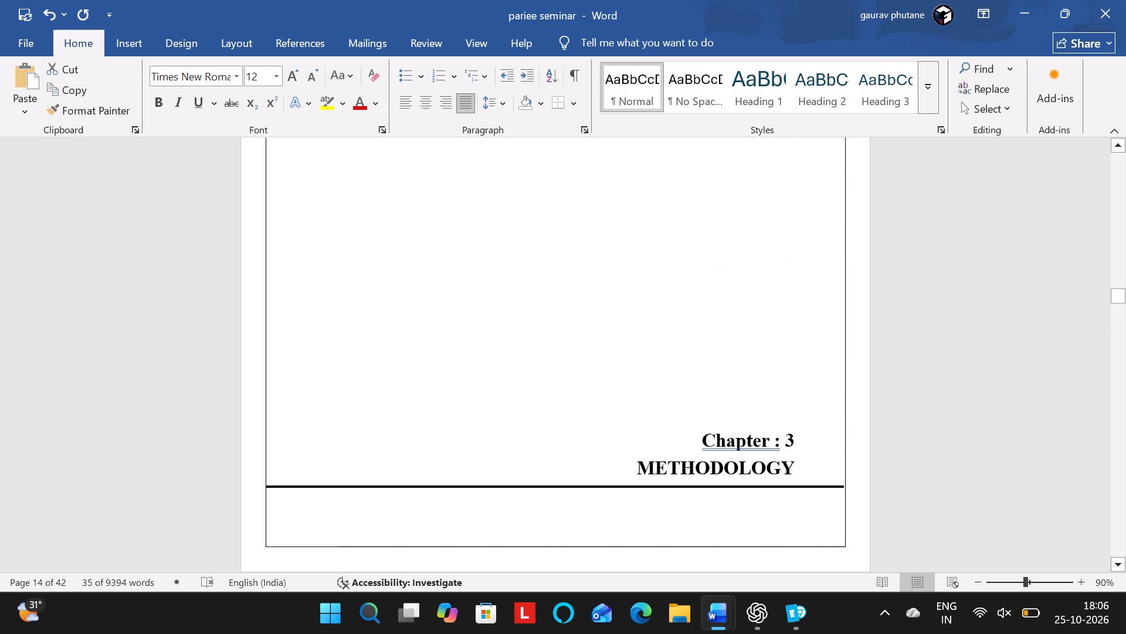
left_click_drag(317, 86, 357, 522)
scroll(357, 522, "down", 1)
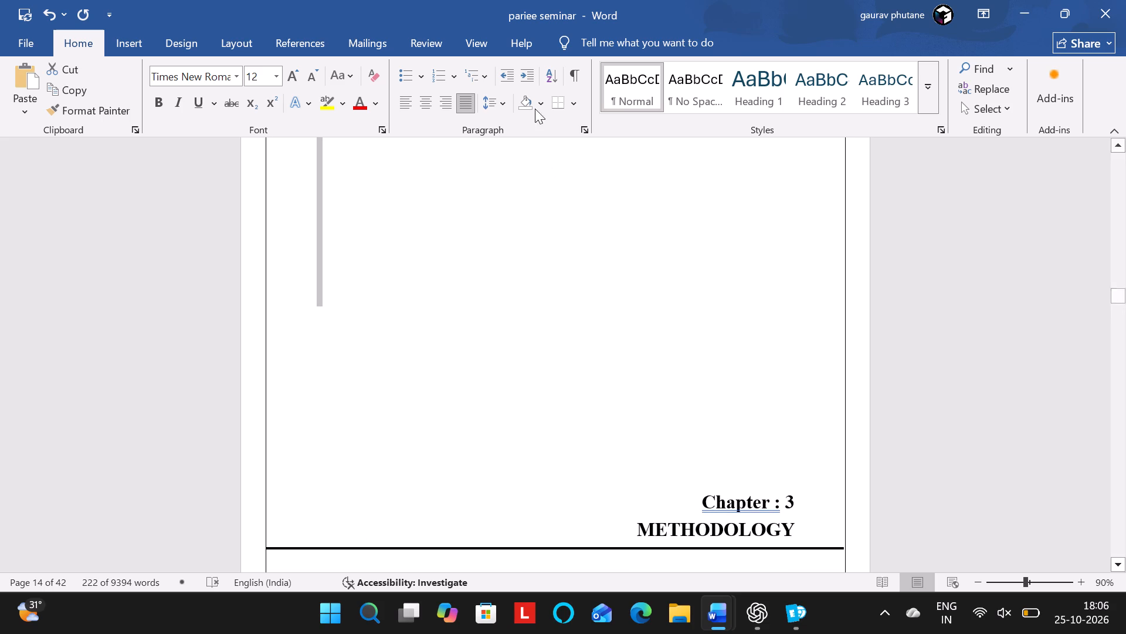
left_click(505, 104)
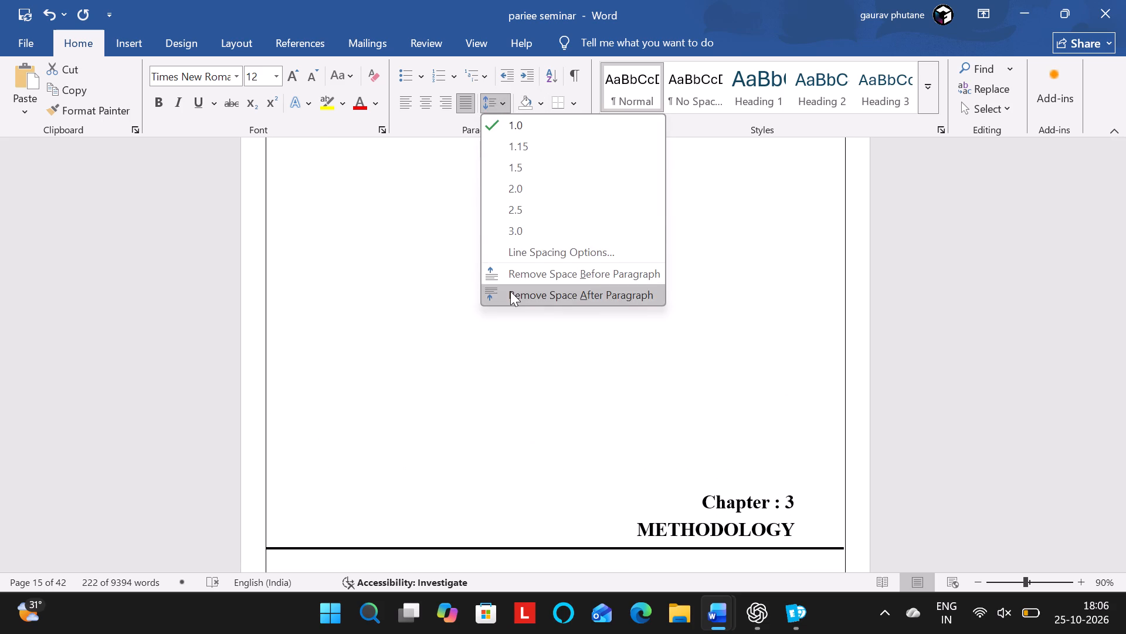
left_click(510, 291)
Insert two blank lines in the empty area before the "Chapter : 3" heading to push it to the top of a page.
scroll(510, 291, "up", 2)
scroll(510, 291, "down", 1)
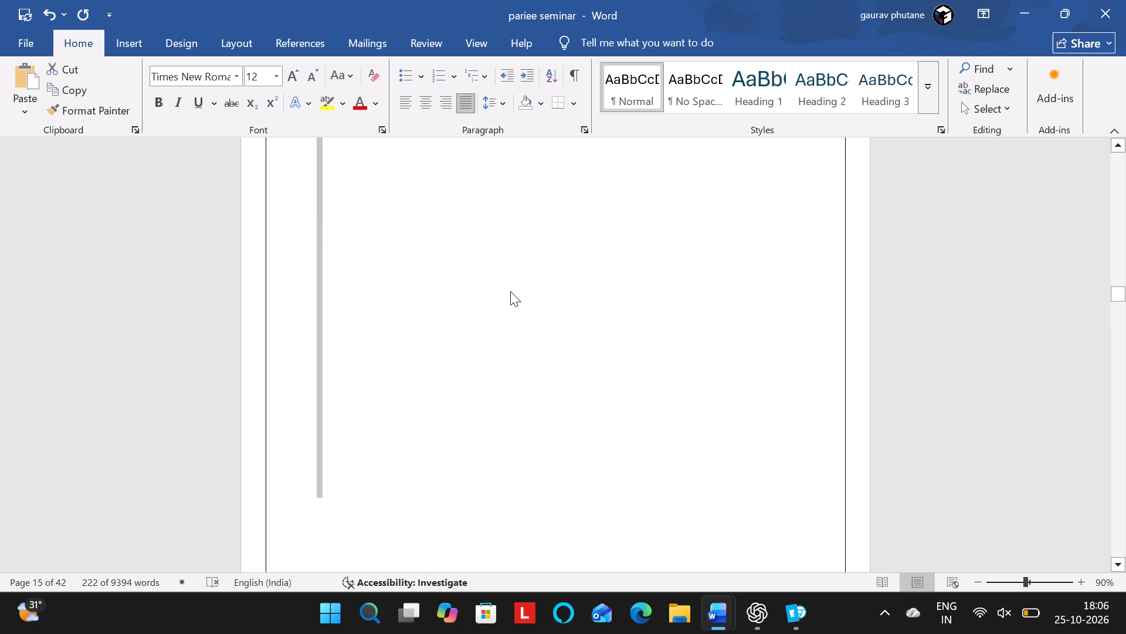
scroll(510, 291, "down", 1)
left_click(417, 318)
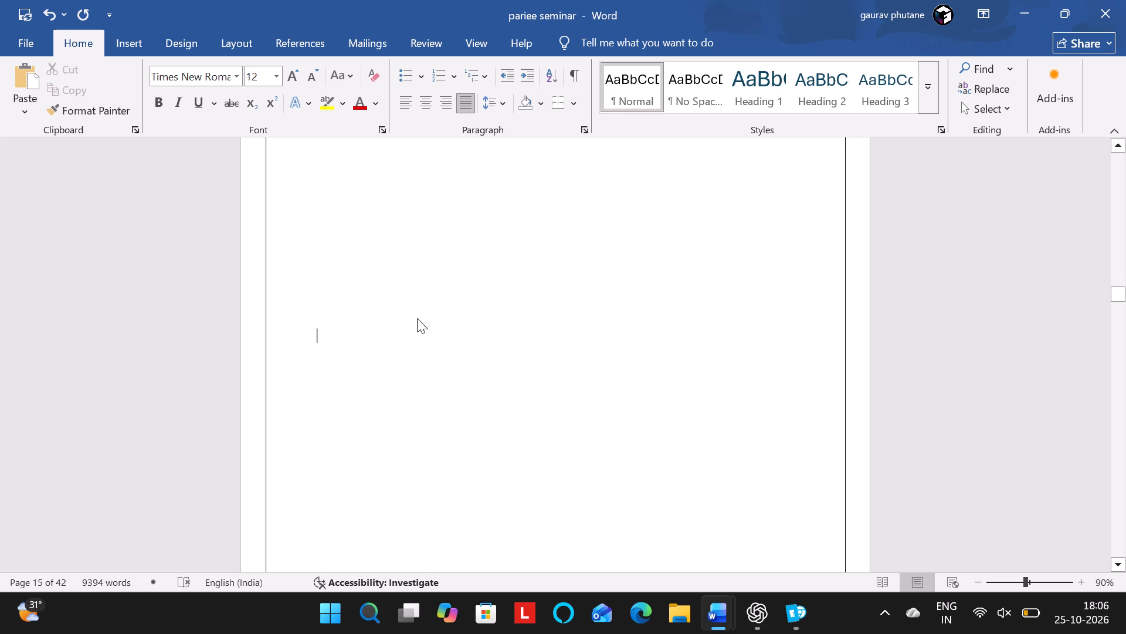
scroll(417, 318, "down", 2)
key("Return")
key("Return")
Review the page layout from the end of Chapter 2 to the "Chapter : 3" heading.
scroll(417, 318, "down", 1)
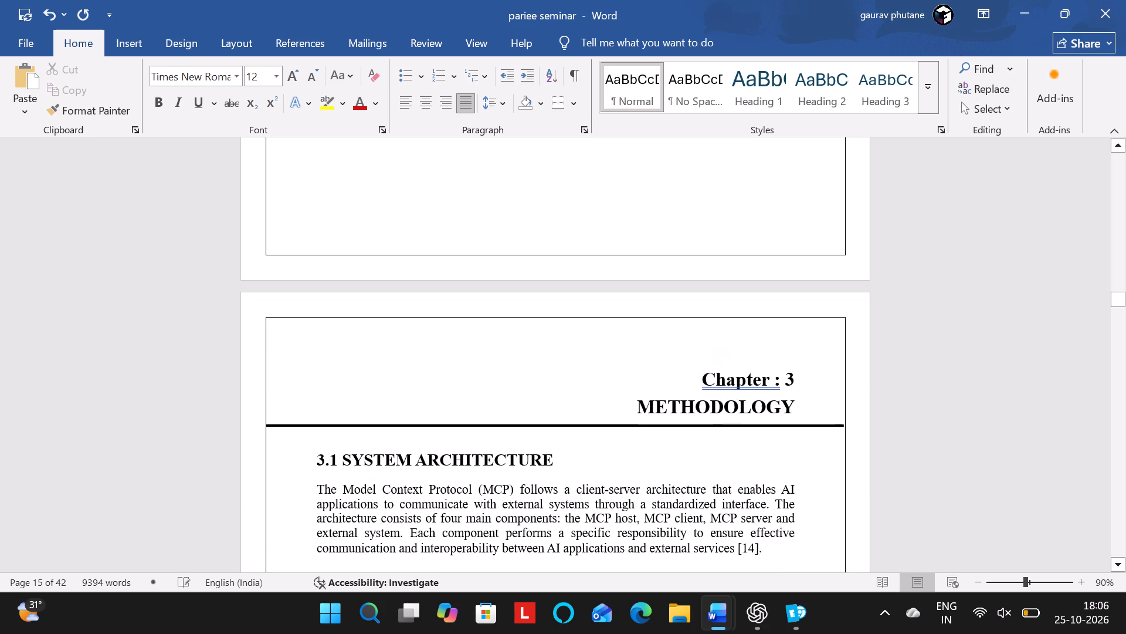
scroll(417, 318, "down", 1)
scroll(559, 361, "up", 1)
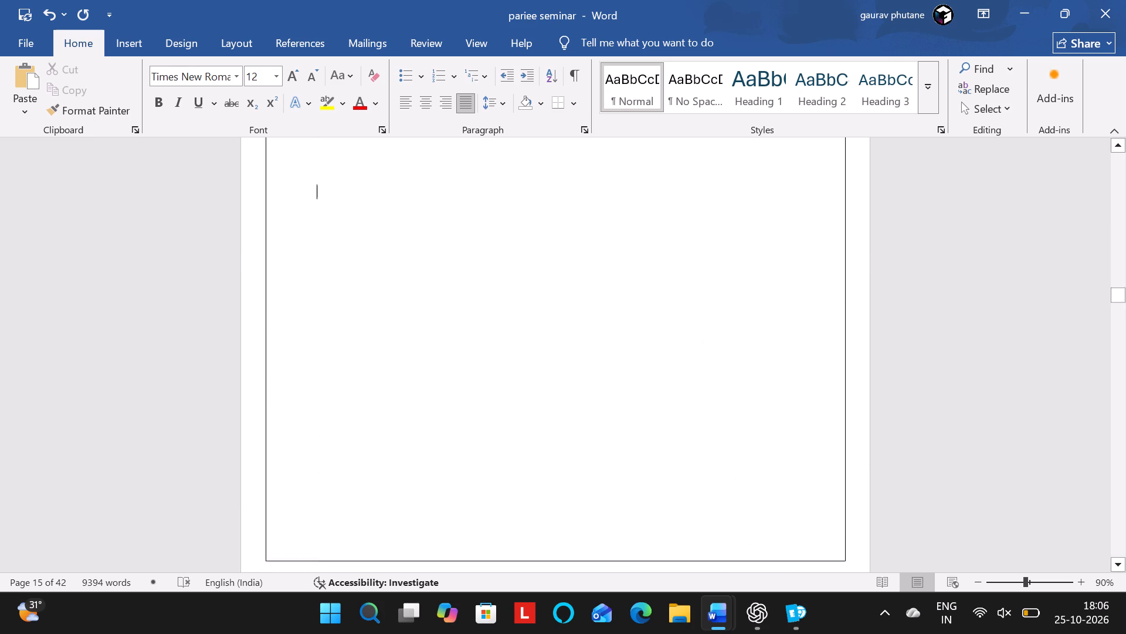
scroll(559, 361, "up", 4)
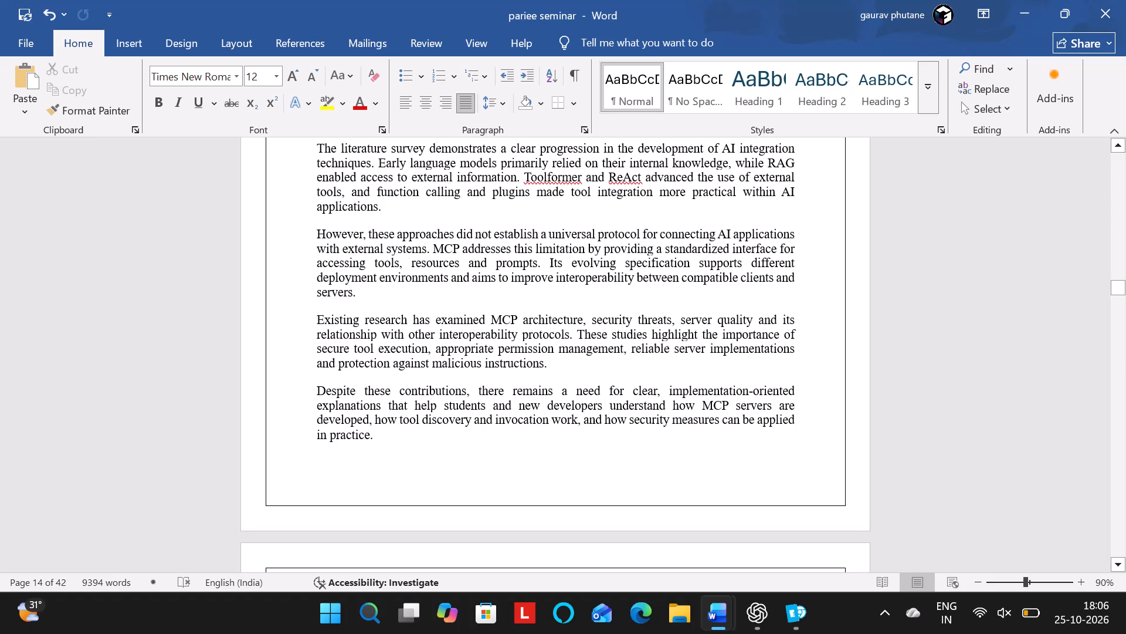
scroll(559, 361, "down", 5)
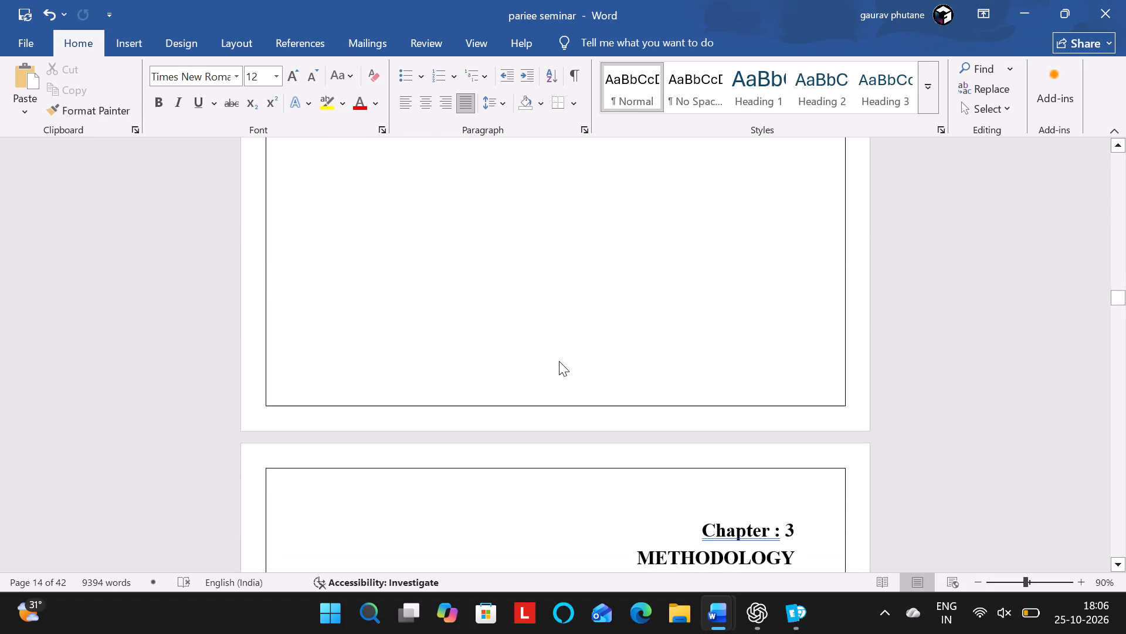
scroll(559, 361, "down", 2)
Remove the space after the paragraphs from the body text of "3.1 SYSTEM ARCHITECTURE" through the blank lines before the Table 3.1 caption.
scroll(559, 361, "down", 1)
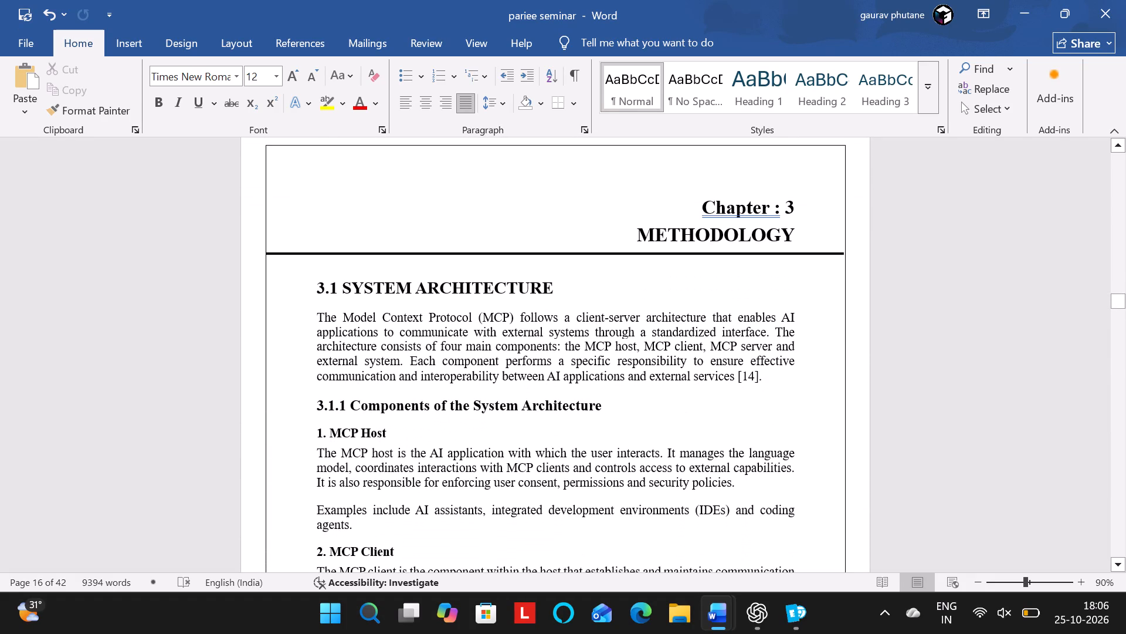
scroll(559, 361, "down", 1)
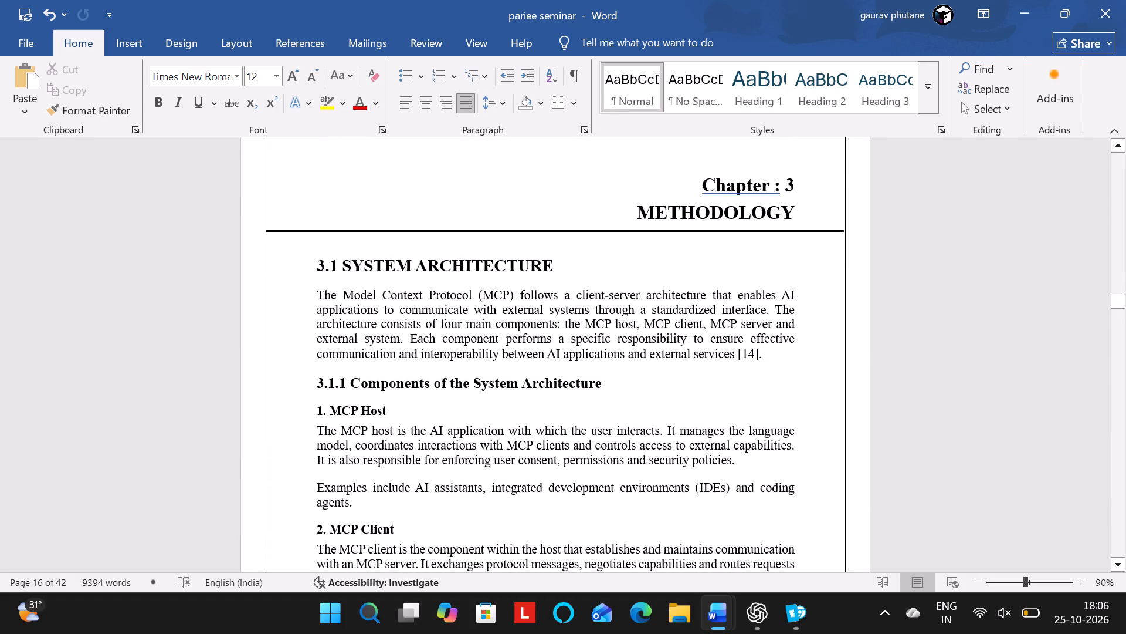
left_click_drag(313, 289, 371, 555)
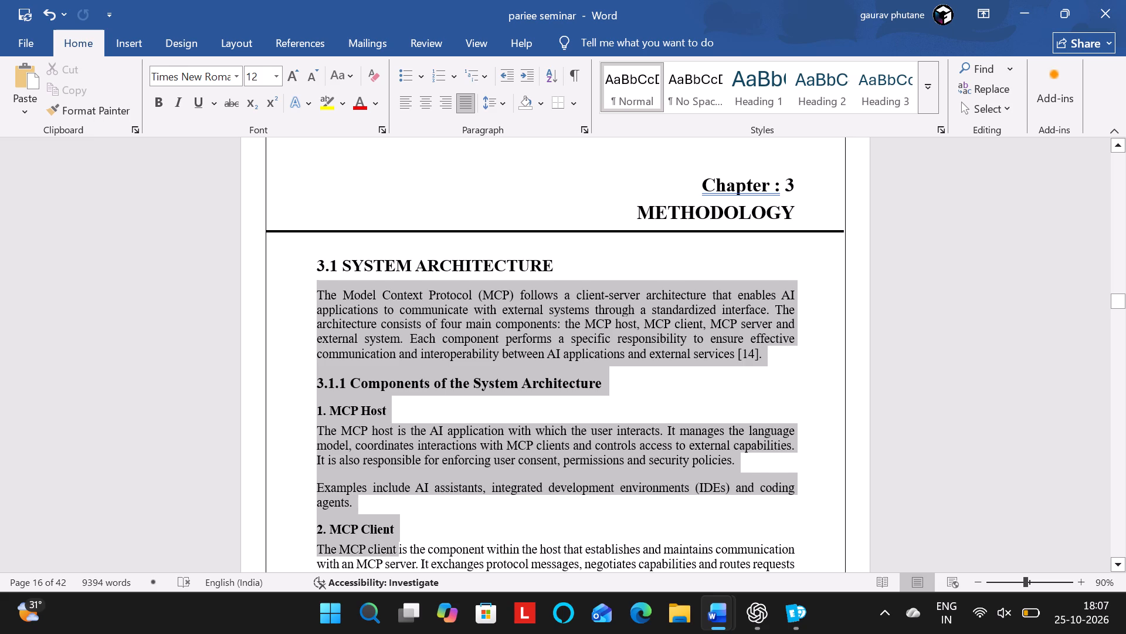
left_click_drag(371, 555, 371, 572)
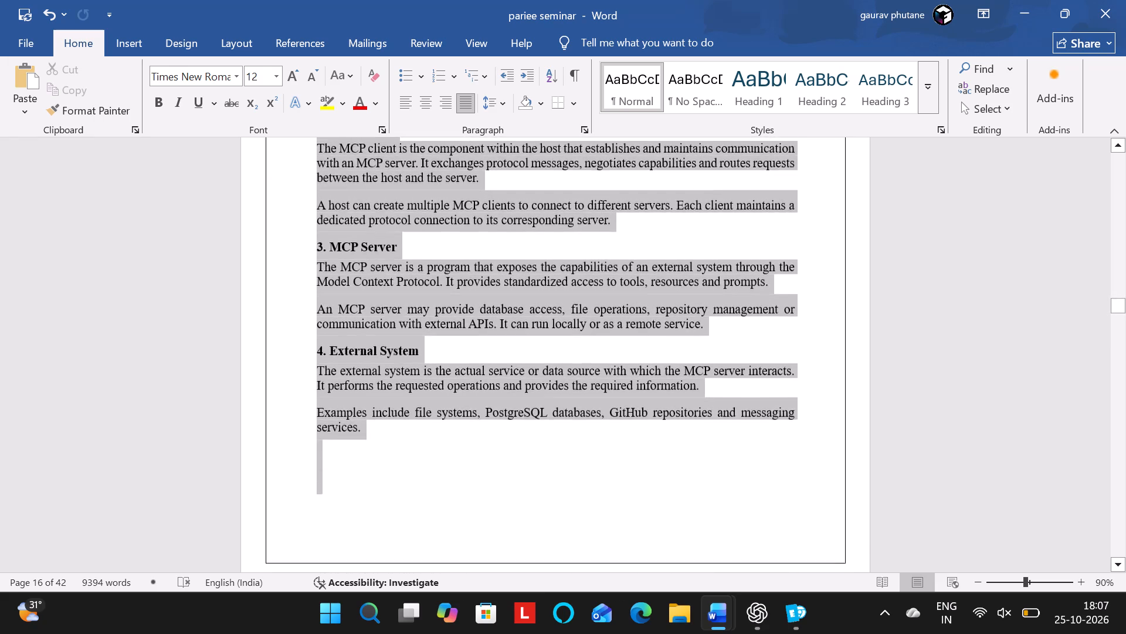
left_click_drag(371, 572, 336, 227)
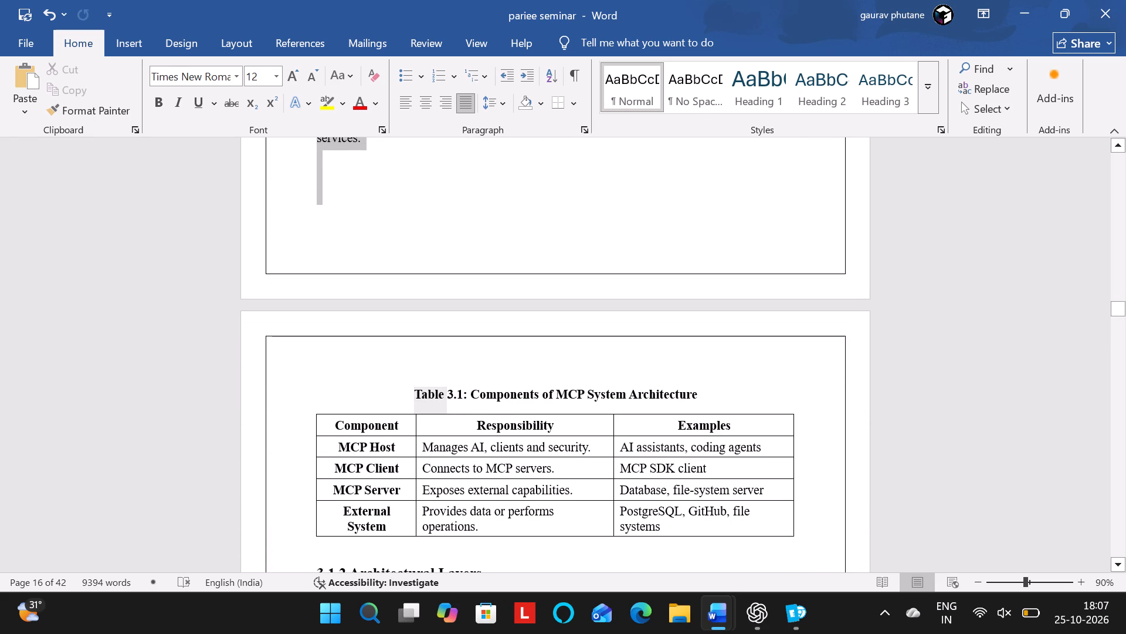
left_click_drag(336, 227, 333, 224)
left_click(501, 102)
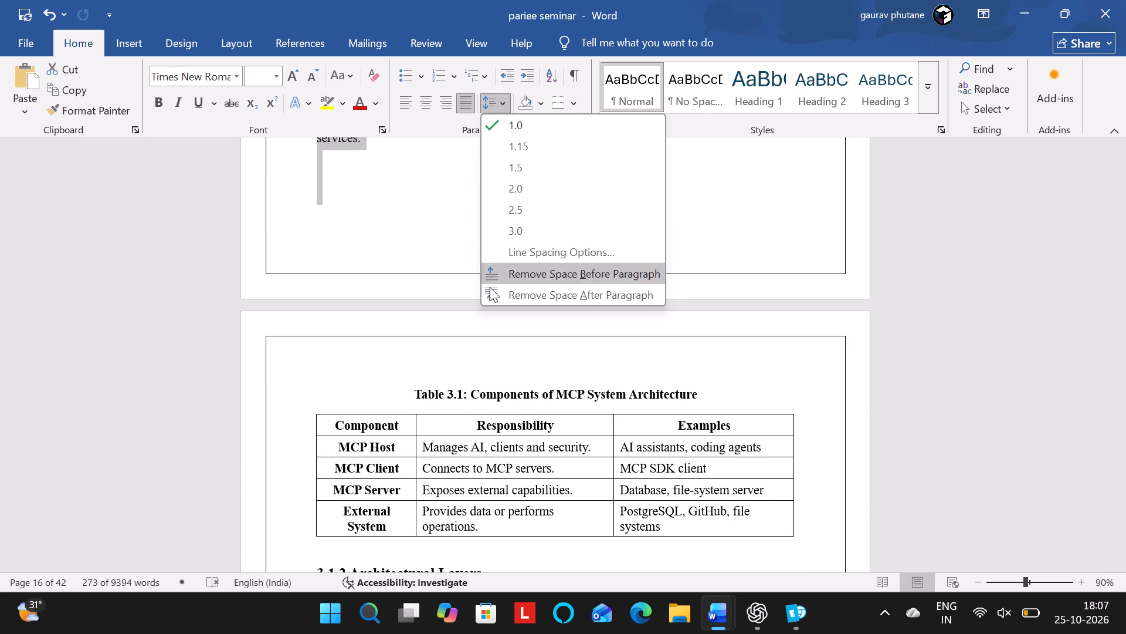
left_click(491, 293)
Insert a blank line before the Table 3.1 caption to move it onto the same page as its table.
scroll(491, 293, "up", 1)
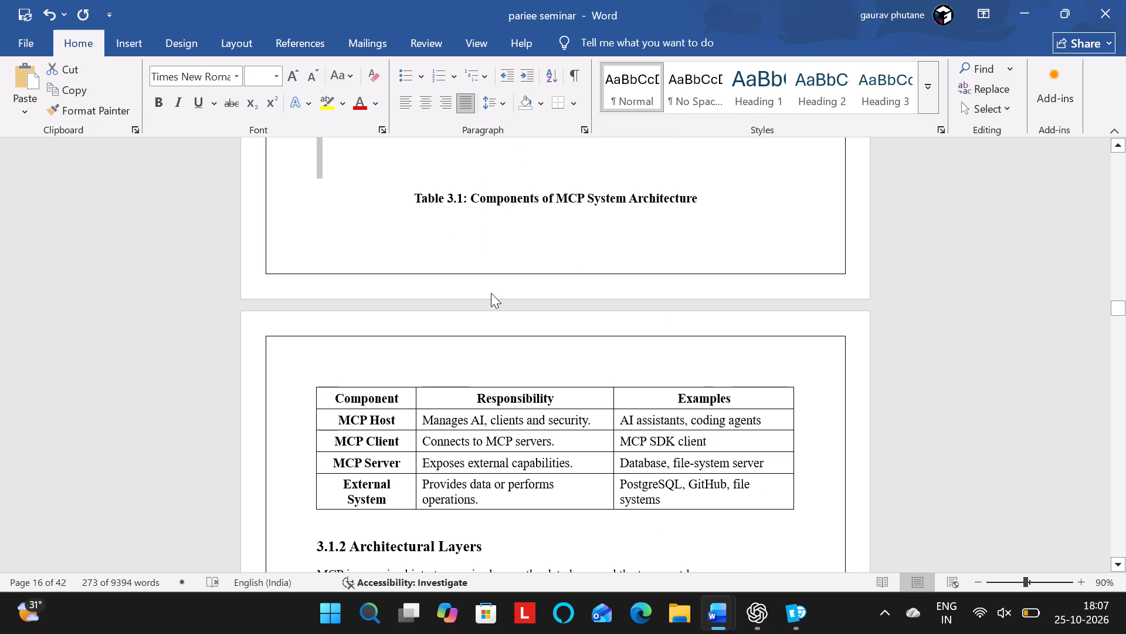
scroll(491, 293, "up", 1)
left_click(436, 339)
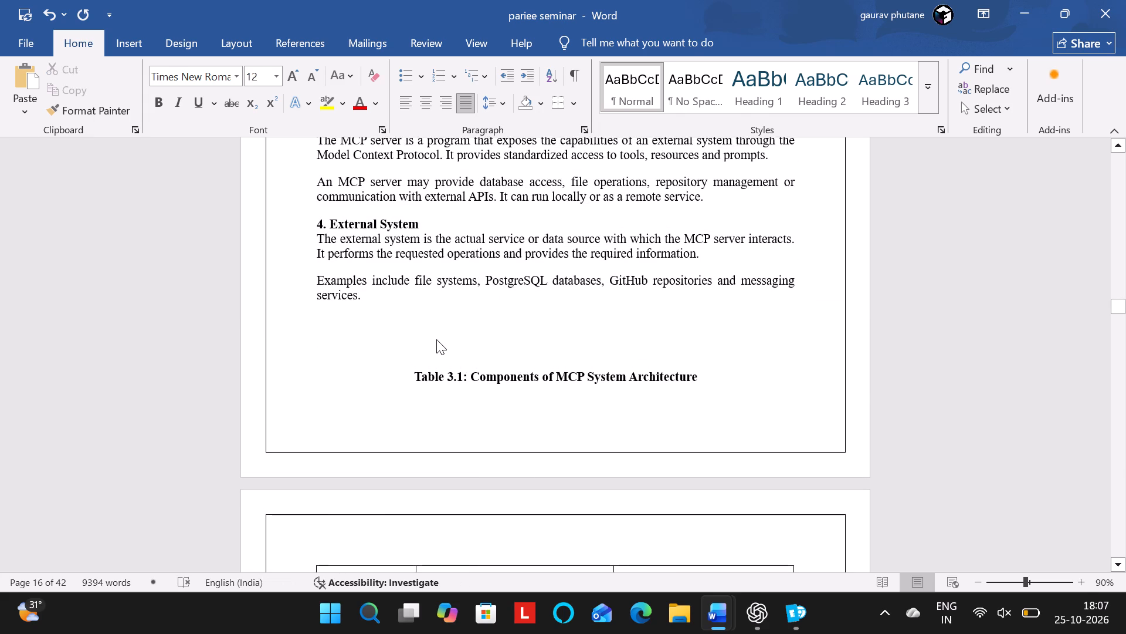
key("Return")
Remove the space after the paragraphs from section "3.1.2 Architectural Layers" through the paragraph following Figure 3.1.
scroll(436, 339, "down", 2)
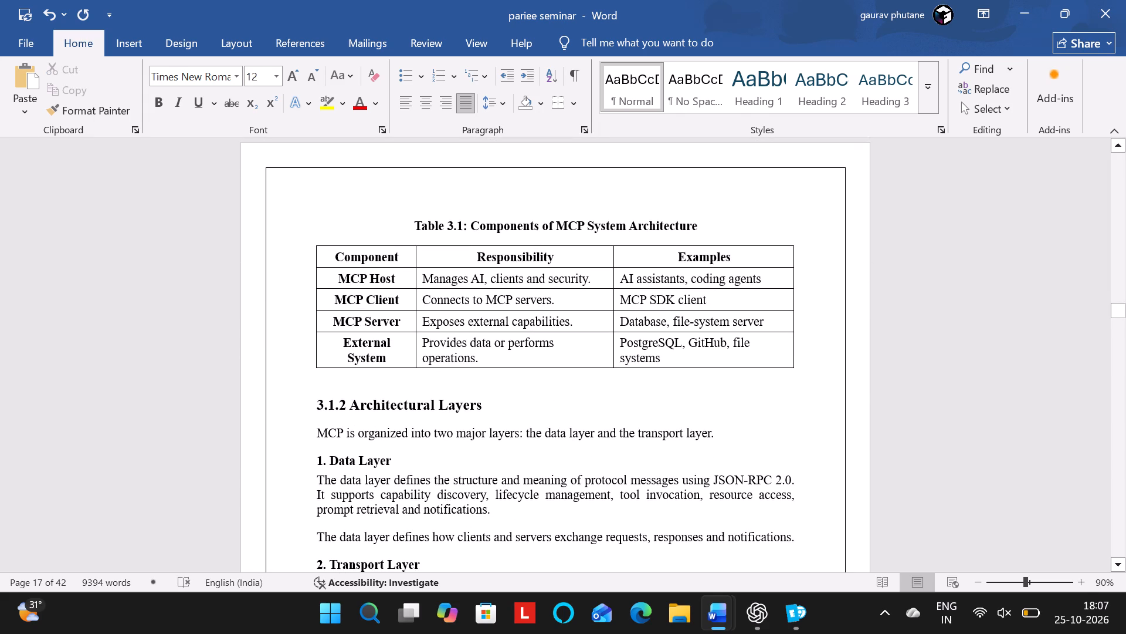
scroll(436, 339, "down", 1)
left_click_drag(315, 339, 360, 592)
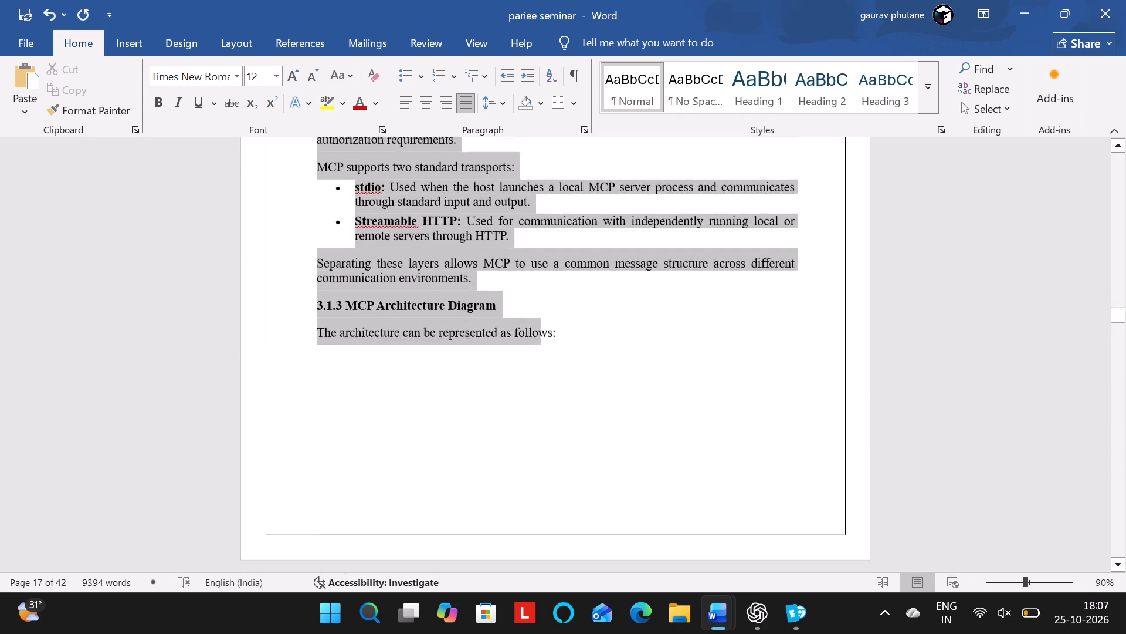
left_click_drag(360, 592, 388, 562)
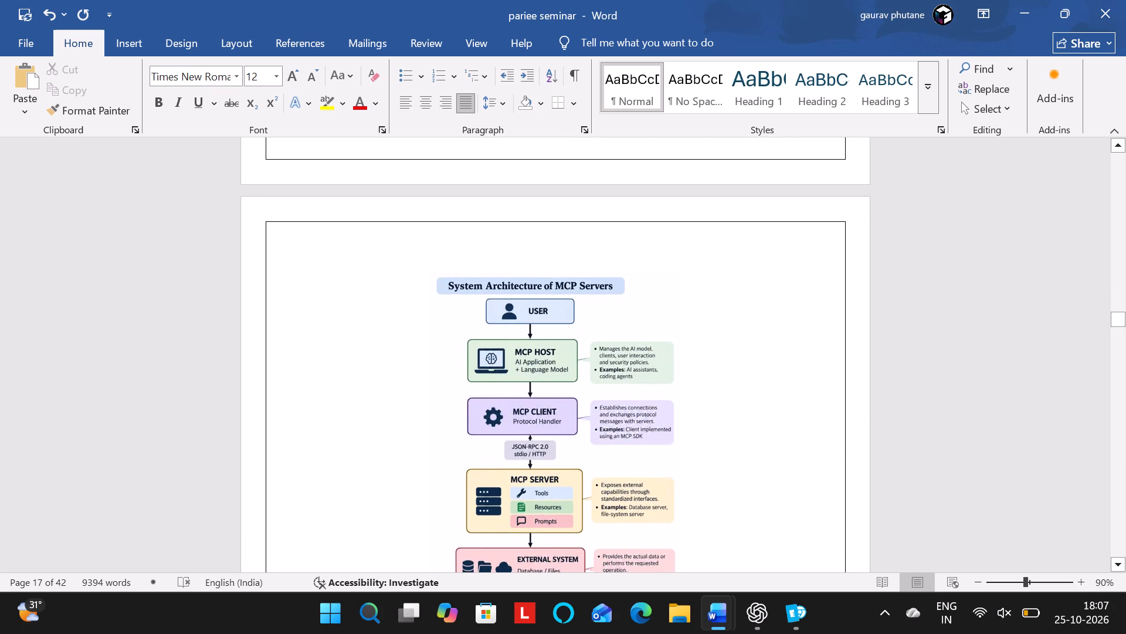
left_click_drag(388, 562, 340, 495)
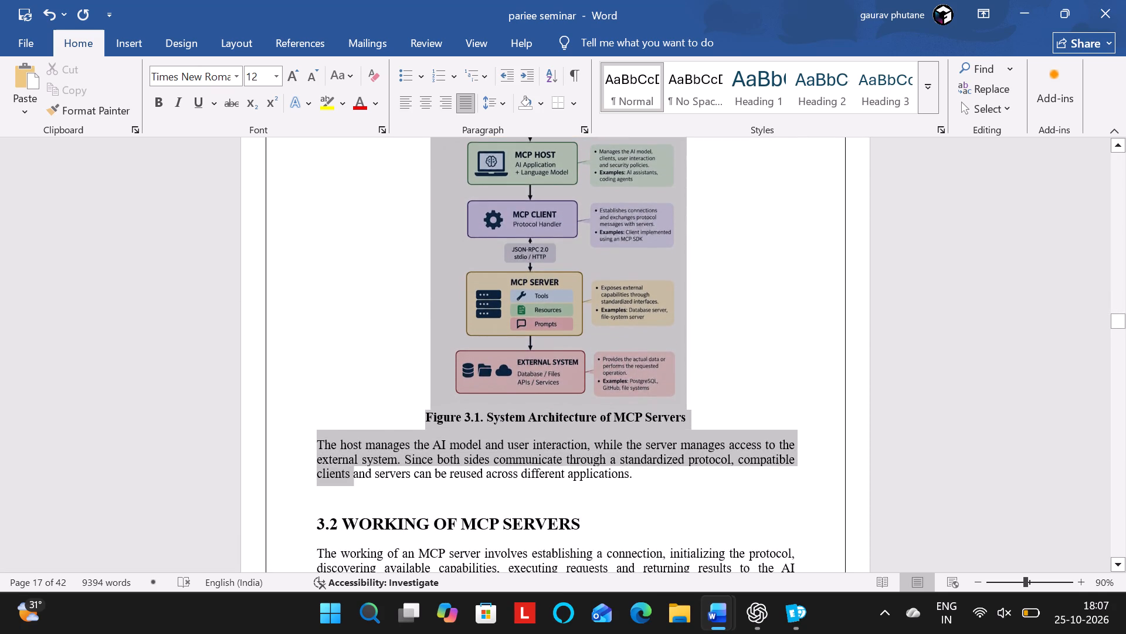
left_click_drag(340, 495, 340, 495)
left_click_drag(497, 99, 518, 299)
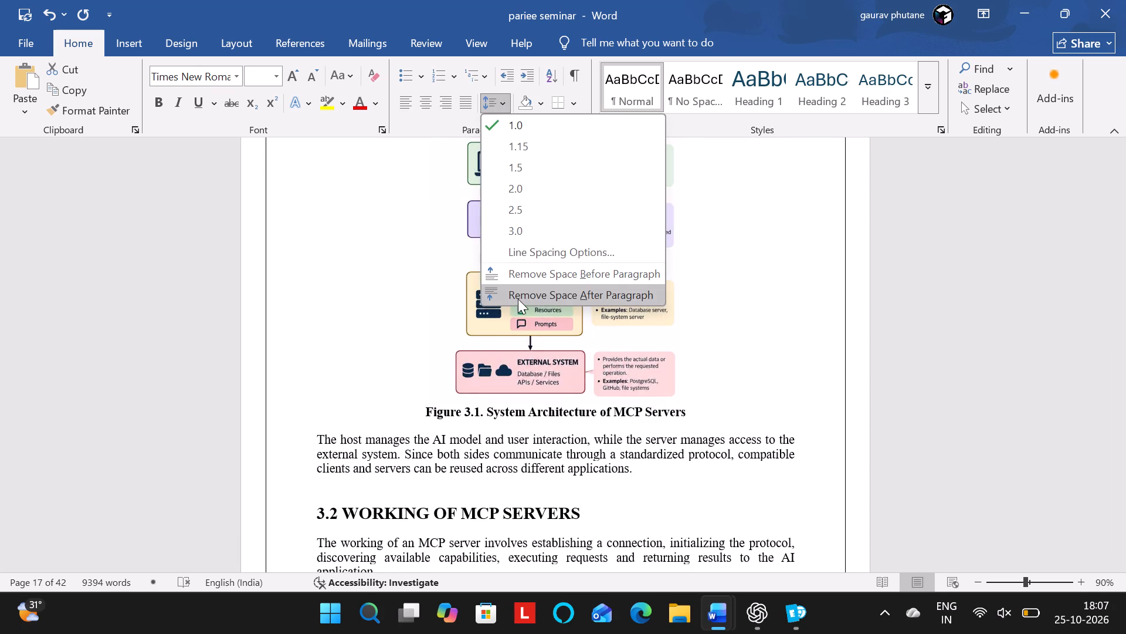
left_click_drag(518, 299, 519, 299)
left_click(519, 299)
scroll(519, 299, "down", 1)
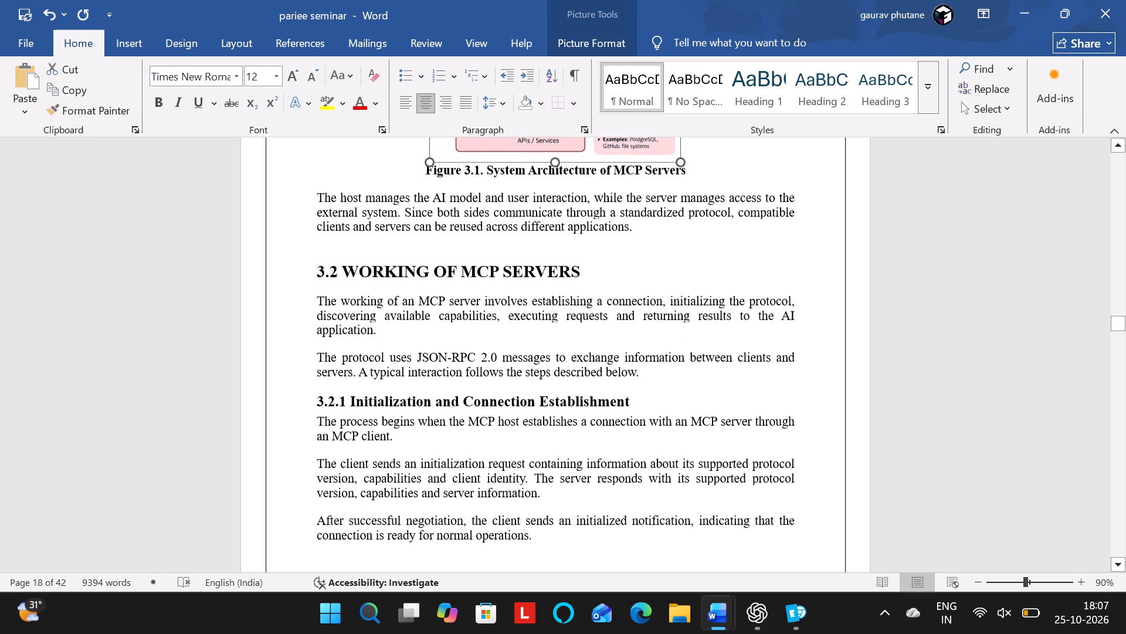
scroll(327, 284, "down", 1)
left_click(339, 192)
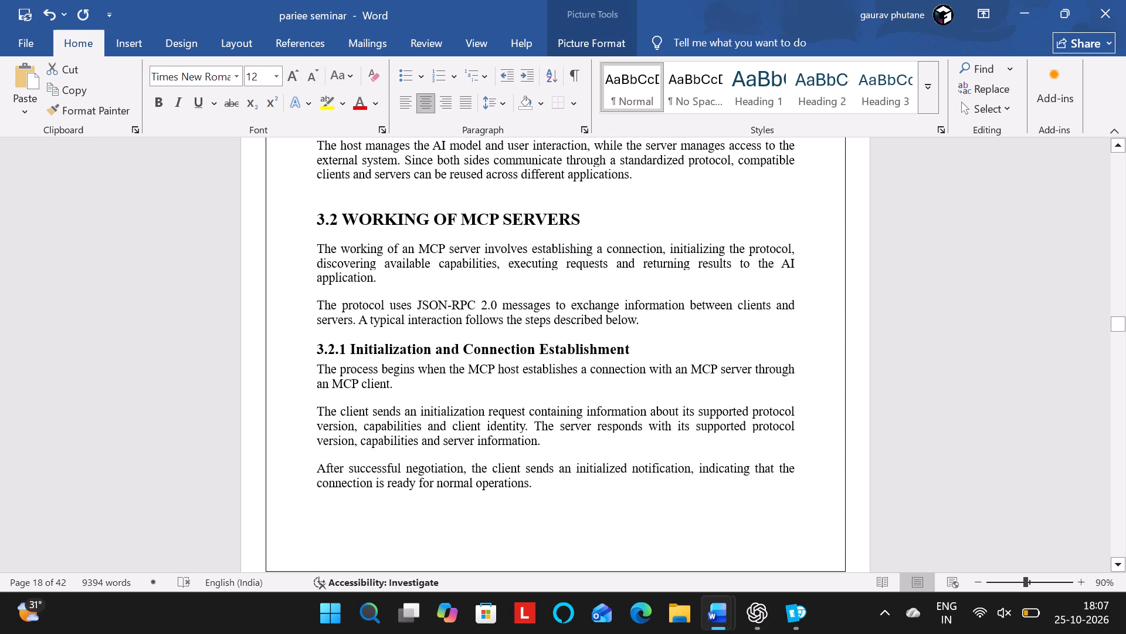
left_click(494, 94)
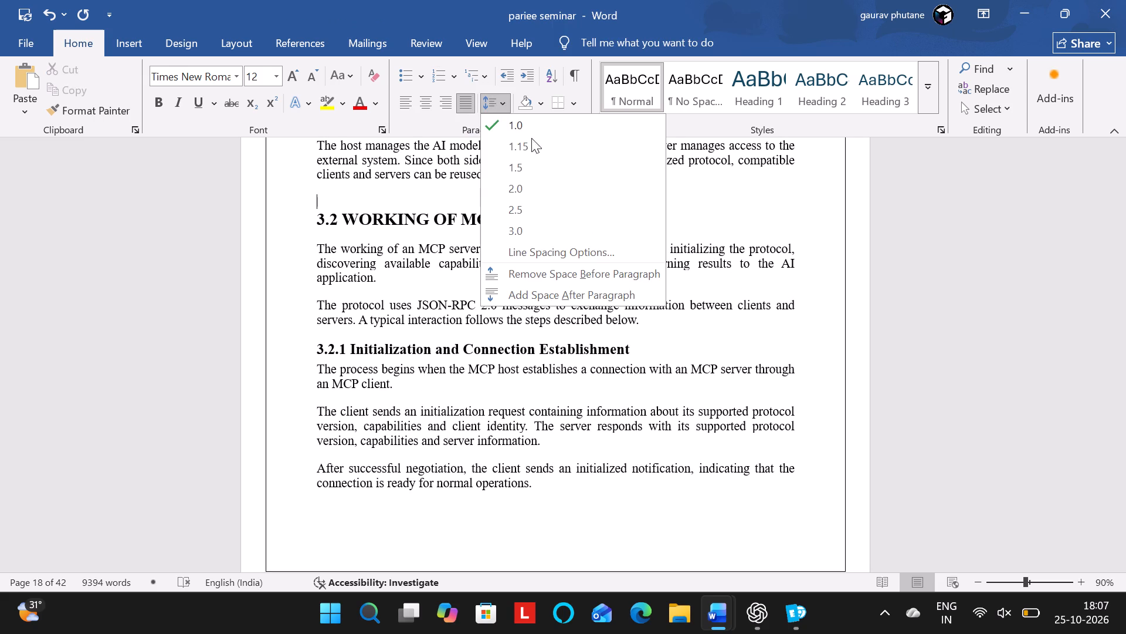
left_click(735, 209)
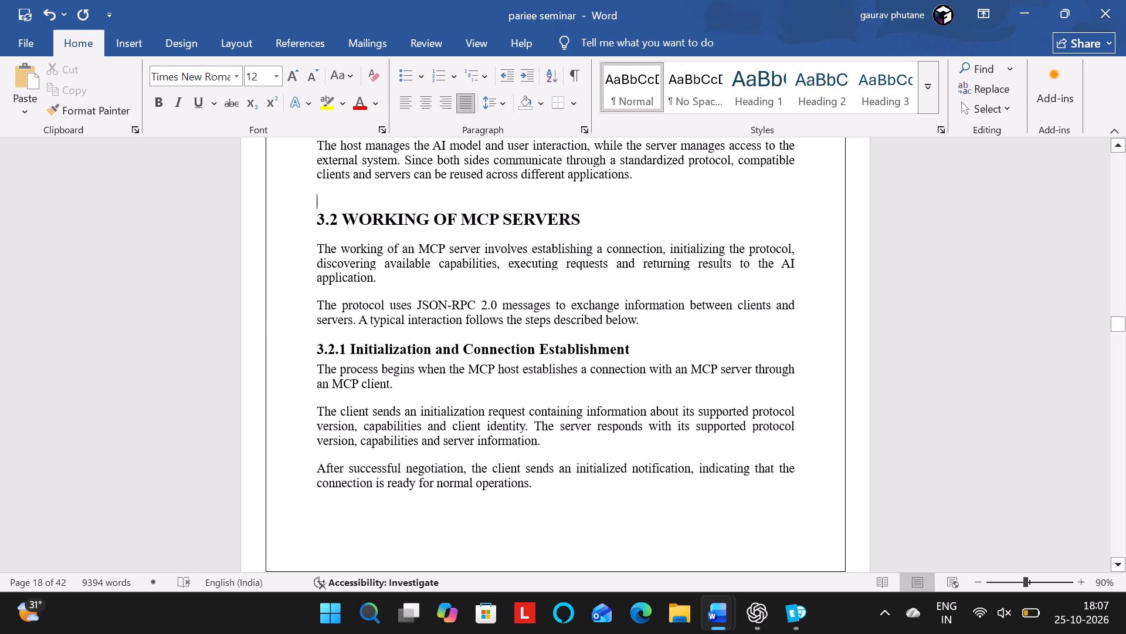
Remove the space after the paragraphs from the body text of "3.2 WORKING OF MCP SERVERS" through the end of "3.2.4 Result Processing".
left_click_drag(315, 244, 367, 527)
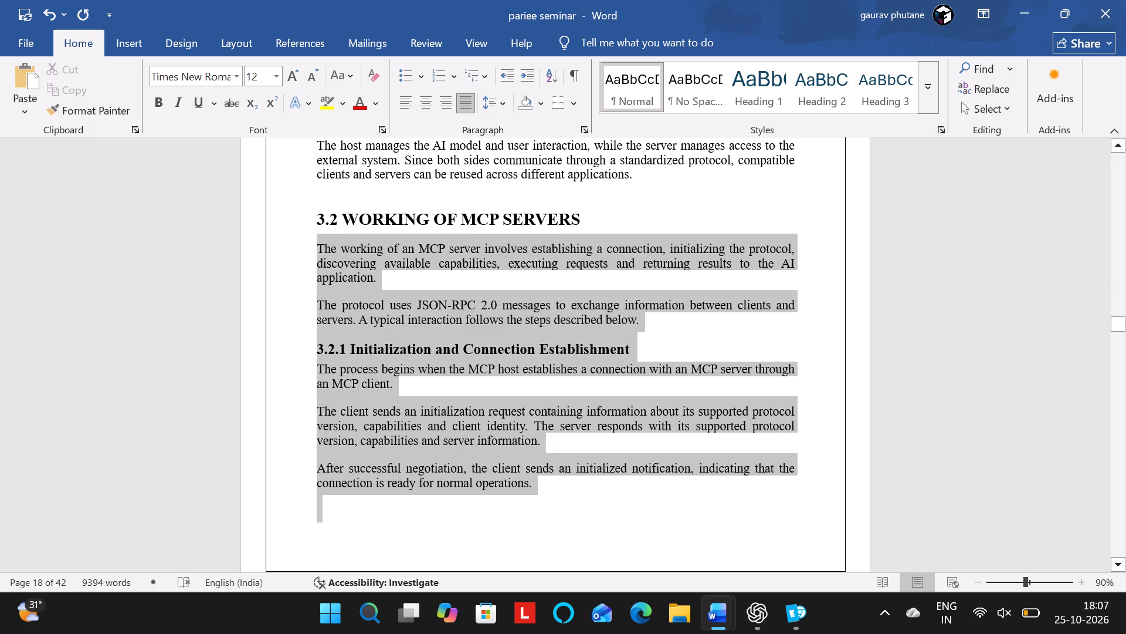
left_click_drag(367, 527, 348, 574)
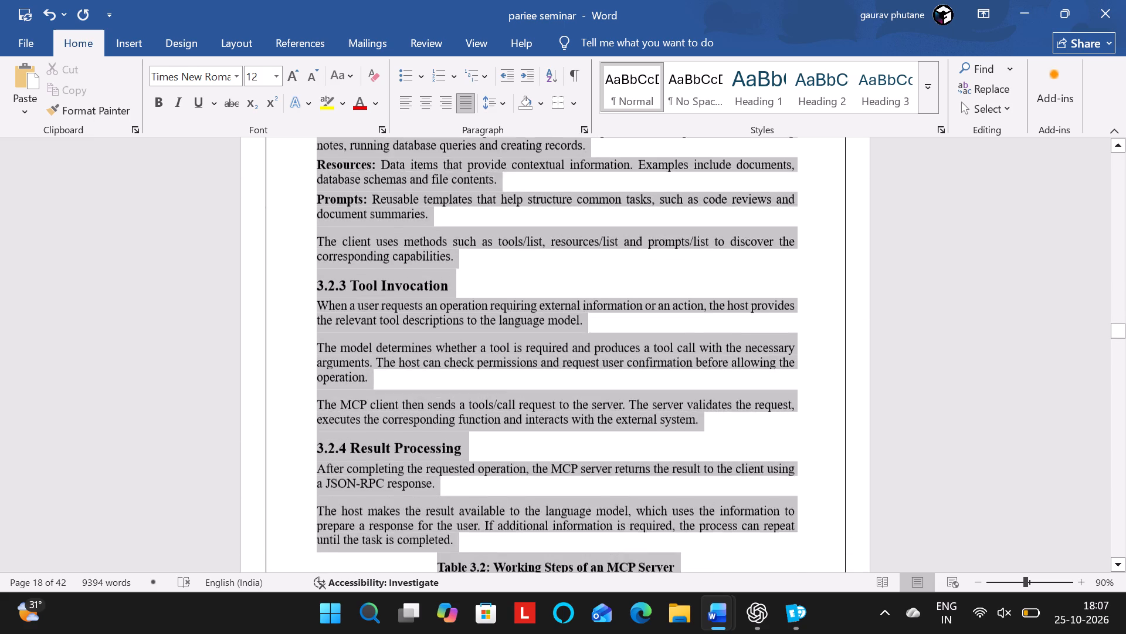
left_click_drag(348, 574, 361, 558)
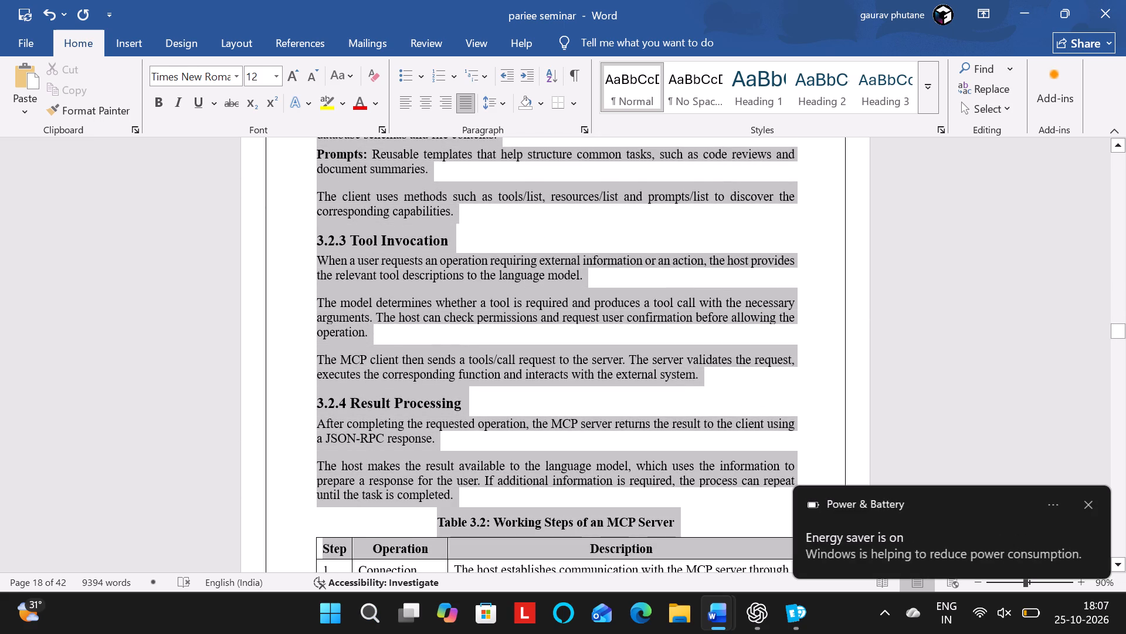
left_click_drag(361, 558, 465, 259)
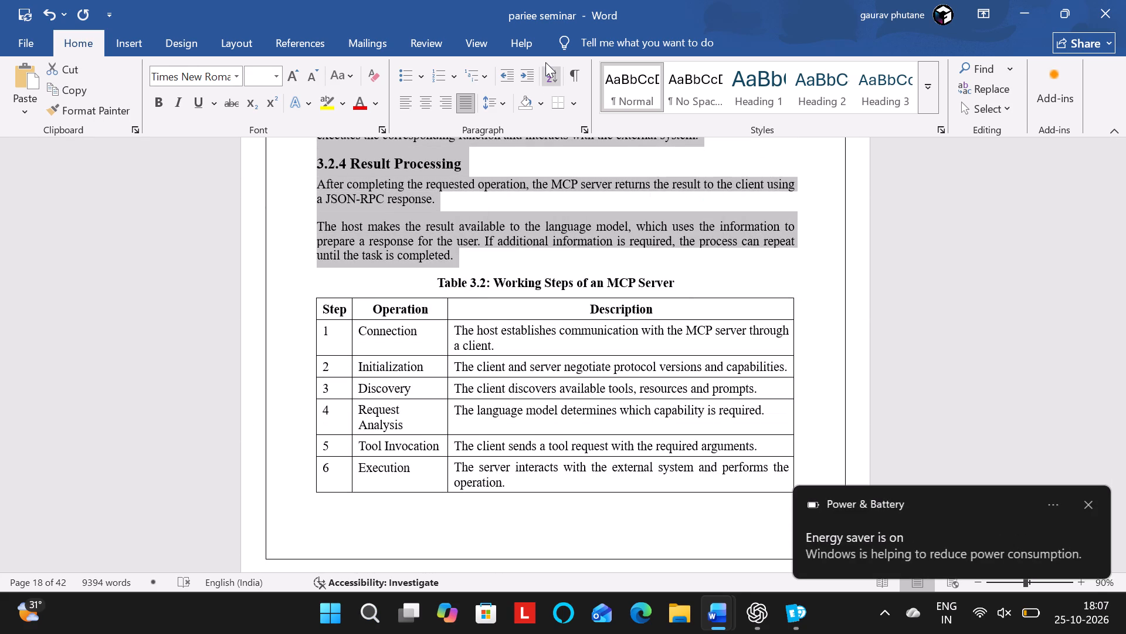
left_click(508, 98)
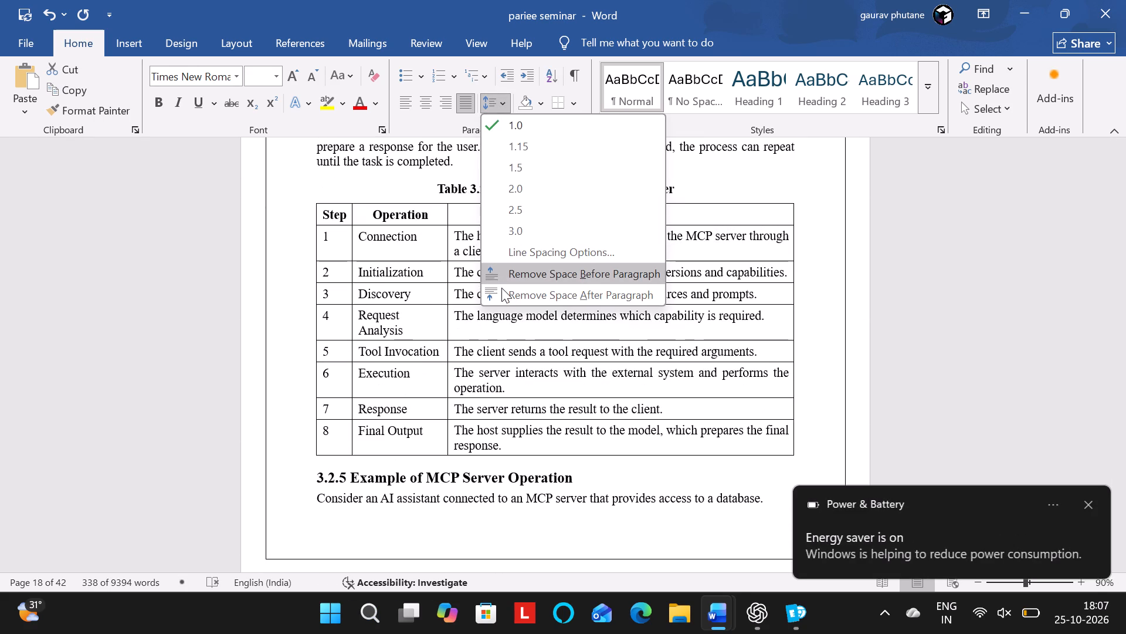
left_click(501, 288)
Remove the space after the paragraphs from "3.2.5 Example of MCP Server Operation" through the Figure 3.2 caption.
scroll(501, 288, "down", 1)
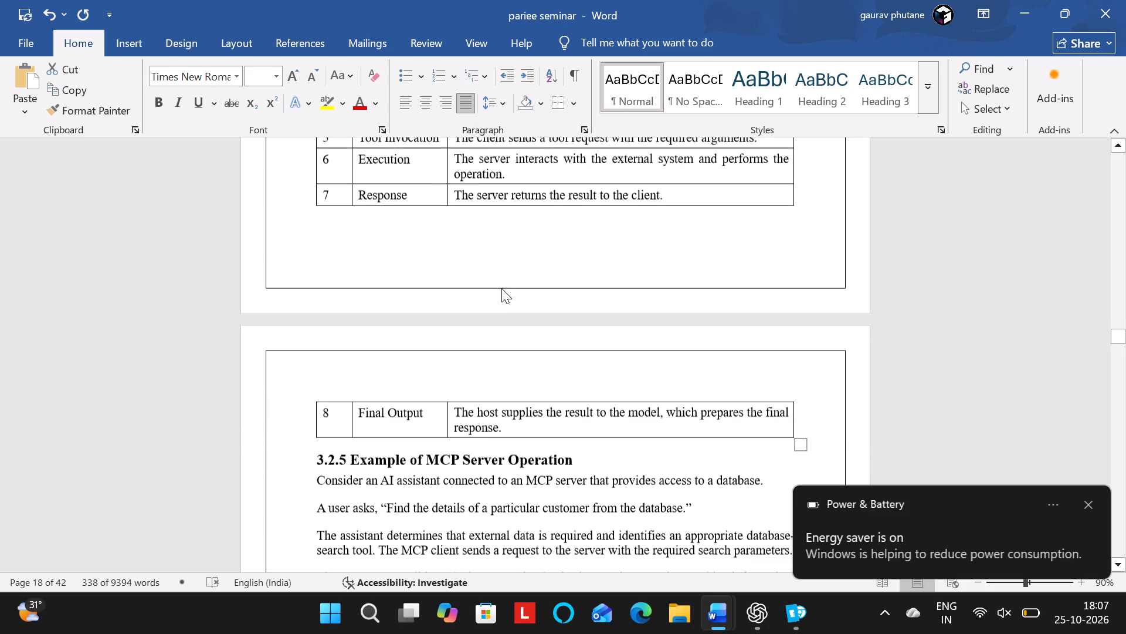
scroll(501, 288, "down", 2)
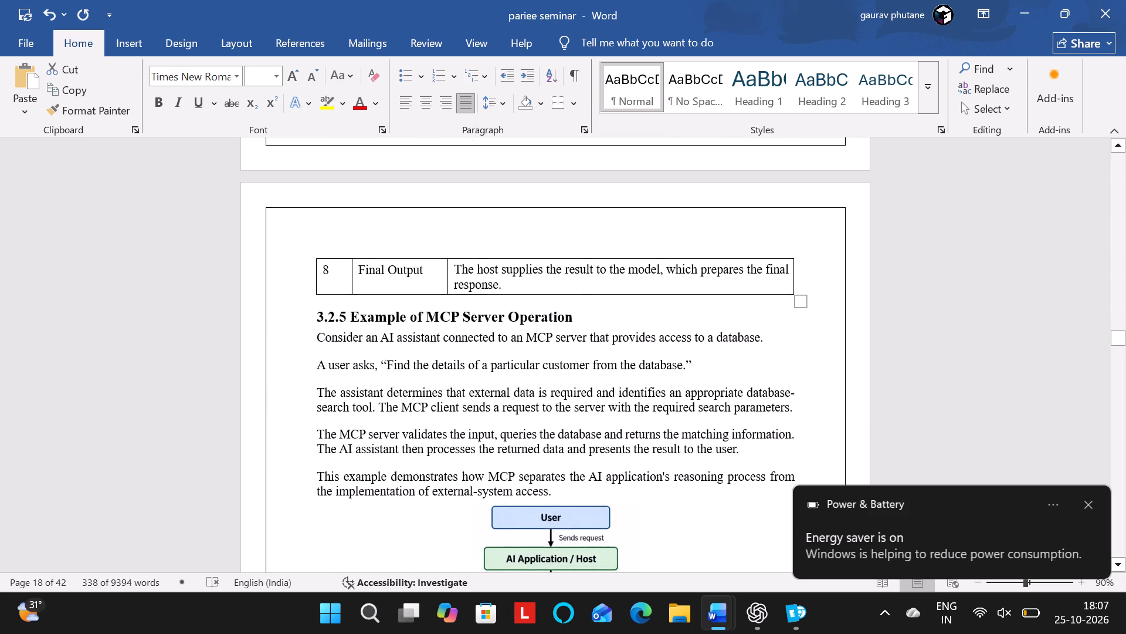
left_click_drag(314, 315, 440, 394)
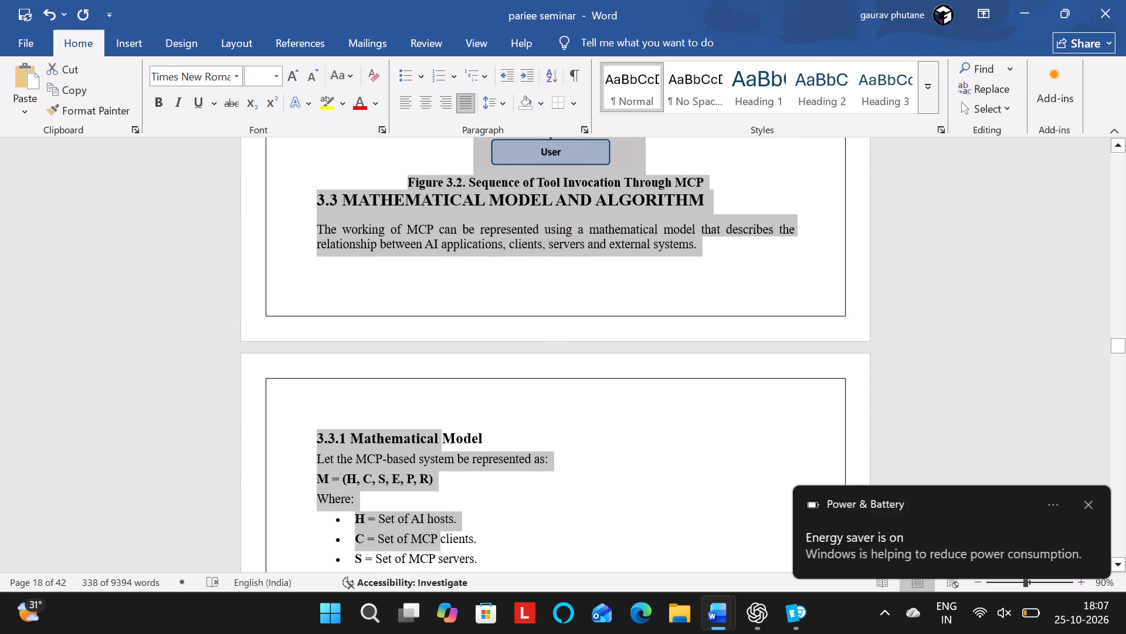
left_click_drag(440, 394, 706, 177)
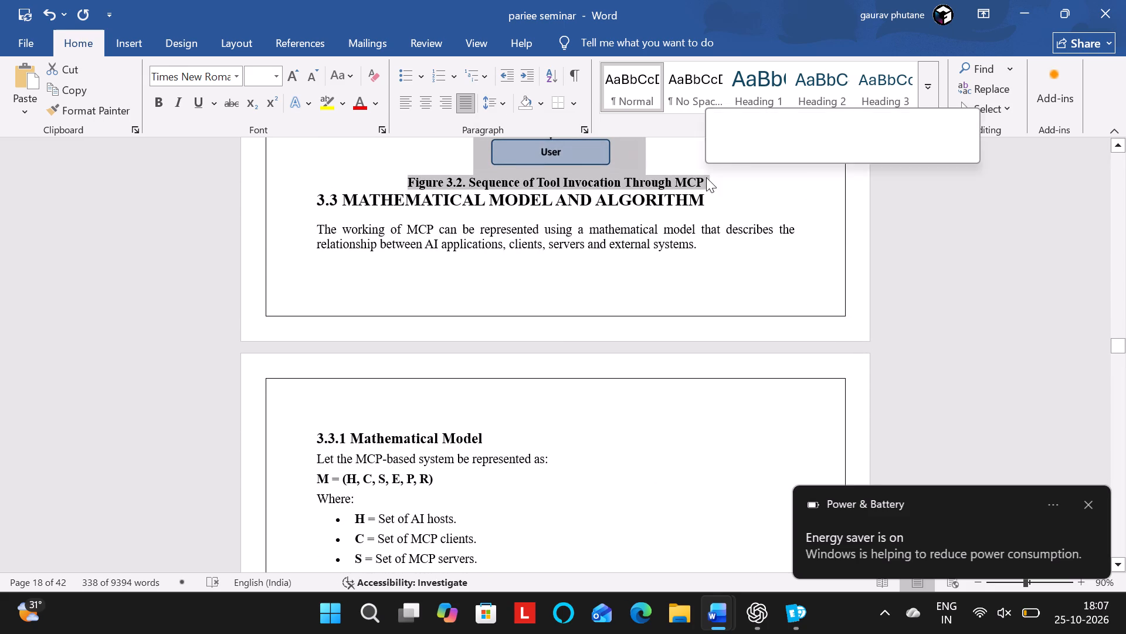
left_click(508, 104)
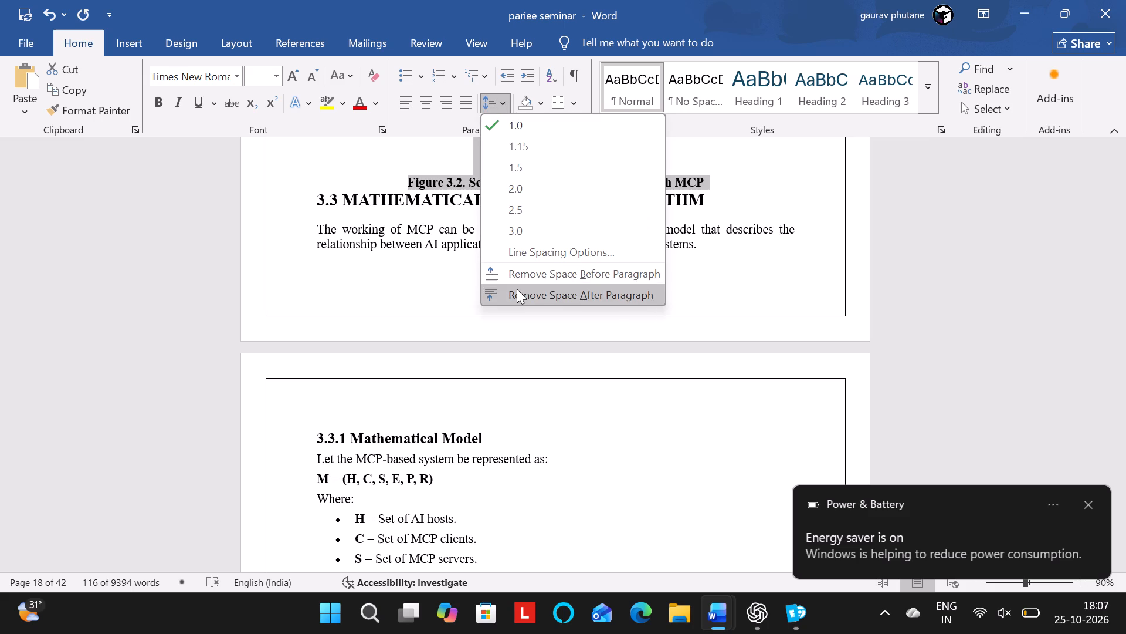
left_click(517, 291)
Remove the space after the paragraphs from the body text of "3.3 MATHEMATICAL MODEL AND ALGORITHM" through the Fig 3.1 algorithm flowchart caption.
scroll(607, 254, "up", 1)
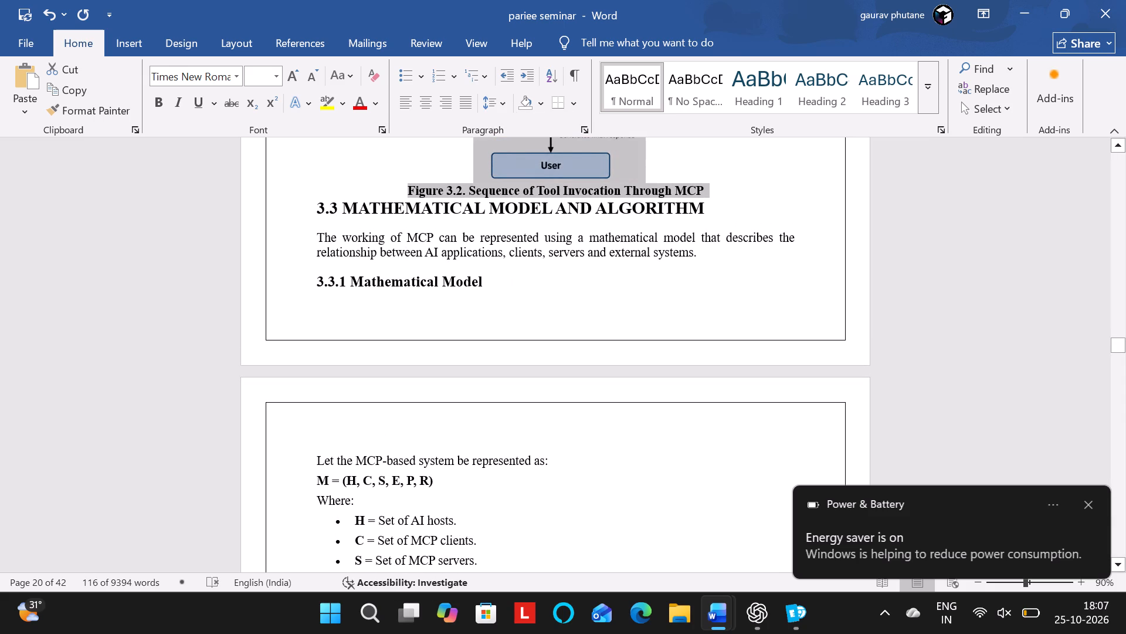
left_click_drag(317, 234, 492, 524)
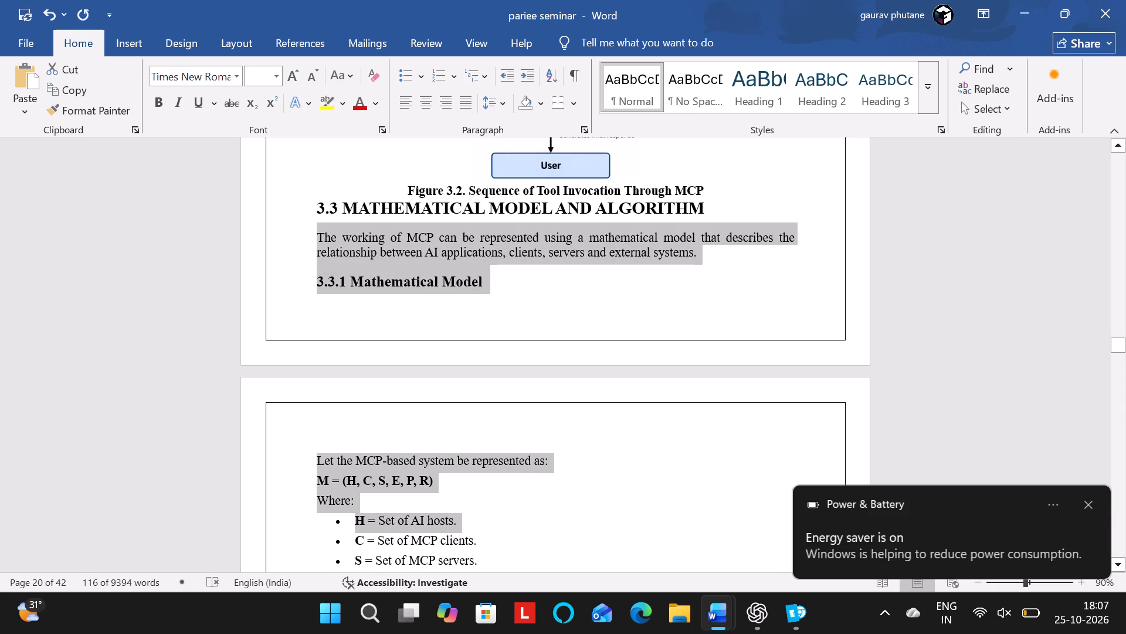
left_click_drag(492, 524, 480, 548)
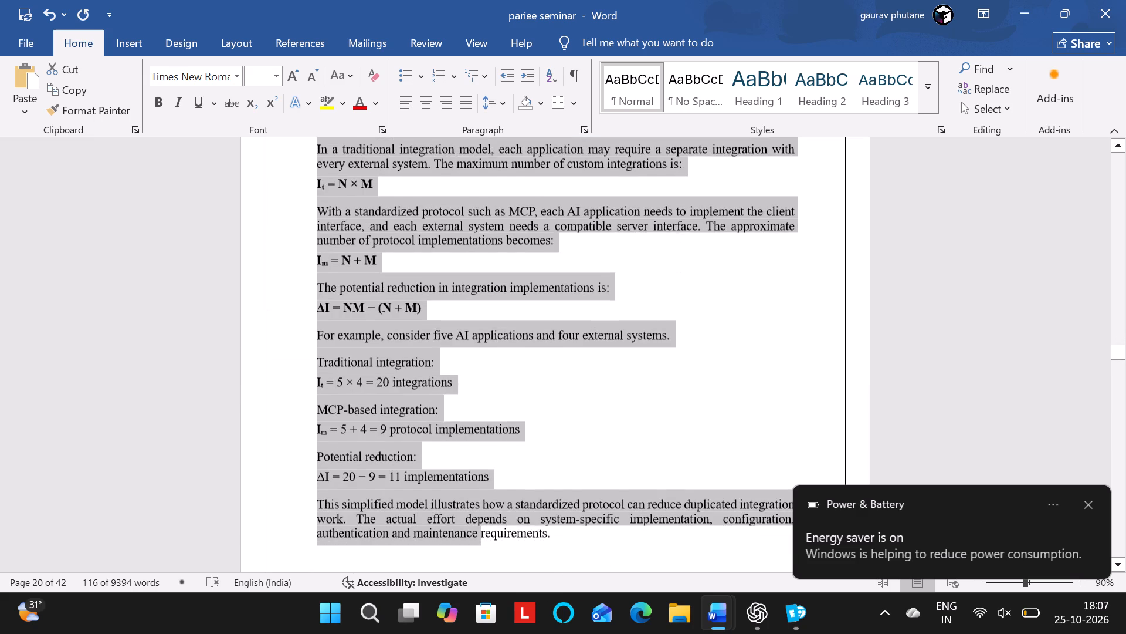
left_click_drag(480, 548, 491, 570)
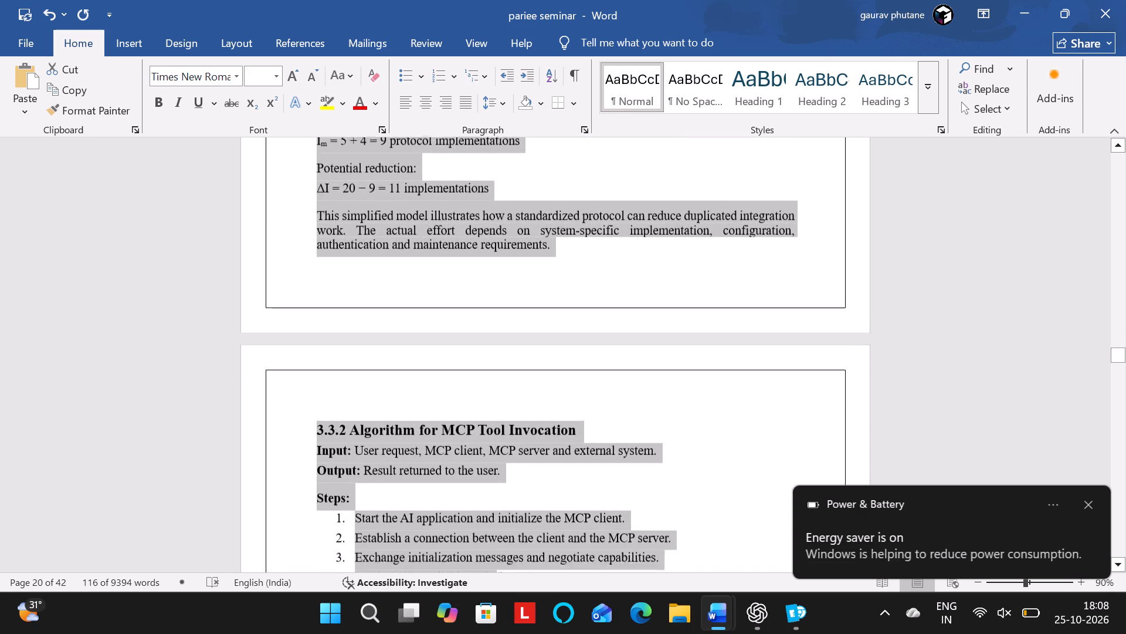
left_click_drag(491, 570, 492, 570)
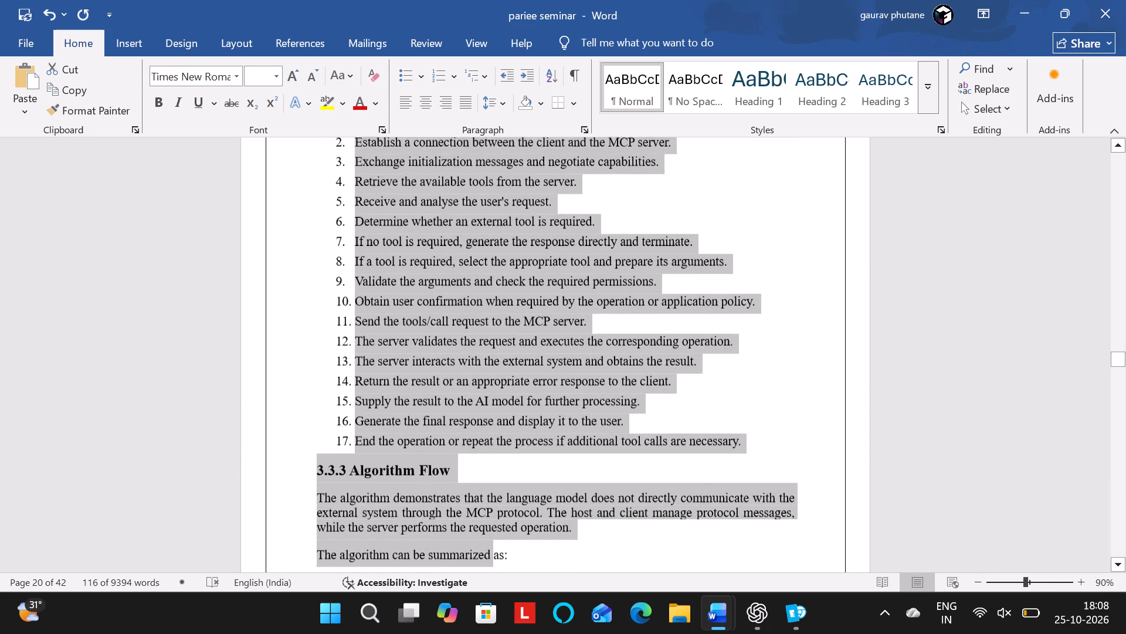
left_click_drag(492, 570, 521, 592)
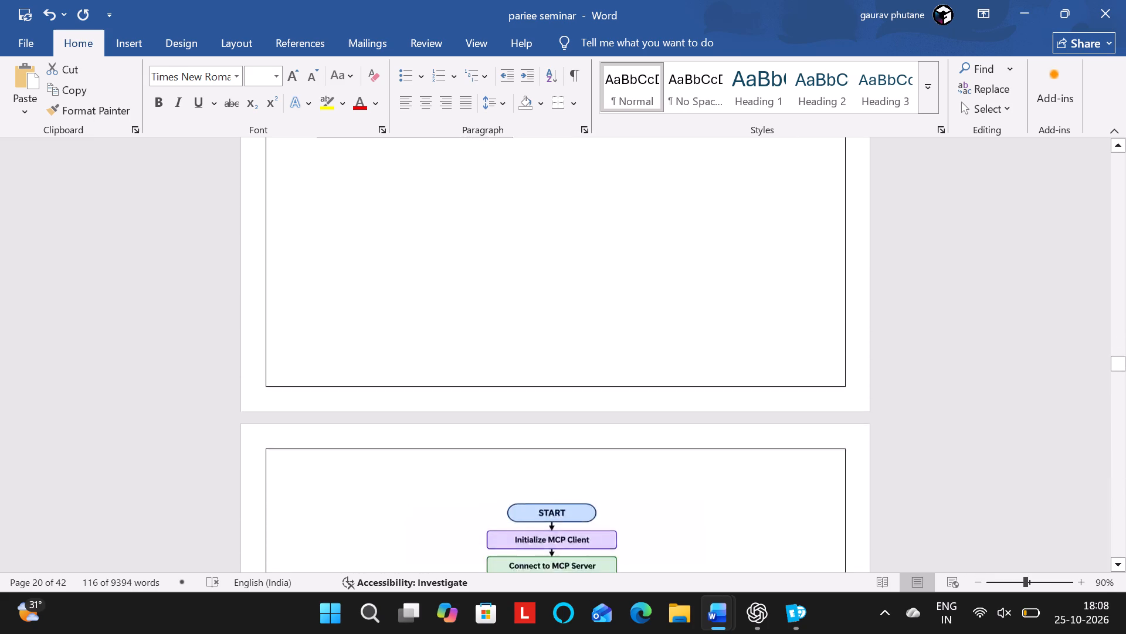
left_click_drag(521, 592, 647, 164)
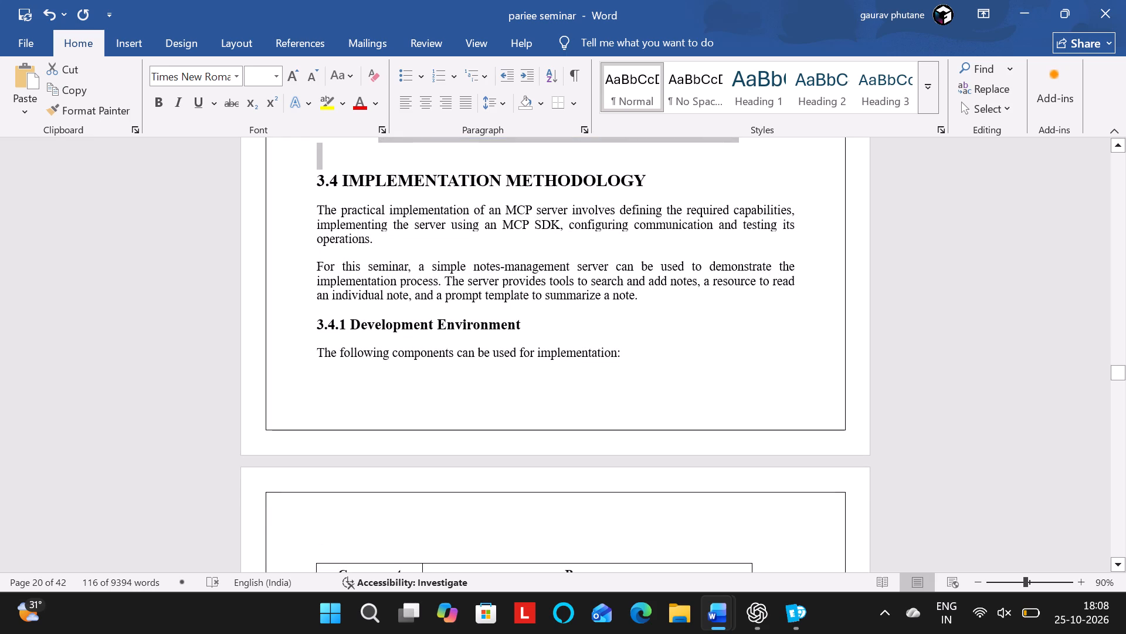
left_click_drag(647, 164, 482, 152)
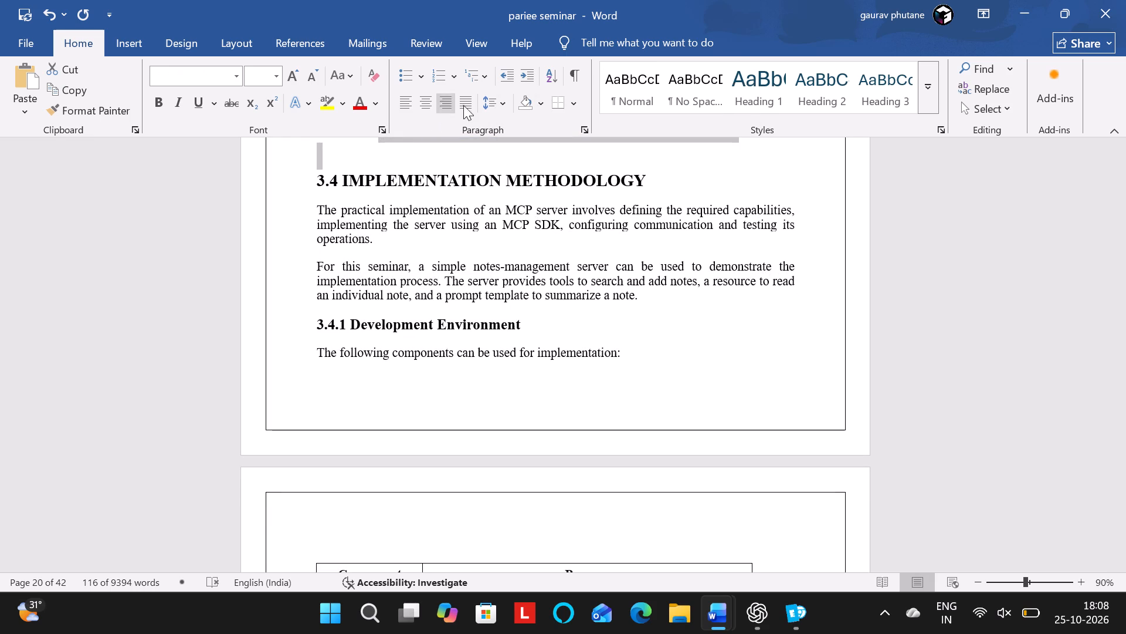
left_click(497, 102)
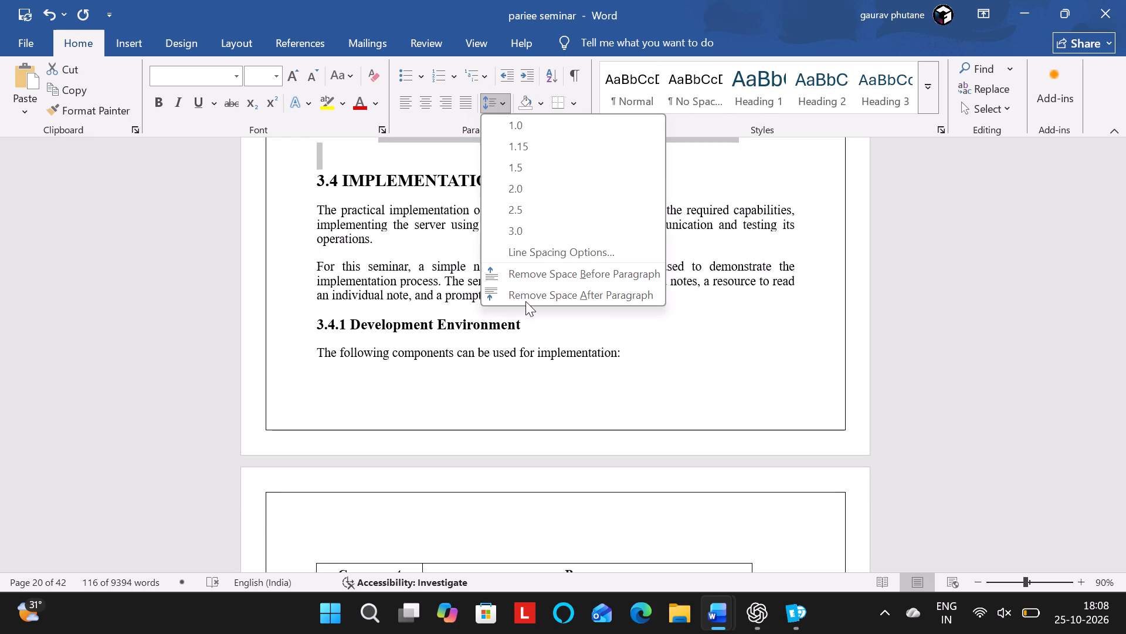
left_click(530, 297)
Remove the space after the paragraphs from the body text of "3.4 IMPLEMENTATION METHODOLOGY" through the introductory line of "3.4.1 Development Environment".
scroll(530, 297, "up", 1)
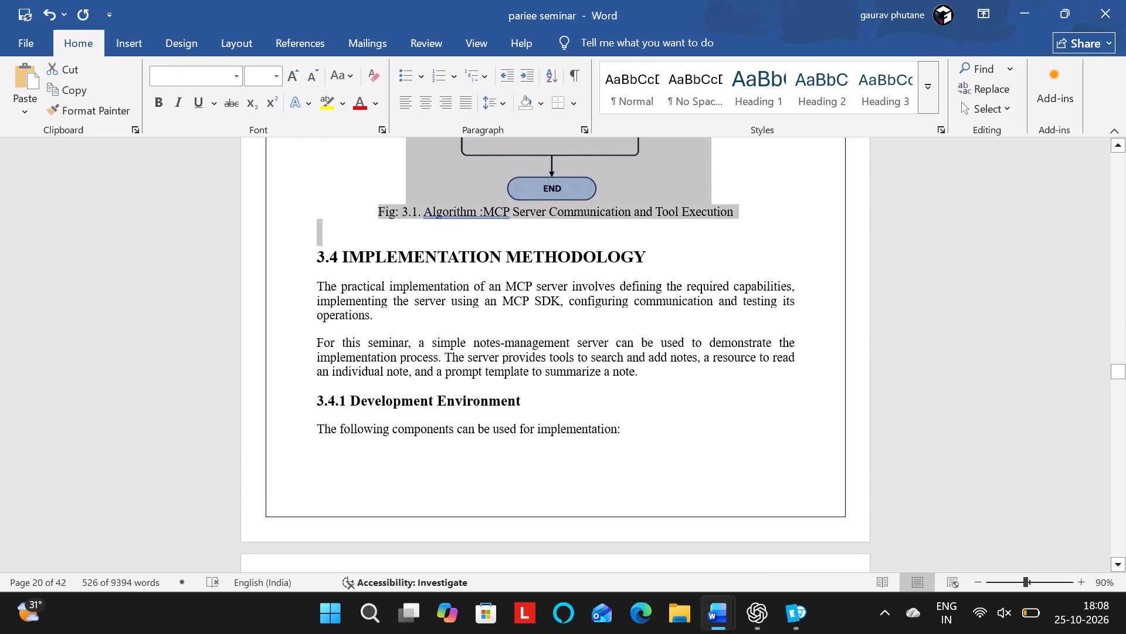
left_click_drag(314, 284, 402, 569)
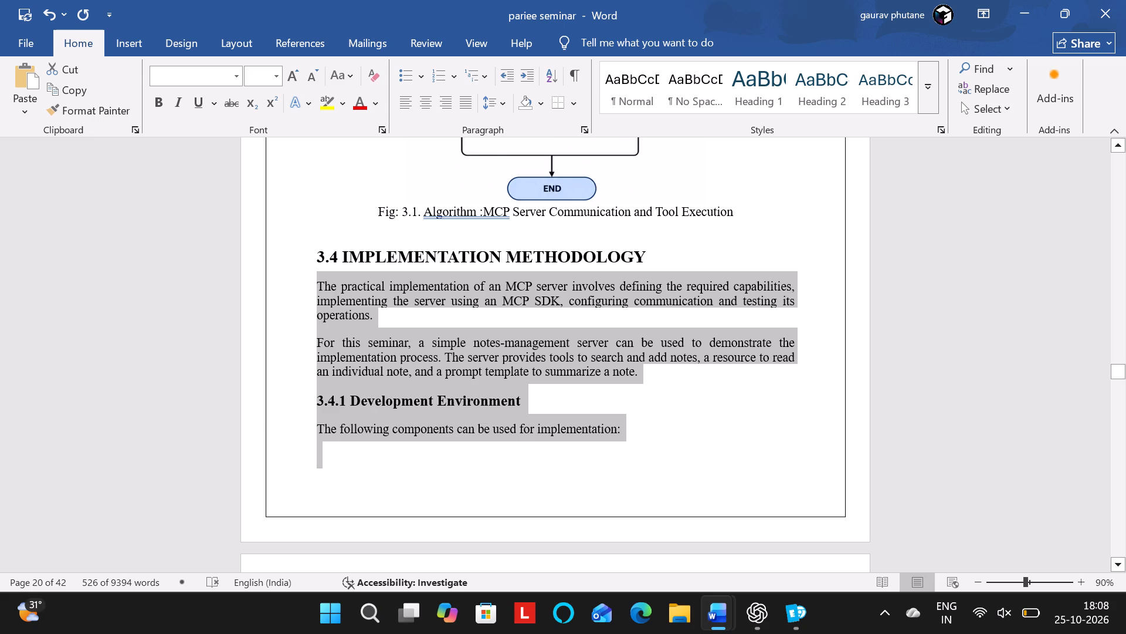
left_click_drag(402, 569, 374, 101)
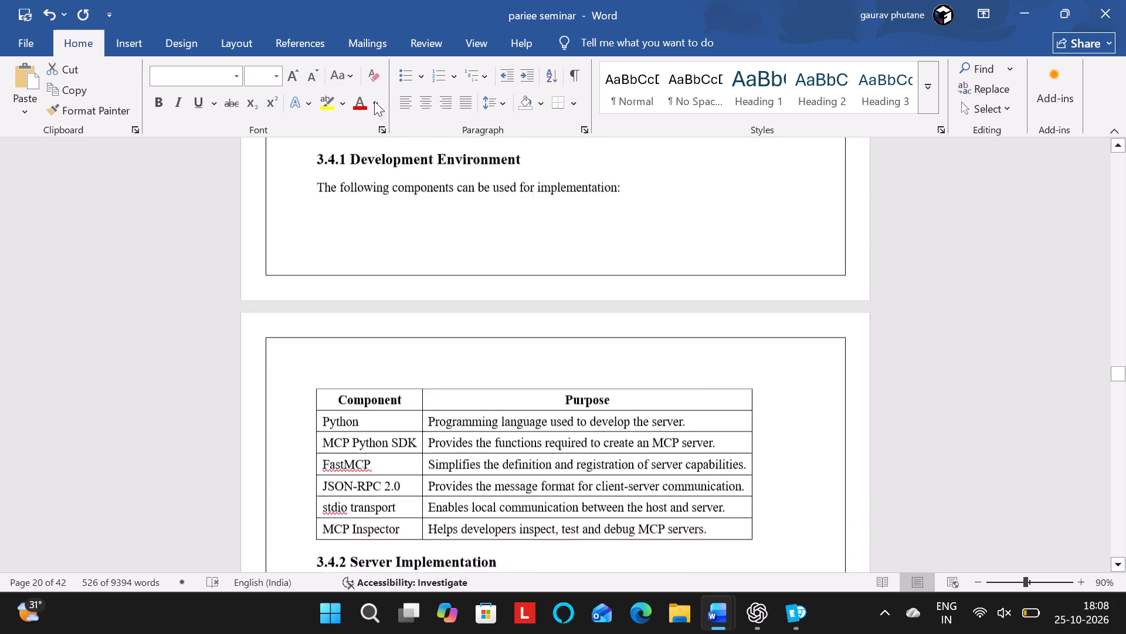
left_click_drag(374, 101, 346, 482)
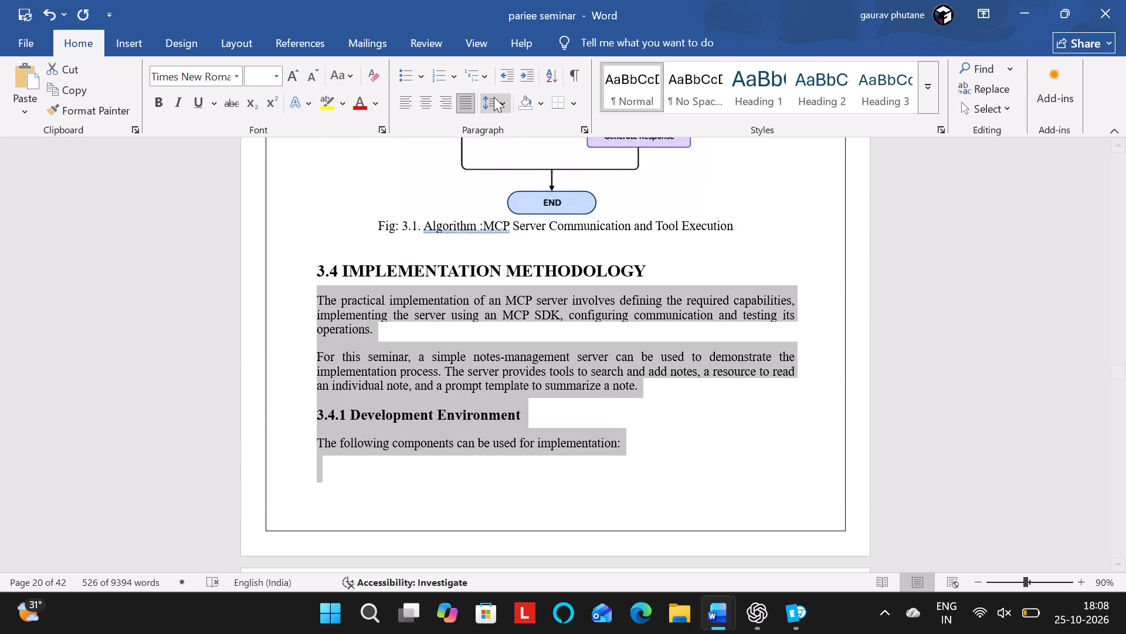
left_click(495, 97)
left_click(497, 292)
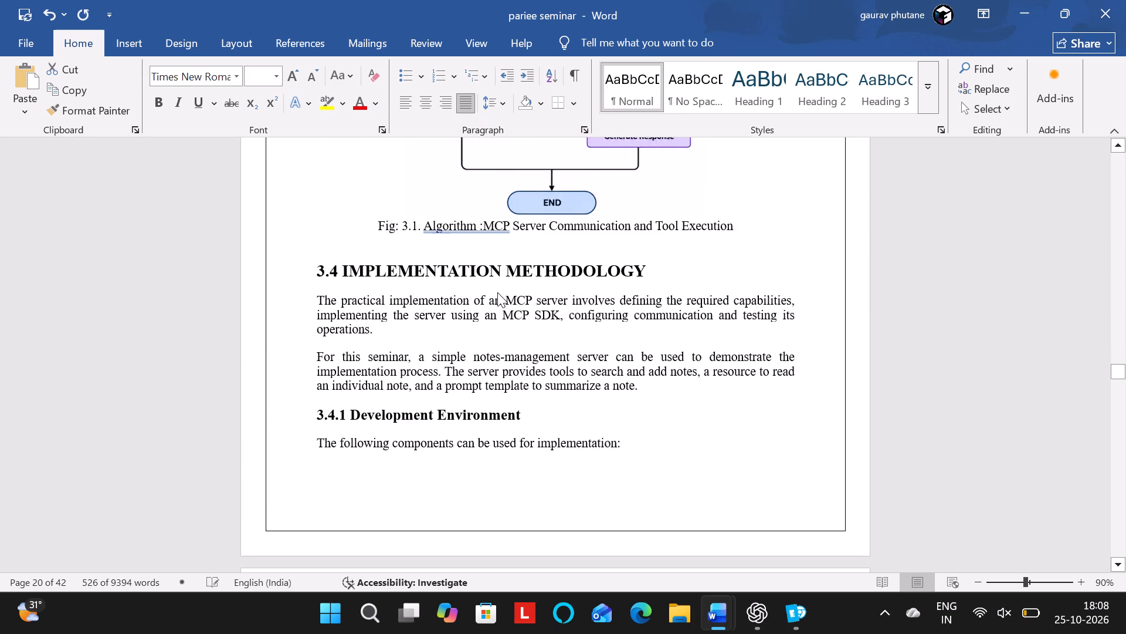
Remove the space after the paragraphs from "3.4.2 Server Implementation" through the expected-results paragraph just before section 3.5, including the testing table.
scroll(497, 292, "down", 2)
scroll(367, 316, "down", 2)
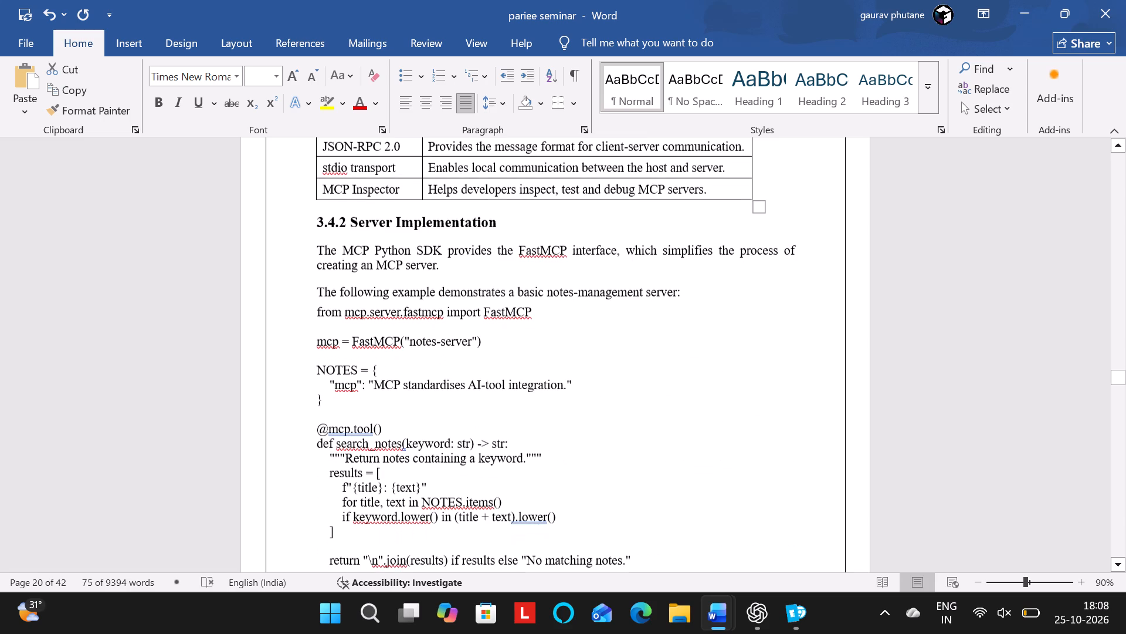
left_click_drag(316, 217, 401, 550)
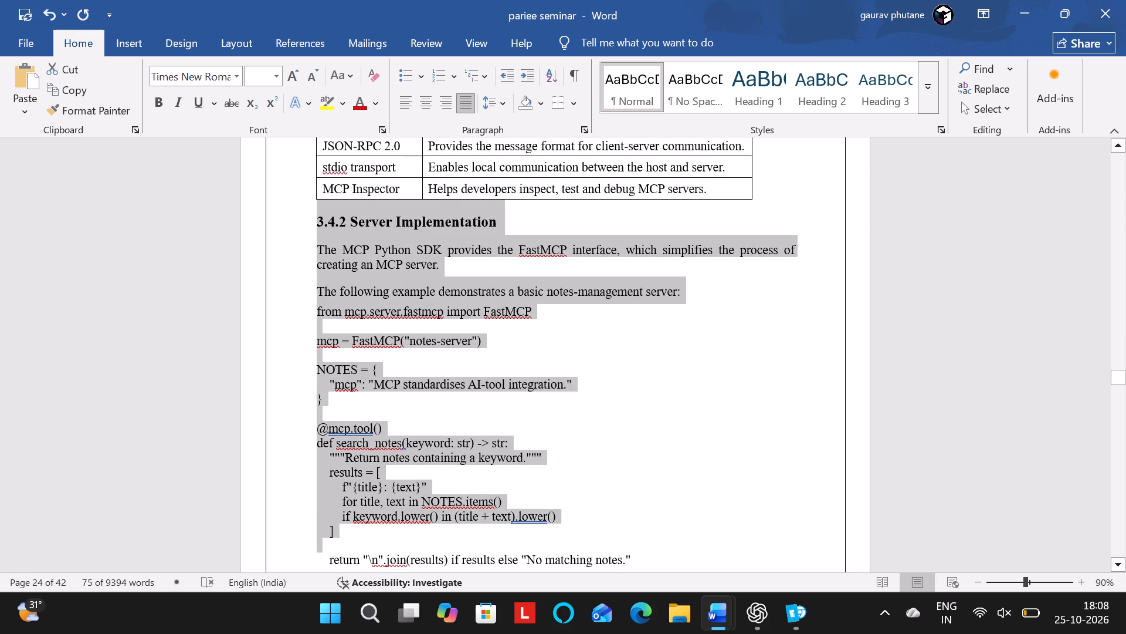
left_click_drag(401, 550, 400, 578)
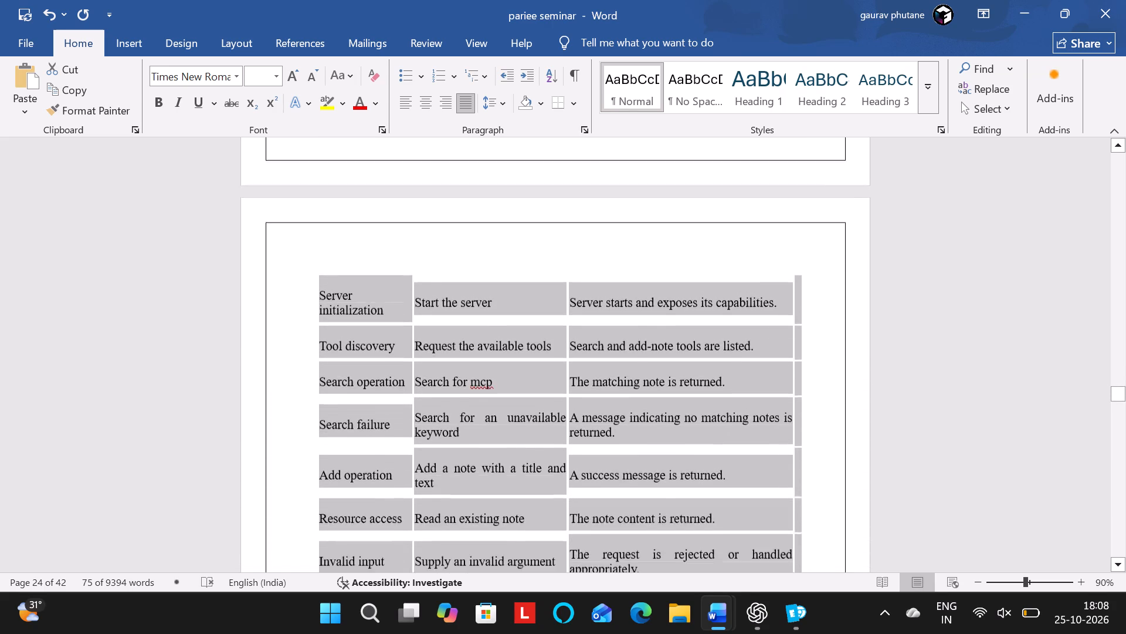
left_click_drag(400, 578, 328, 411)
left_click(490, 99)
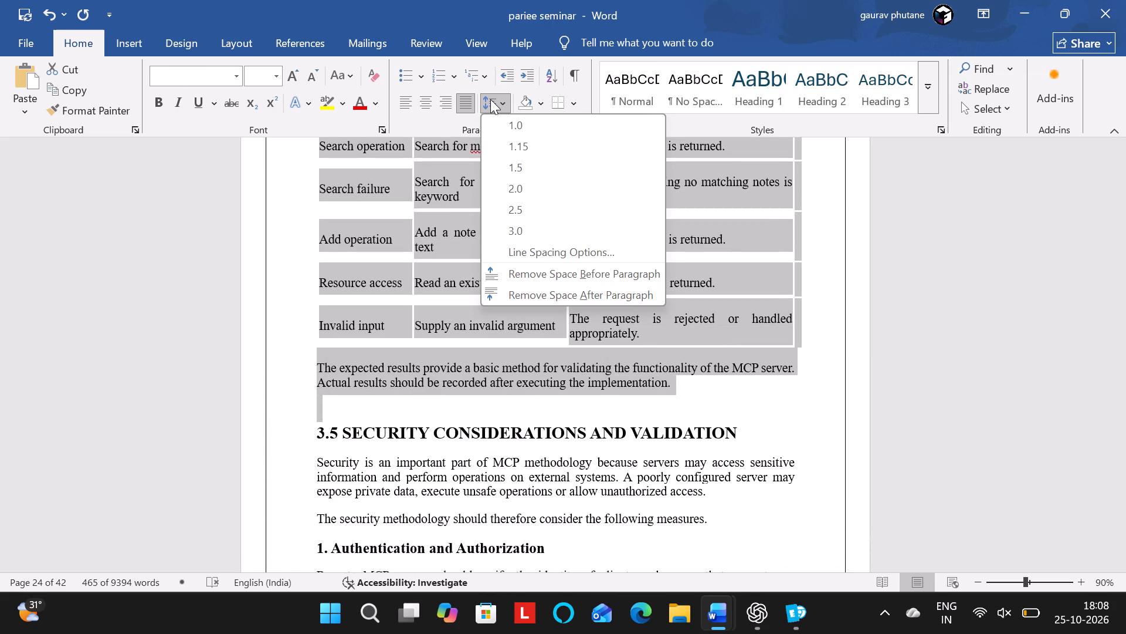
left_click(493, 294)
Remove the space after the paragraphs from the body text of "3.5 SECURITY CONSIDERATIONS AND VALIDATION" through Chapter 3's concluding paragraph.
scroll(493, 294, "down", 1)
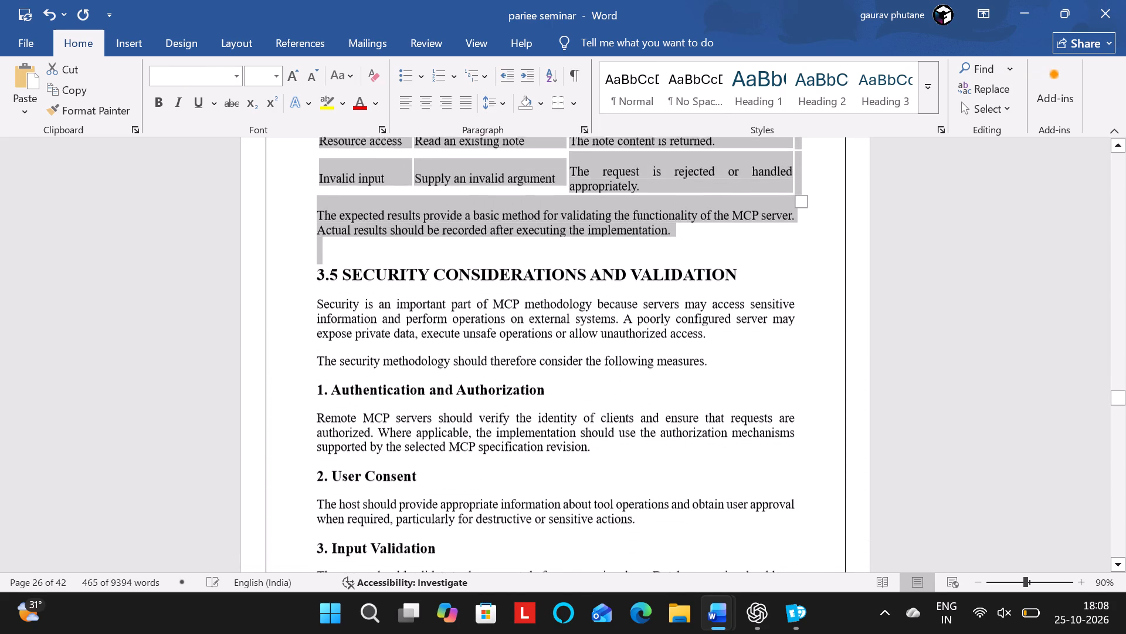
scroll(493, 294, "down", 1)
left_click_drag(315, 217, 382, 272)
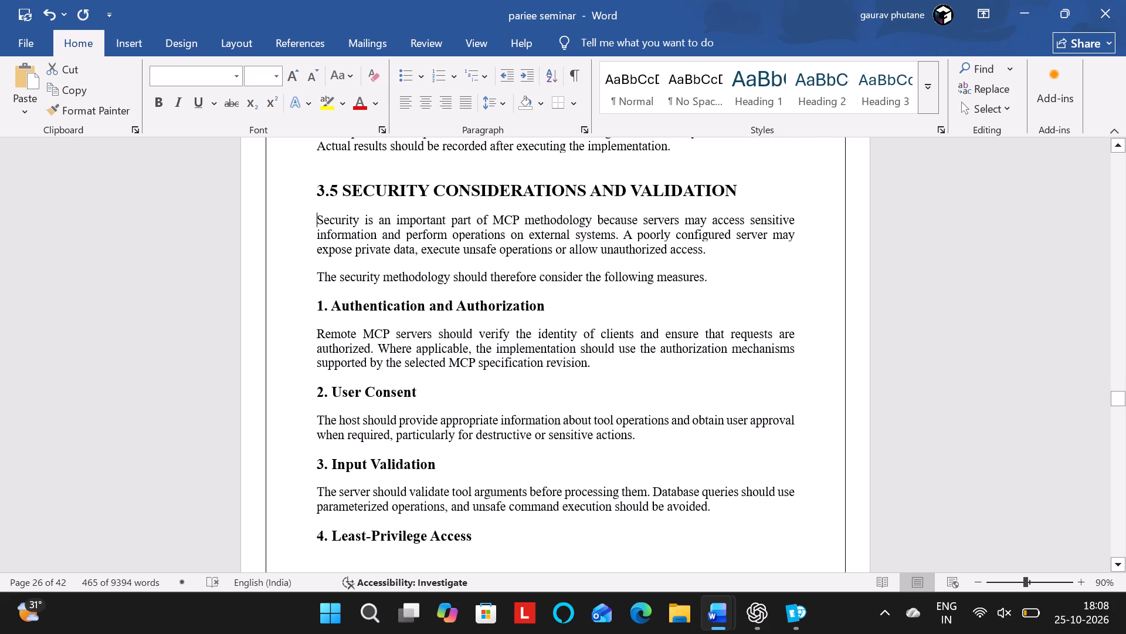
left_click_drag(382, 272, 401, 577)
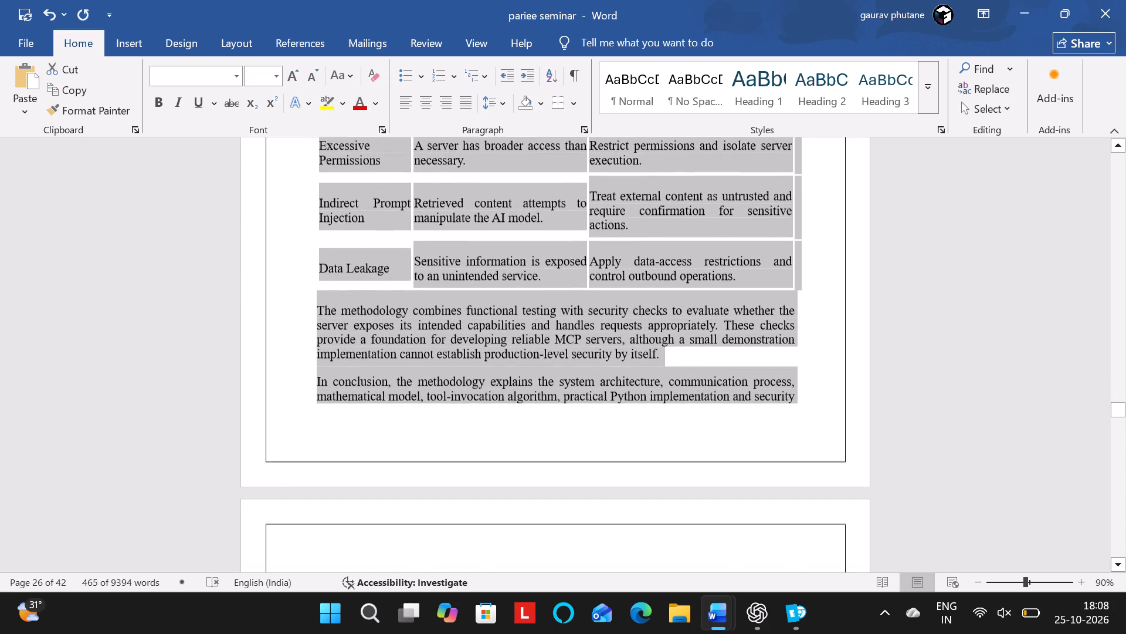
left_click_drag(401, 577, 372, 359)
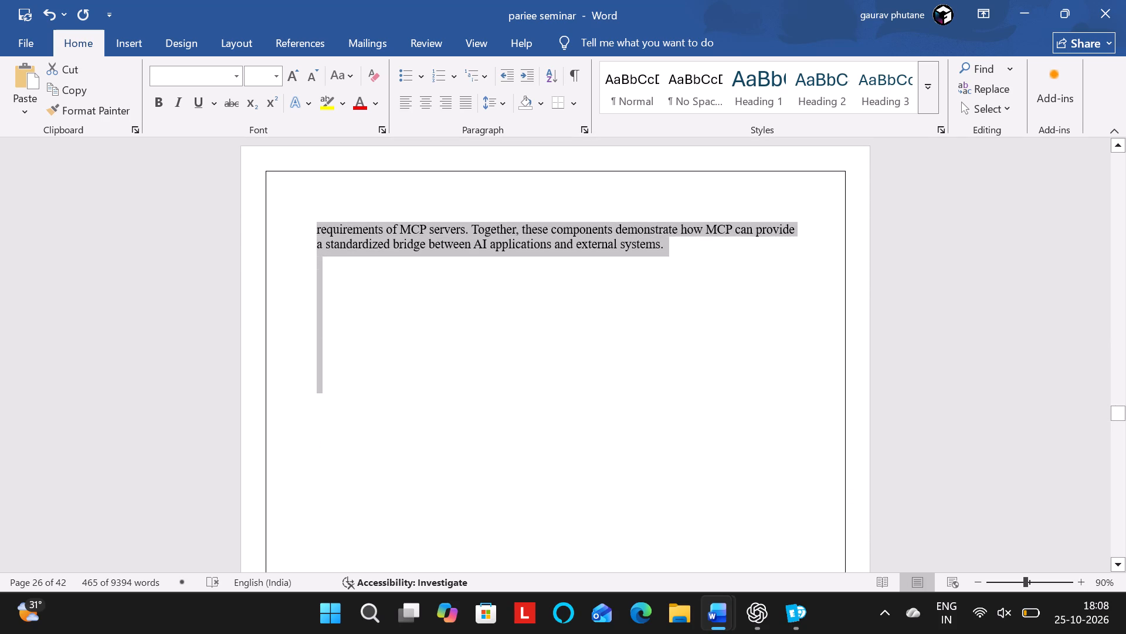
left_click_drag(372, 359, 472, 279)
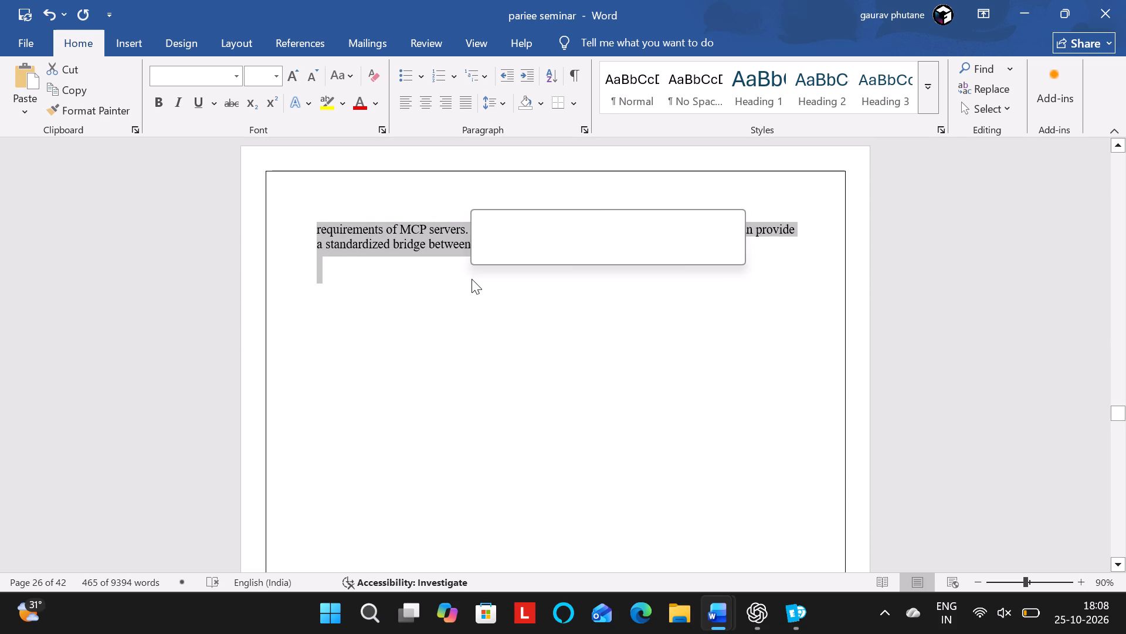
left_click(506, 99)
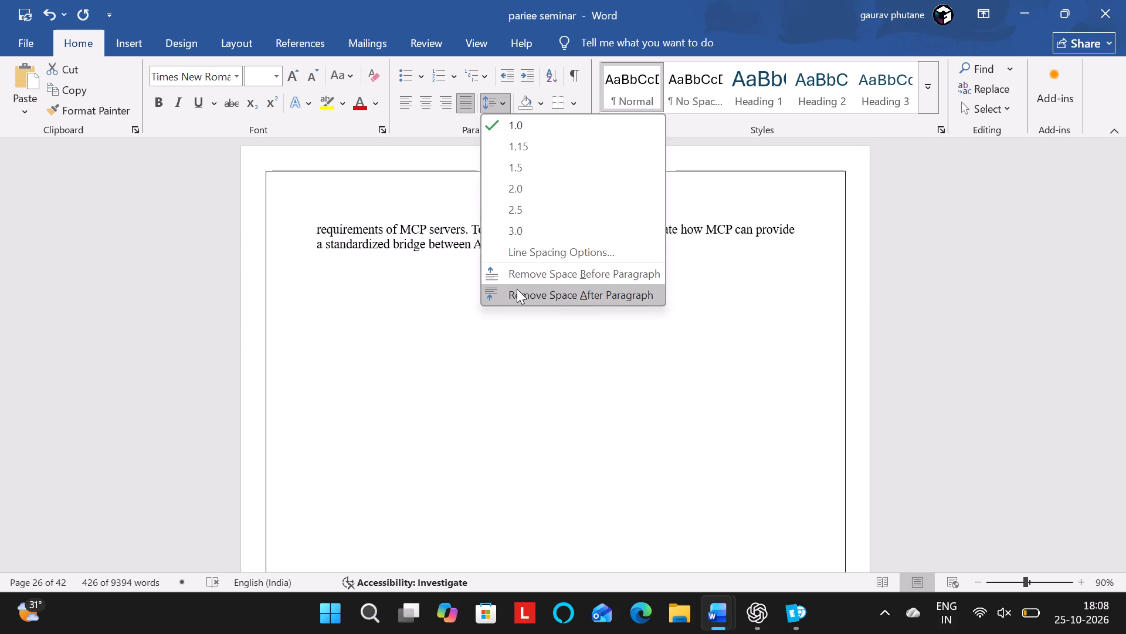
left_click(515, 292)
Delete the blank lines between Chapter 3's concluding paragraph and the Chapter 4 heading, and undo the last excess deletion.
scroll(515, 292, "up", 1)
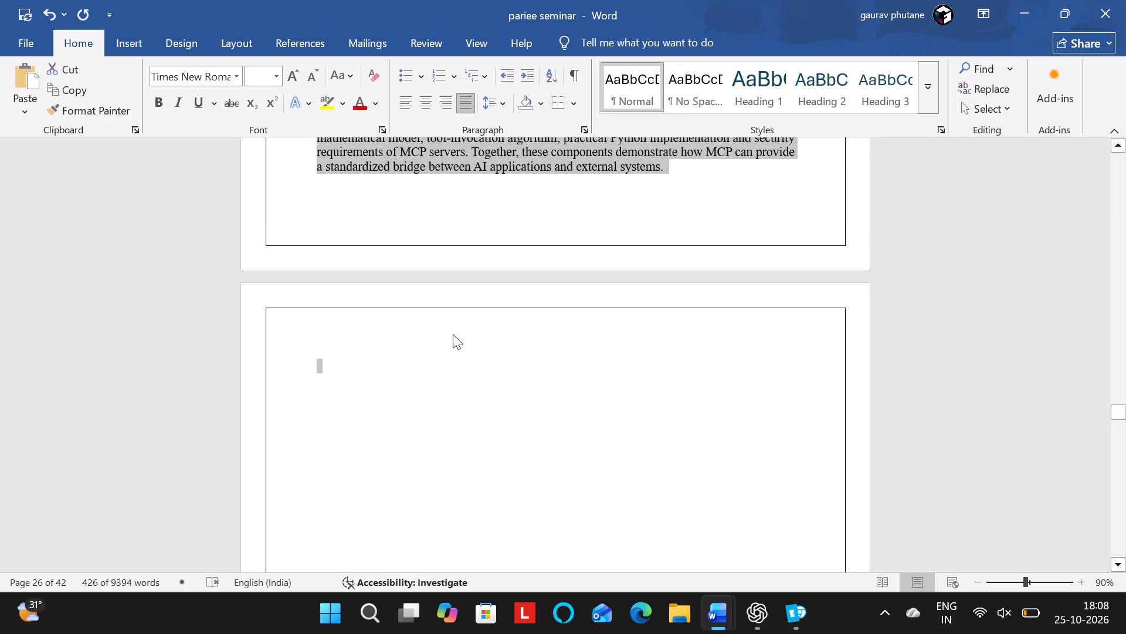
left_click(446, 337)
scroll(446, 337, "down", 1)
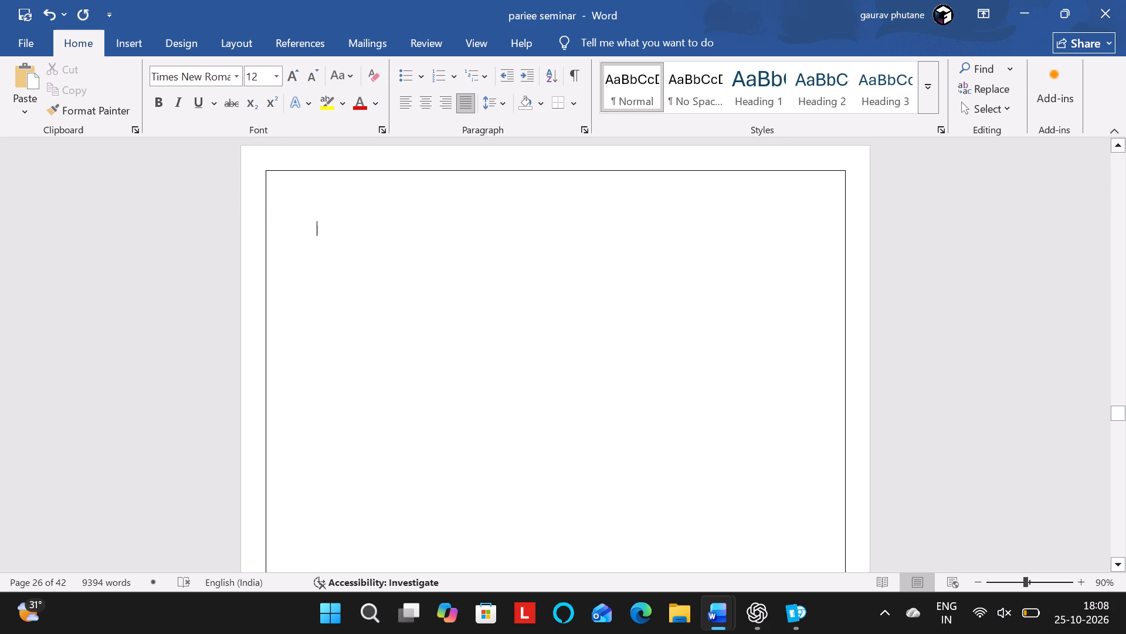
key("Down")
key("Down")
key("Down")
key("Down")
key("Down")
scroll(446, 337, "down", 2)
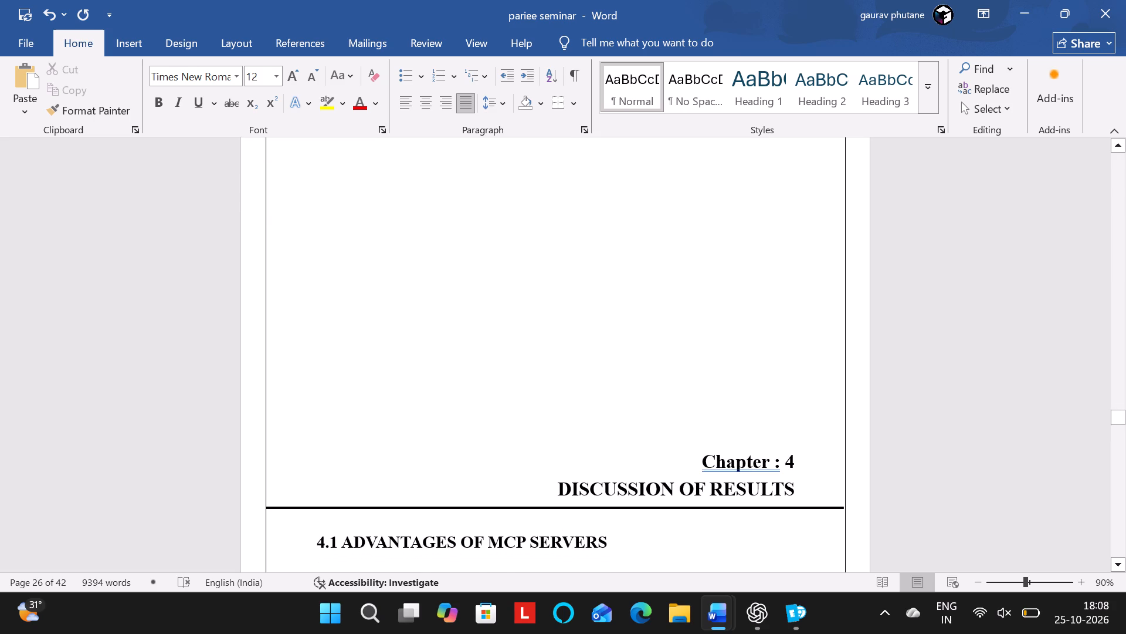
left_click(347, 407)
key("BackSpace")
key("BackSpace")
key("BackSpace")
key("BackSpace")
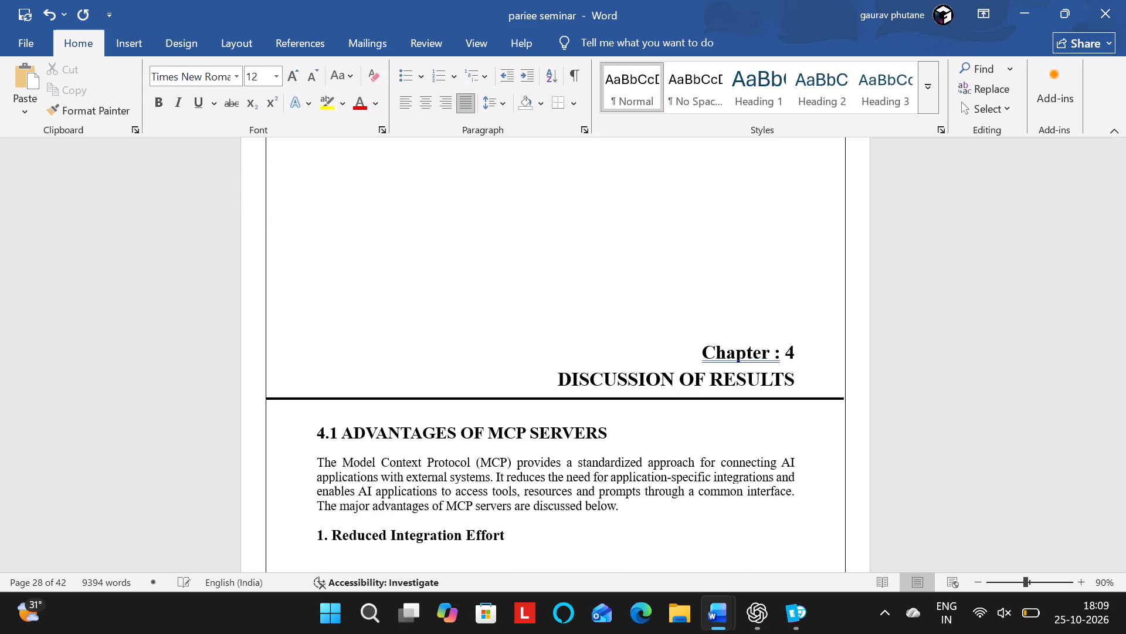
scroll(347, 407, "up", 1)
key("BackSpace")
key("BackSpace")
key("BackSpace")
key("BackSpace")
key("BackSpace")
key("BackSpace")
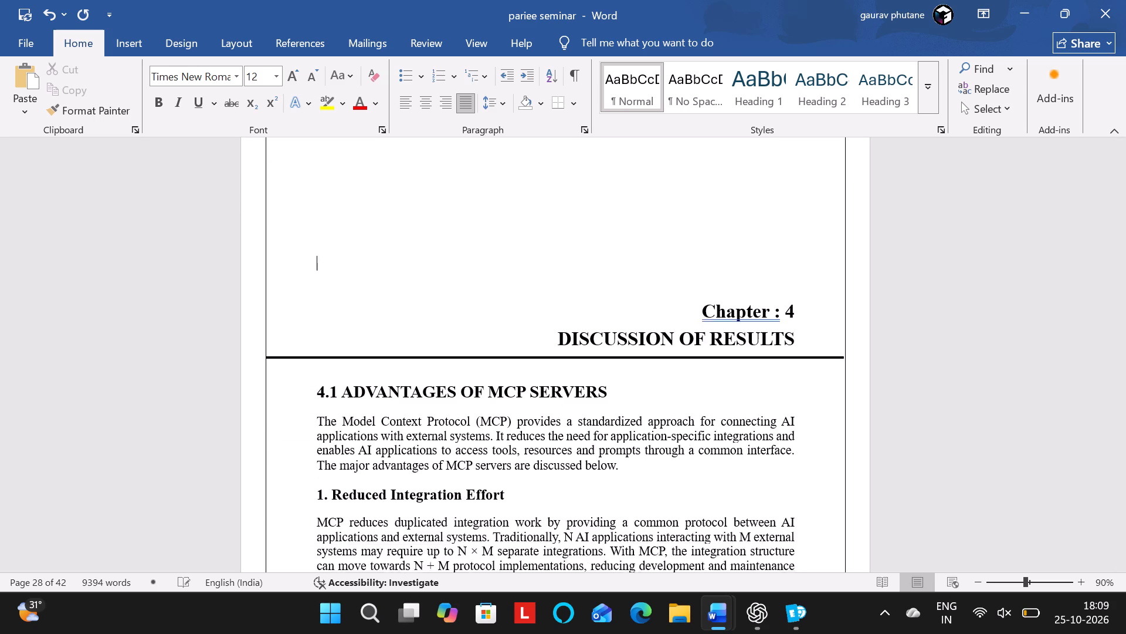
key("BackSpace")
scroll(347, 407, "up", 1)
key("BackSpace")
key("BackSpace")
key("BackSpace")
key("BackSpace")
key("BackSpace")
key("BackSpace")
key("BackSpace")
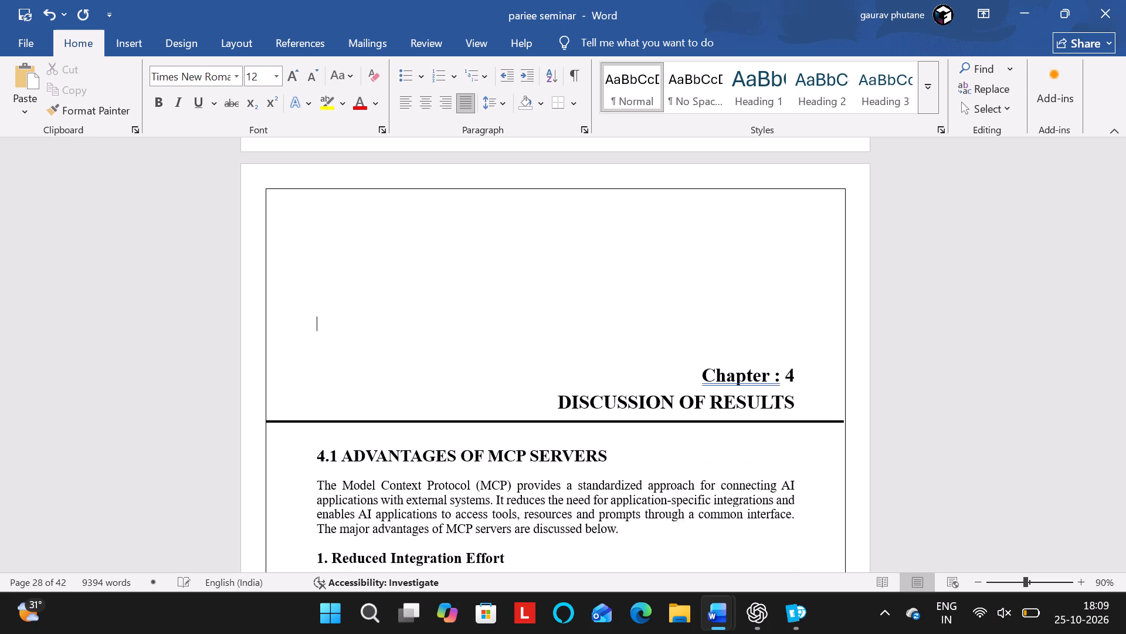
key("BackSpace")
key("BackSpace")
key("BackSpace")
key("BackSpace")
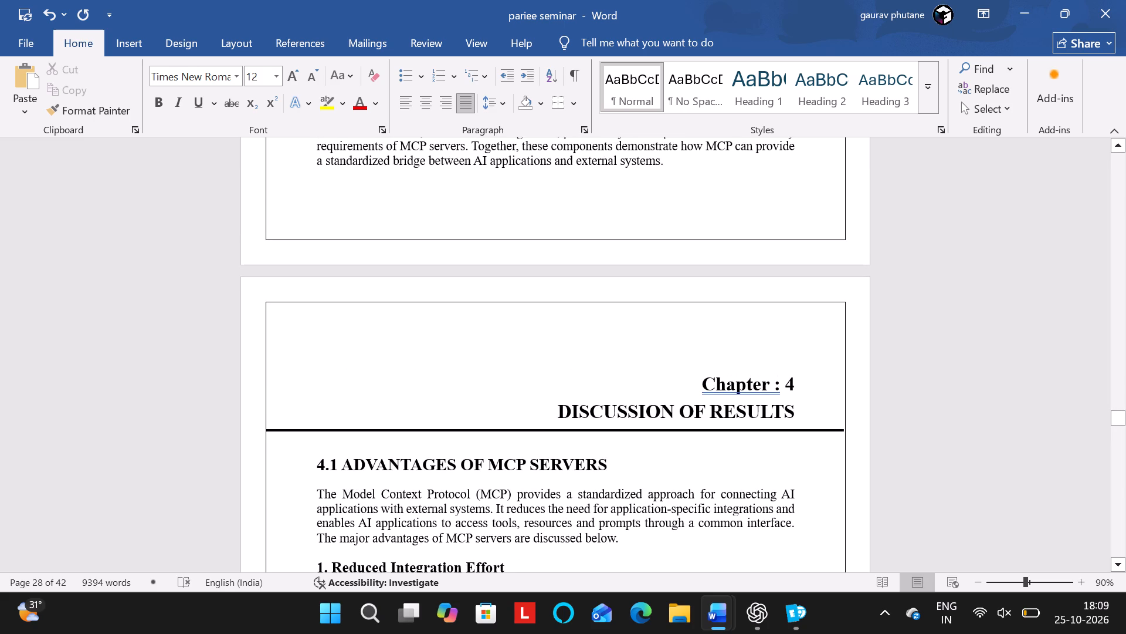
key("BackSpace")
key("ctrl+z")
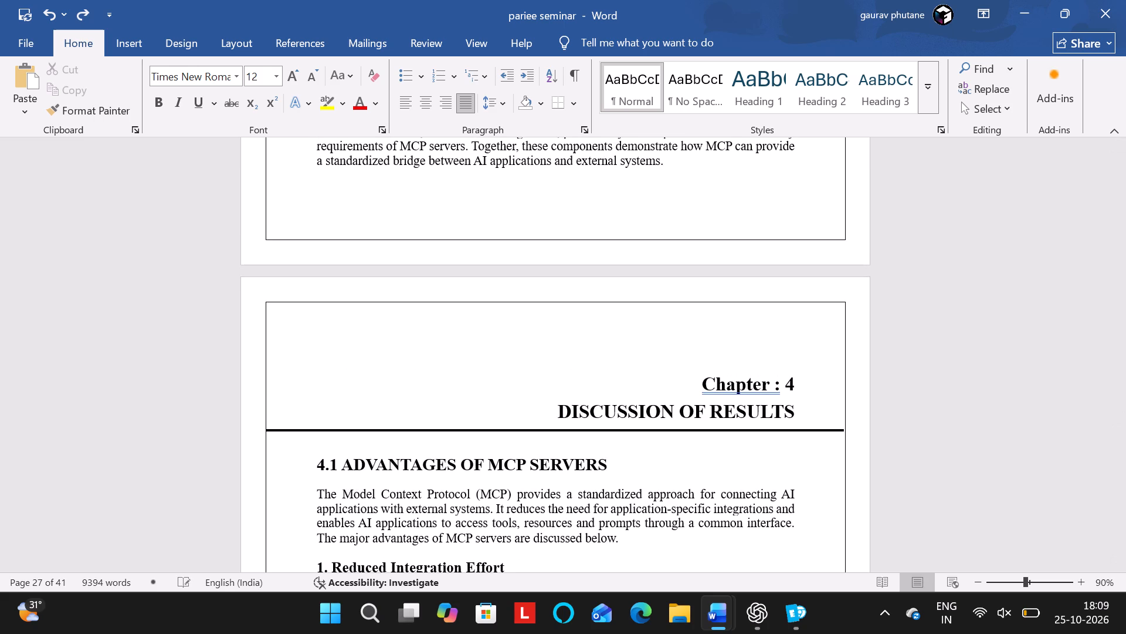
Delete one more blank line directly above the Chapter 4 heading "DISCUSSION OF RESULTS".
key("Down")
key("BackSpace")
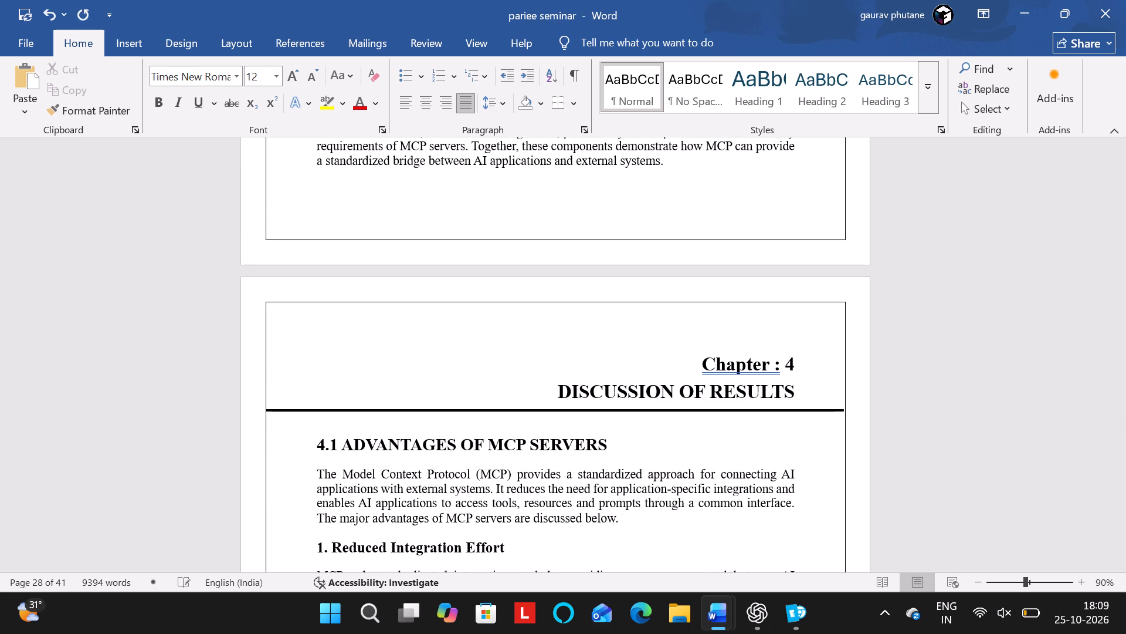
key("Down")
scroll(347, 407, "down", 1)
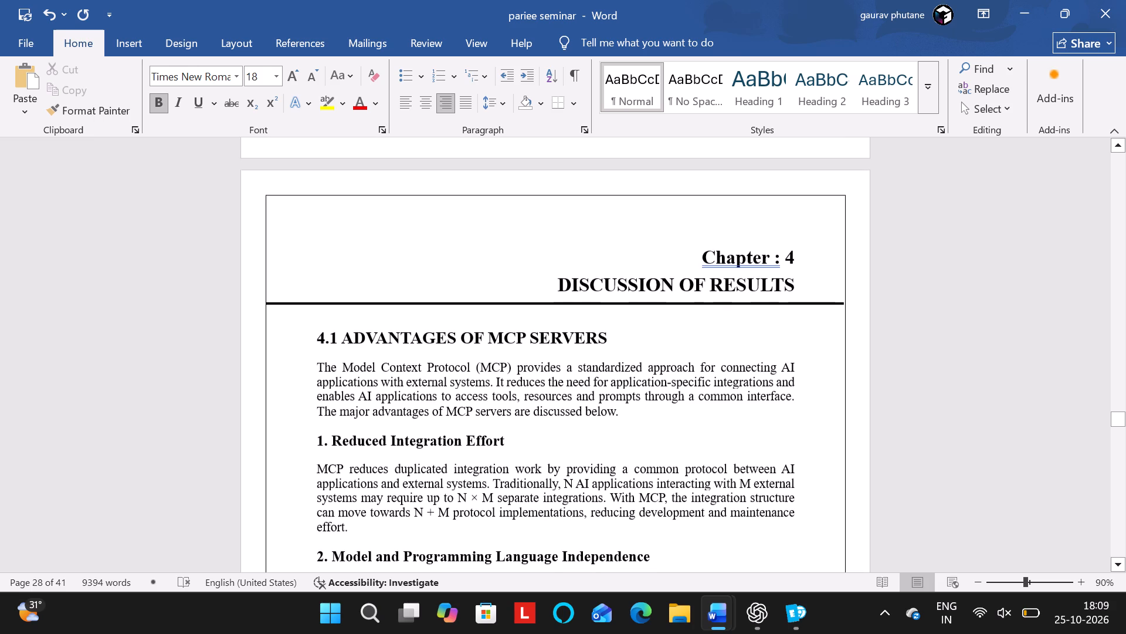
scroll(394, 338, "down", 1)
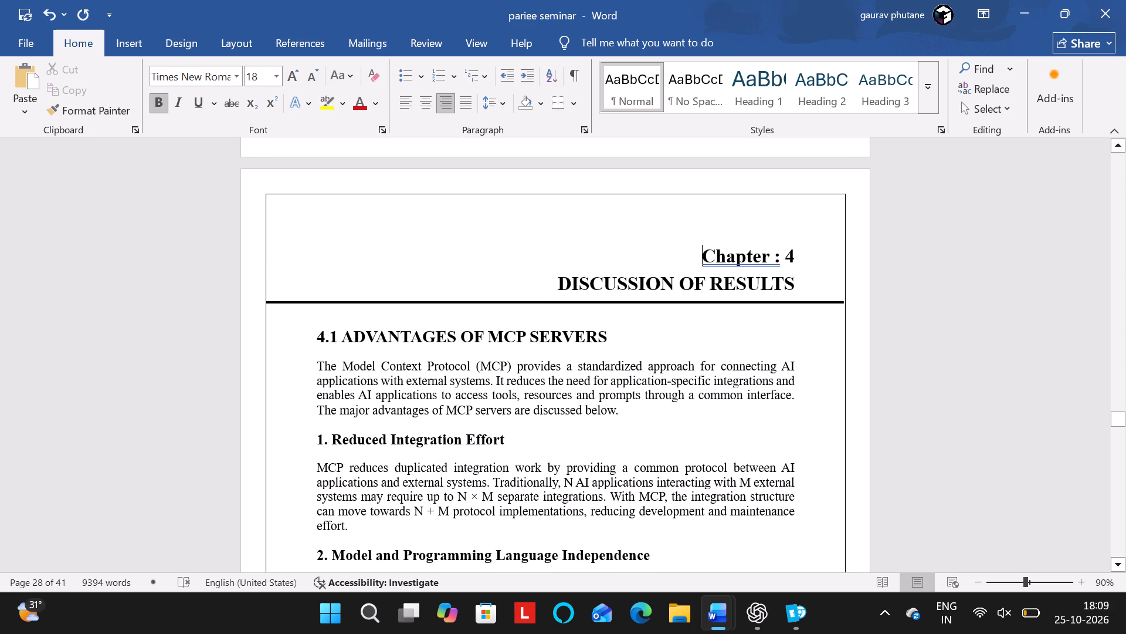
Remove the space after the paragraphs from the body text of "4.1 ADVANTAGES OF MCP SERVERS" through the "4.1.1 Summary of Advantages" heading.
scroll(394, 338, "down", 1)
left_click_drag(317, 242, 386, 292)
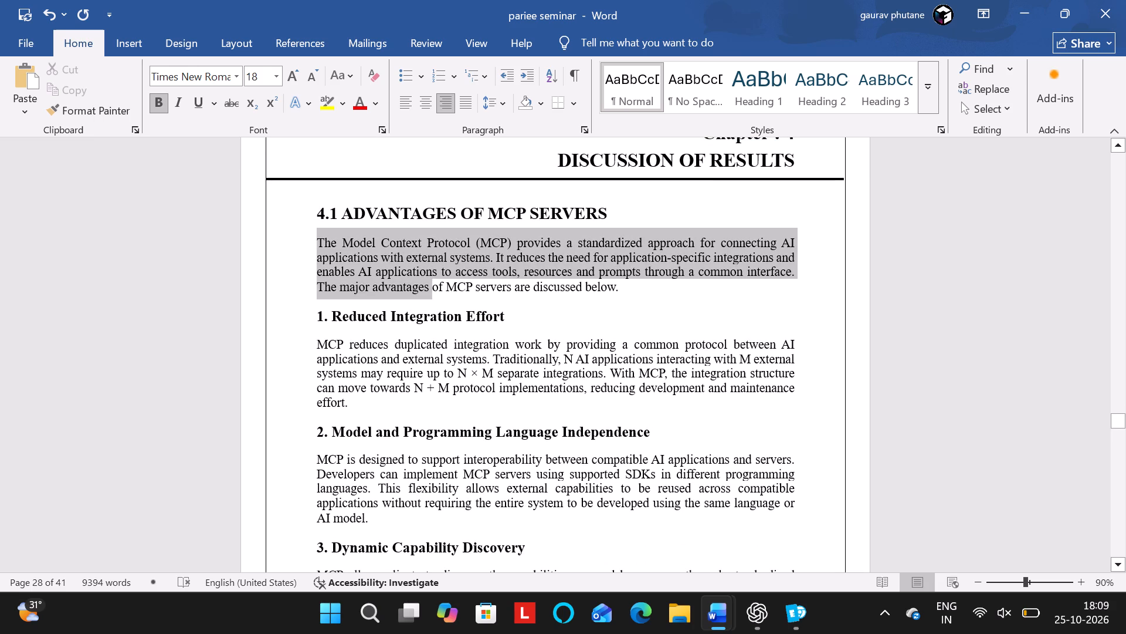
left_click_drag(386, 292, 362, 581)
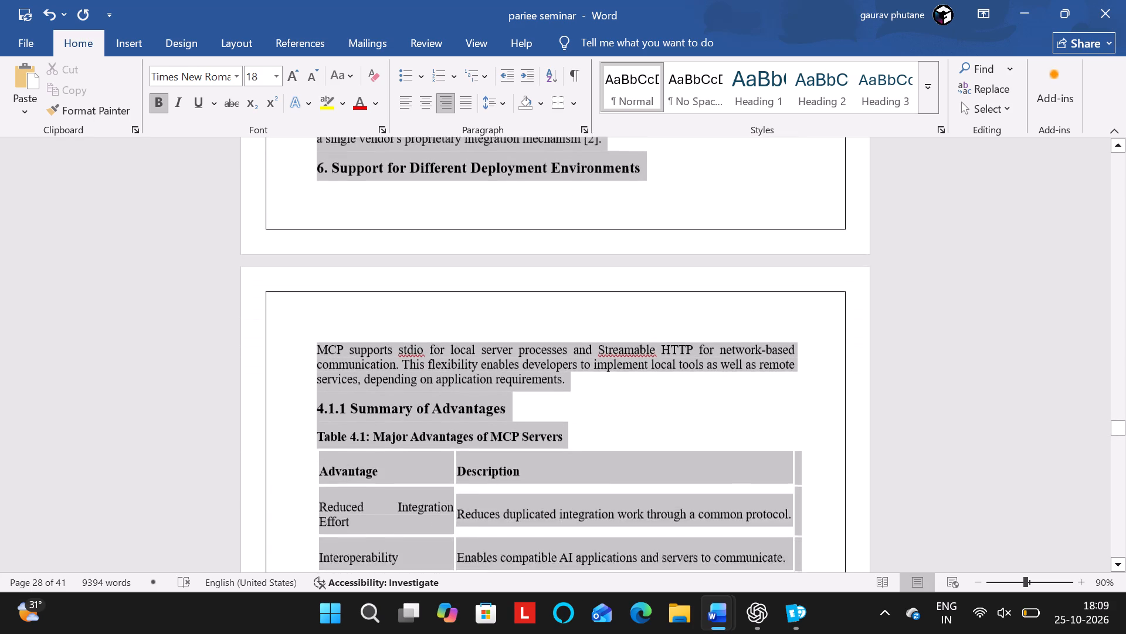
left_click_drag(362, 581, 548, 305)
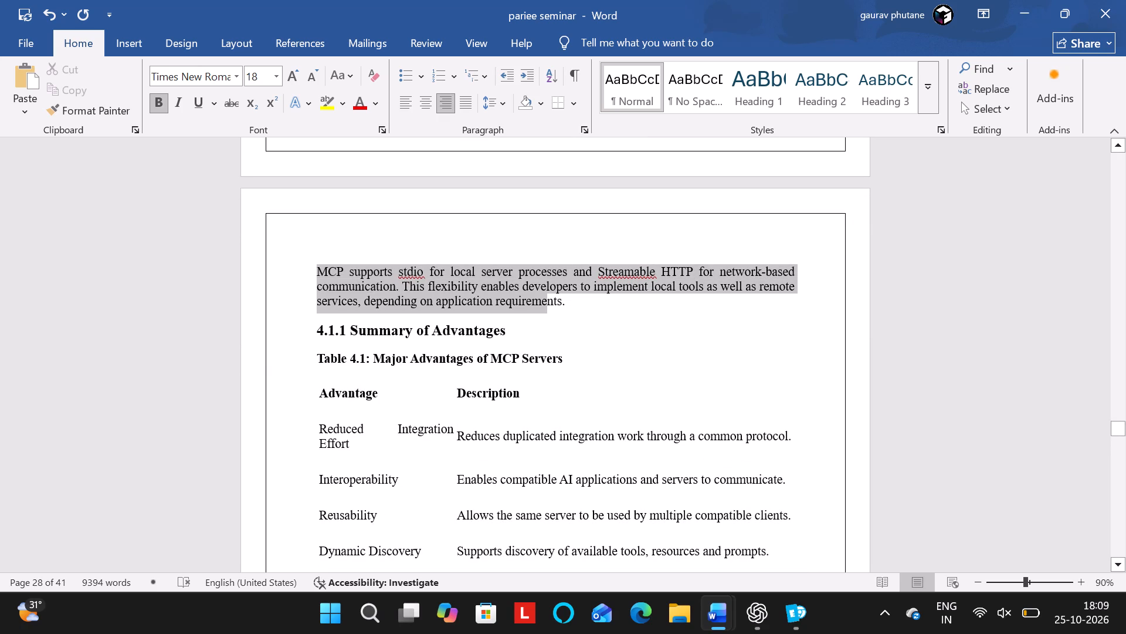
left_click_drag(548, 305, 534, 323)
left_click(500, 102)
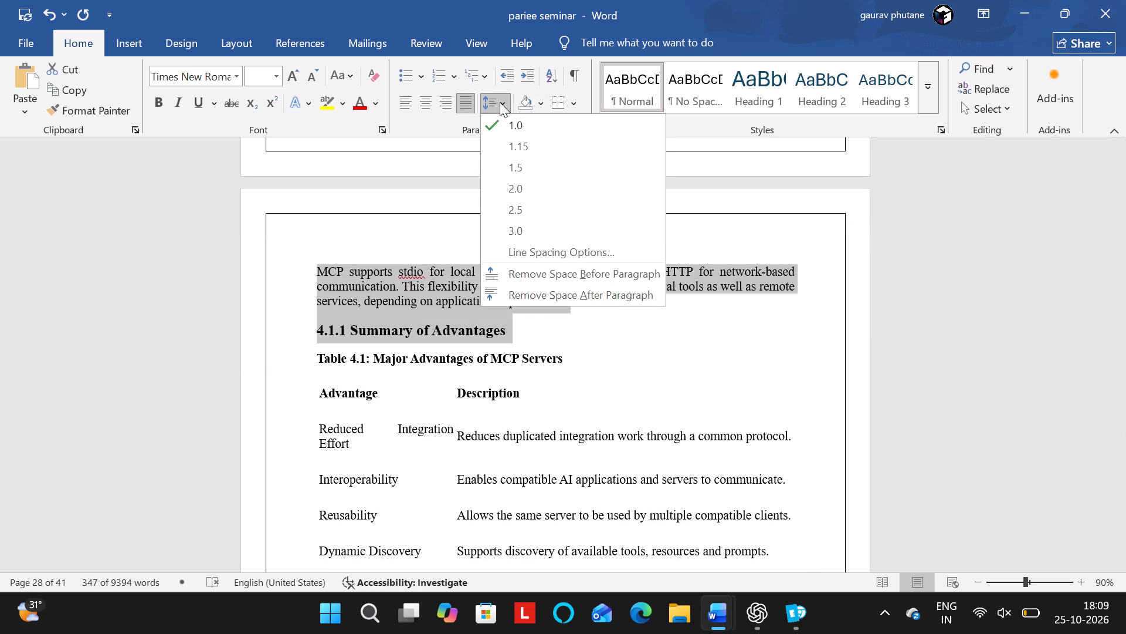
left_click(511, 291)
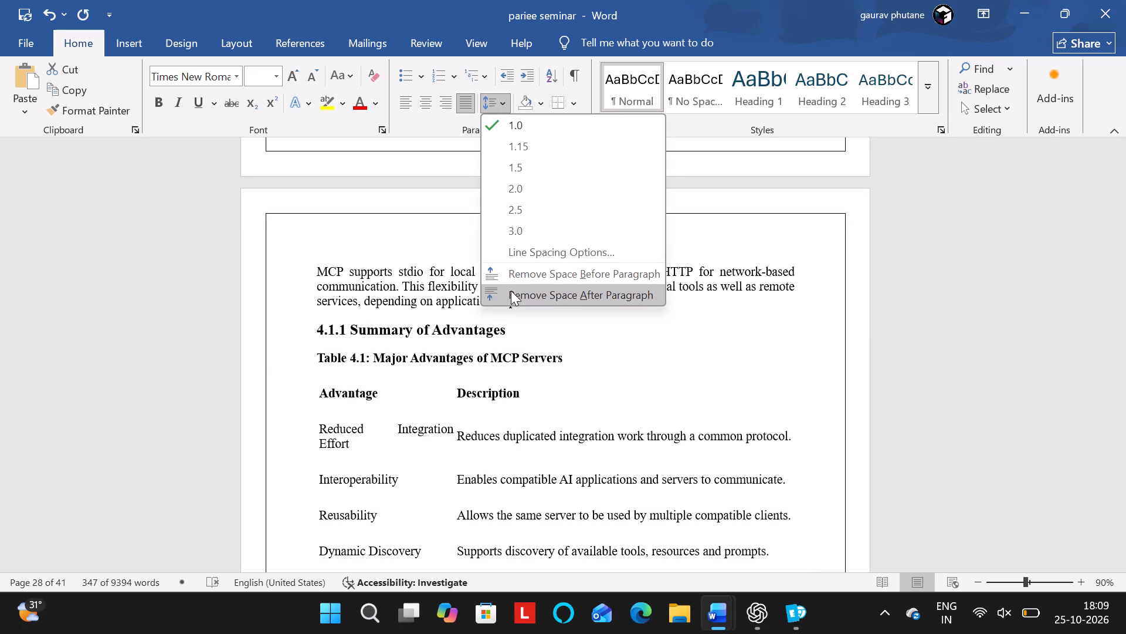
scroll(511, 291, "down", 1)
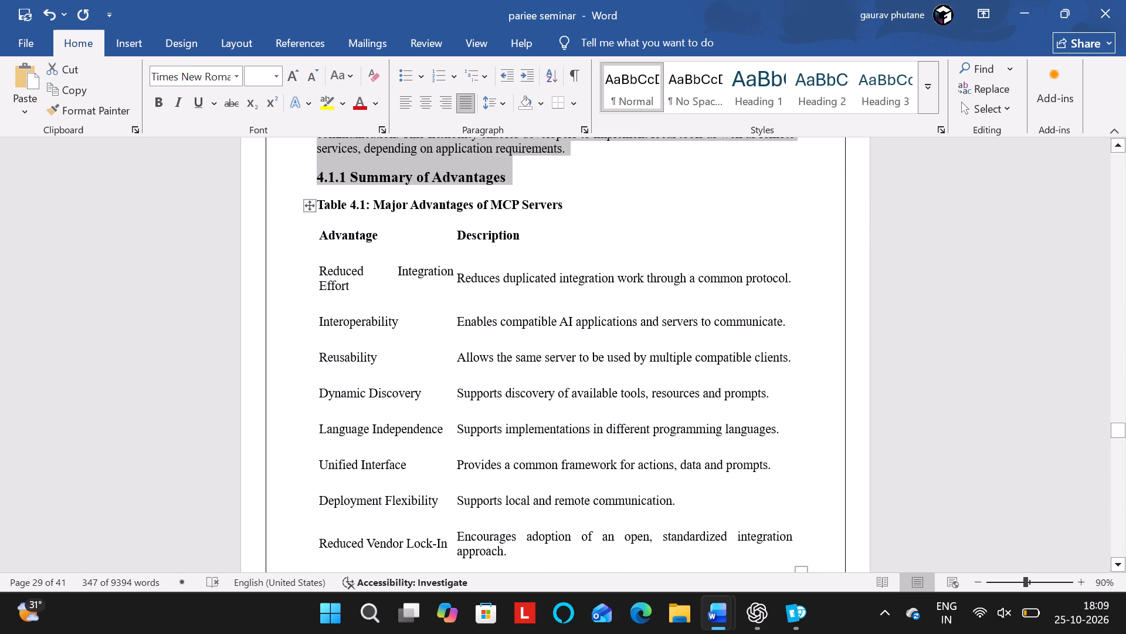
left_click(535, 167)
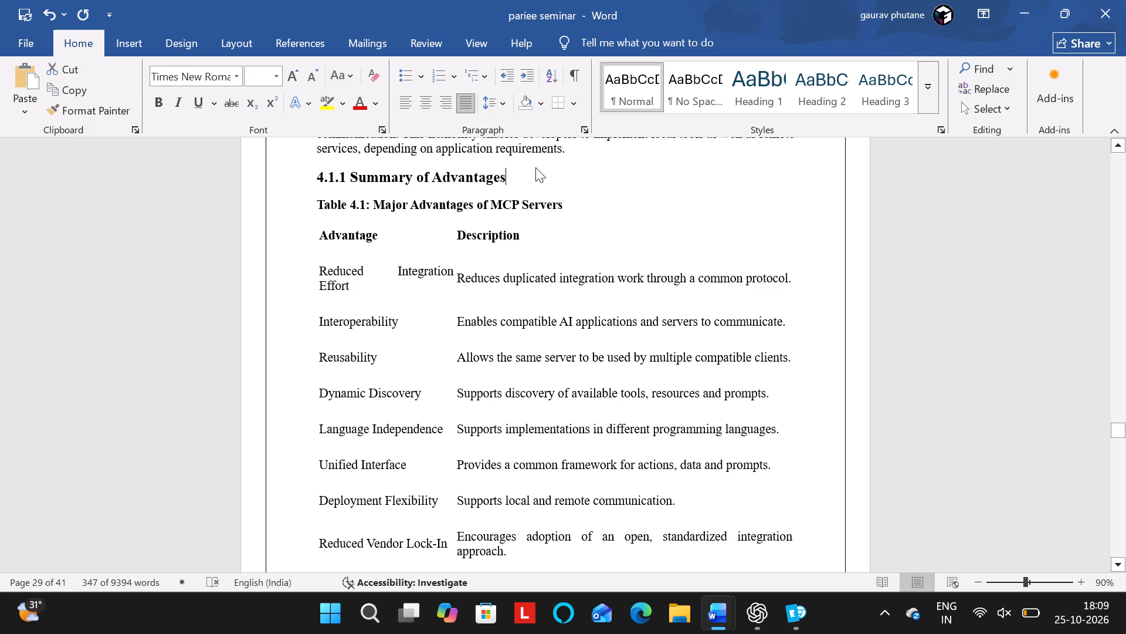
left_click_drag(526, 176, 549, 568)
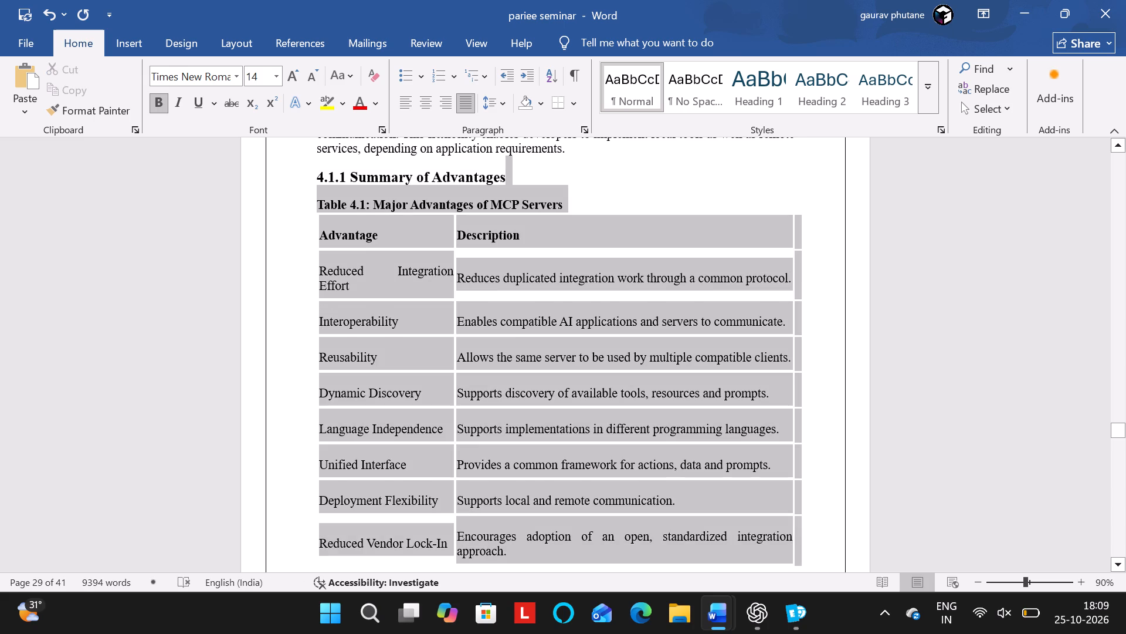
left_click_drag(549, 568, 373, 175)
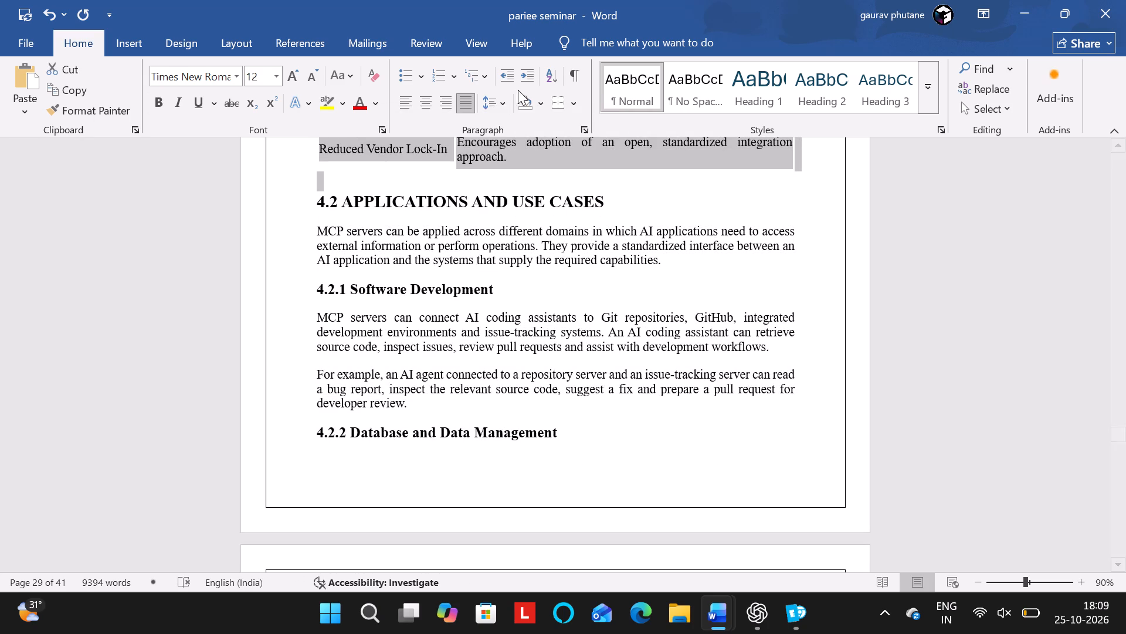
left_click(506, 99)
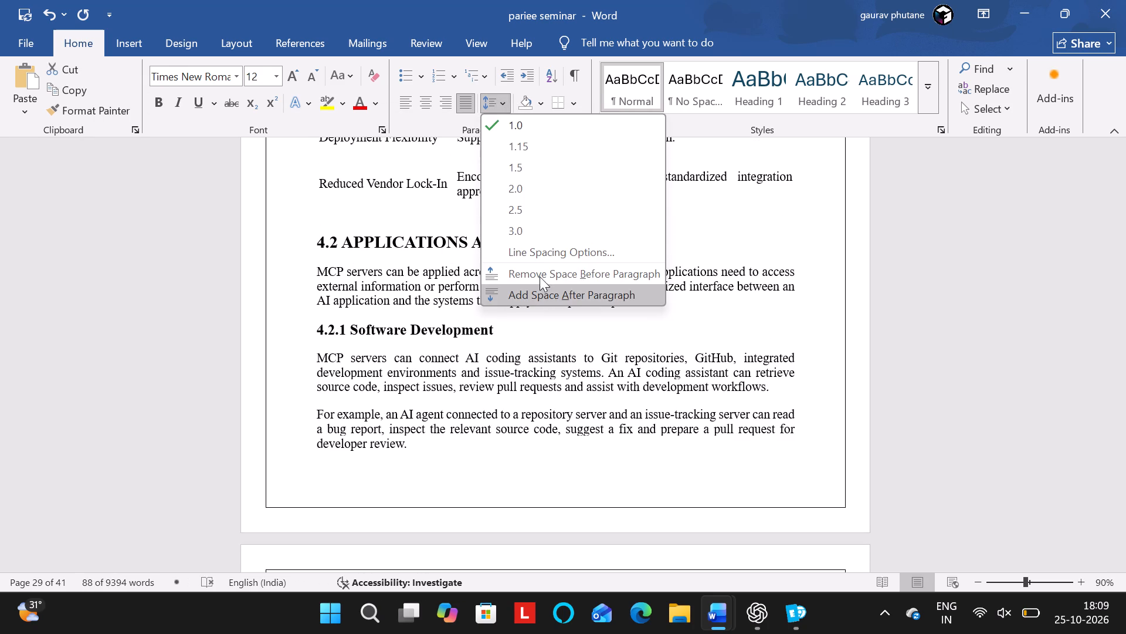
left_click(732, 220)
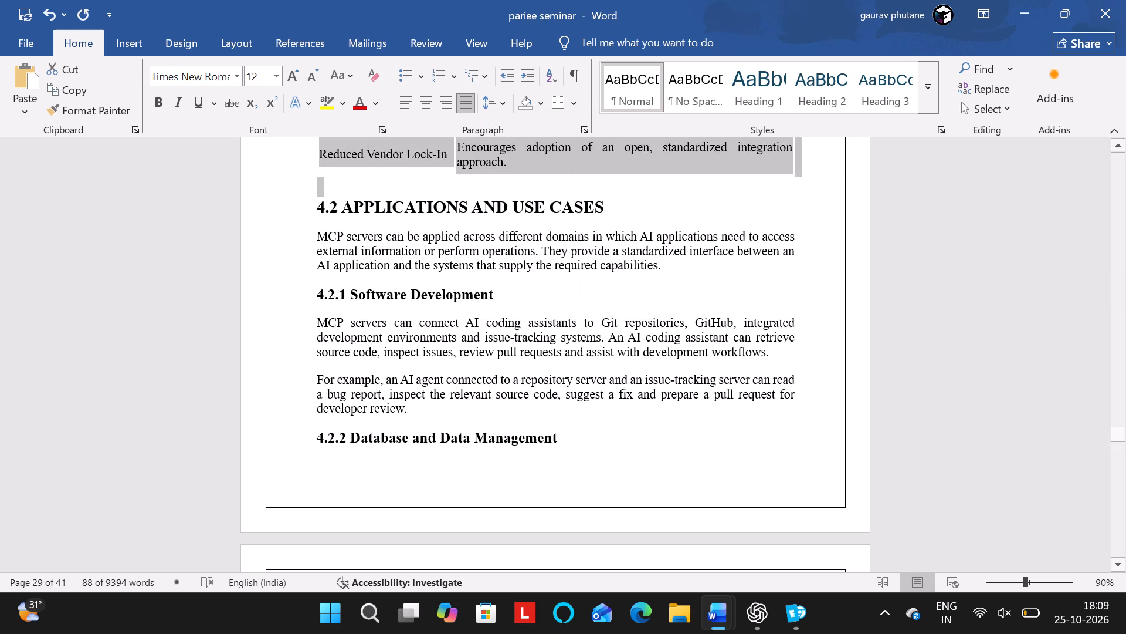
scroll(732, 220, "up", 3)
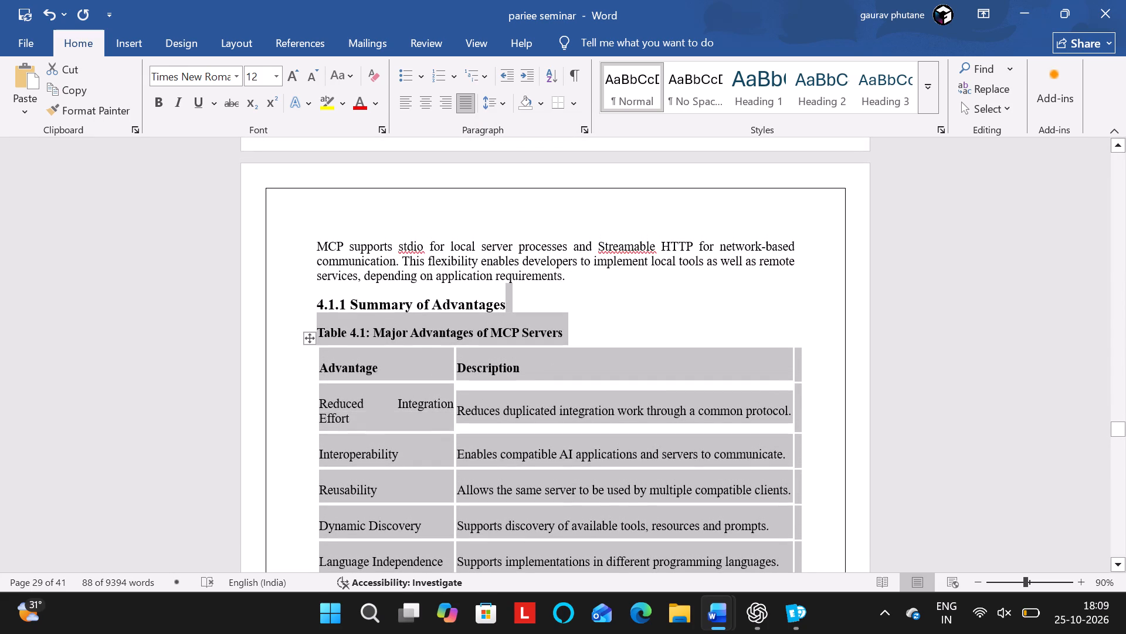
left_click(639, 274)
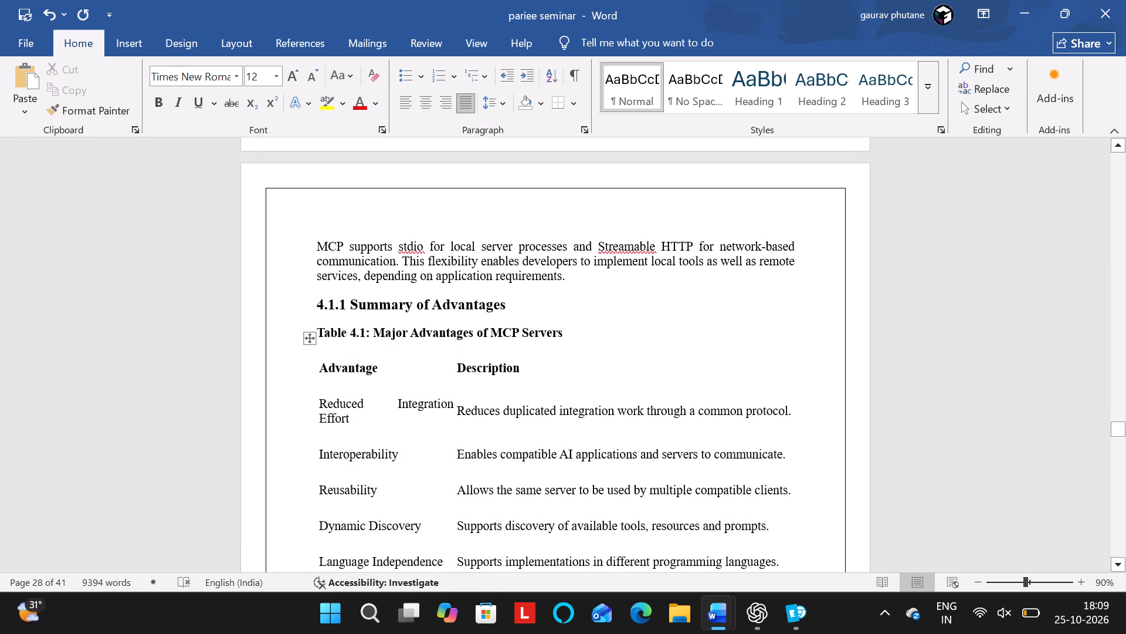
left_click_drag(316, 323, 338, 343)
Remove the space after the paragraphs from the body text of "4.2 APPLICATIONS AND USE CASES" through the blank line before section 4.3, including Table 4.2.
scroll(714, 313, "down", 1)
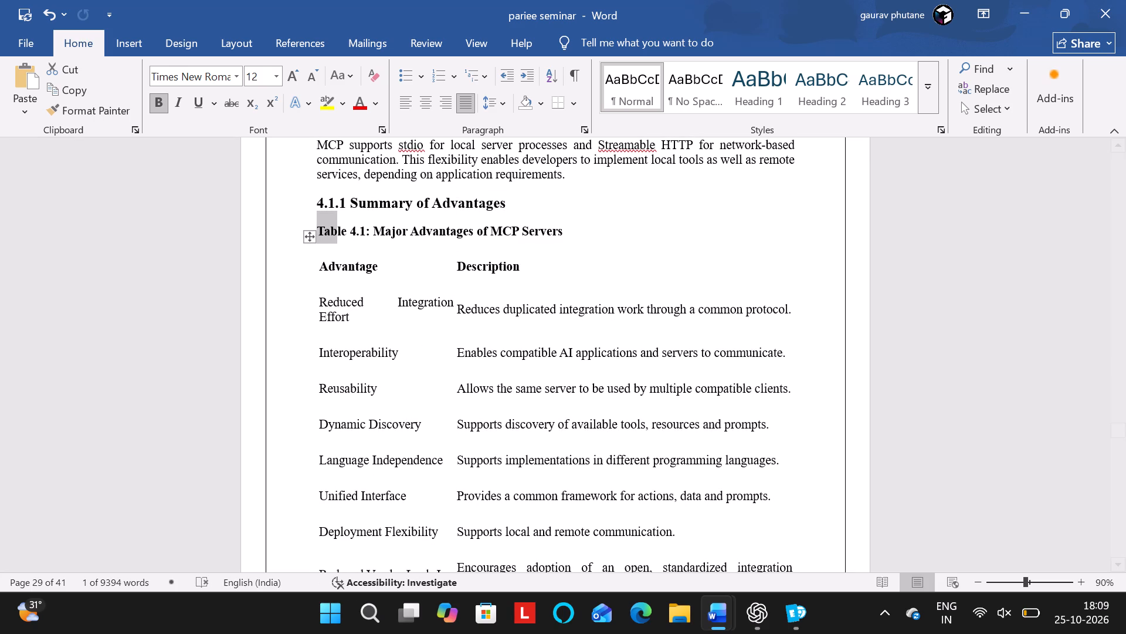
scroll(714, 313, "down", 3)
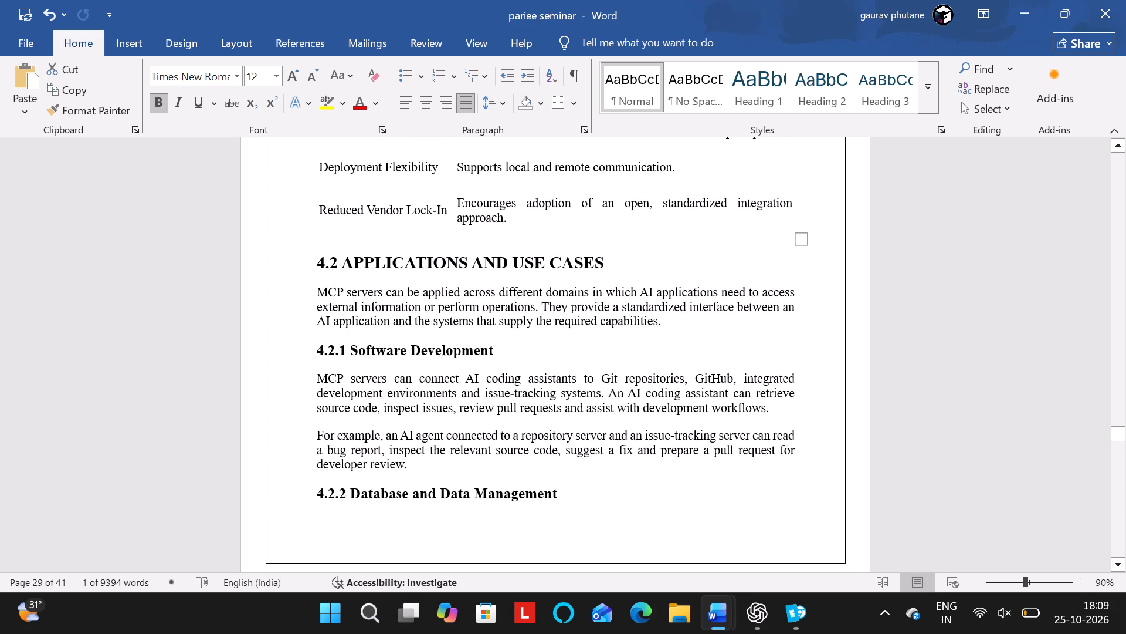
left_click_drag(314, 286, 404, 590)
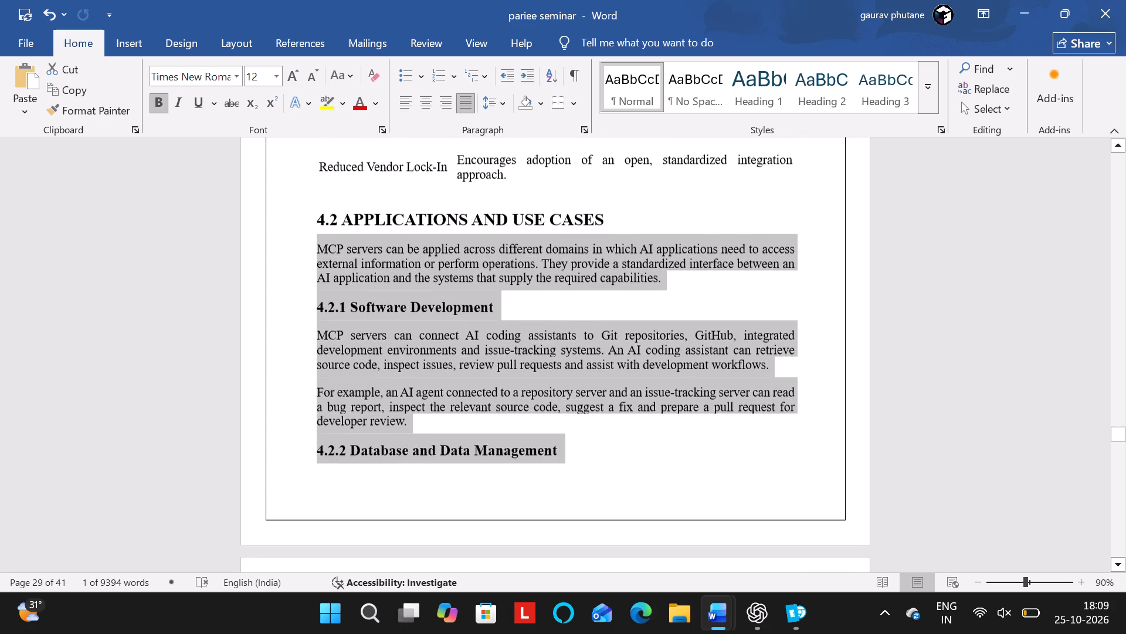
left_click_drag(404, 590, 404, 598)
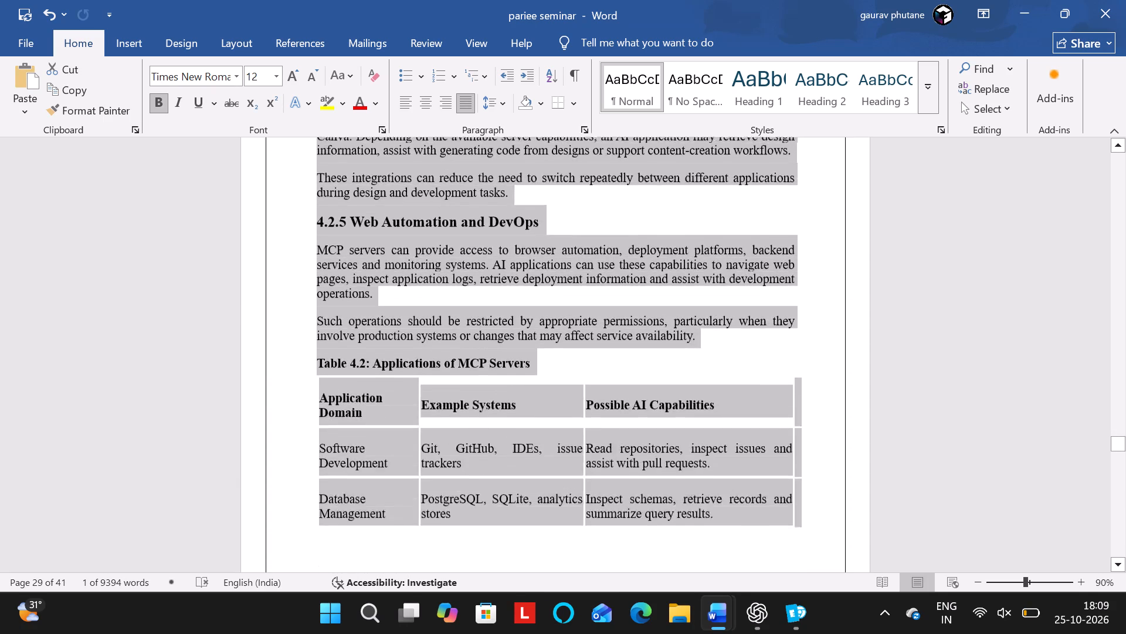
left_click_drag(404, 598, 418, 584)
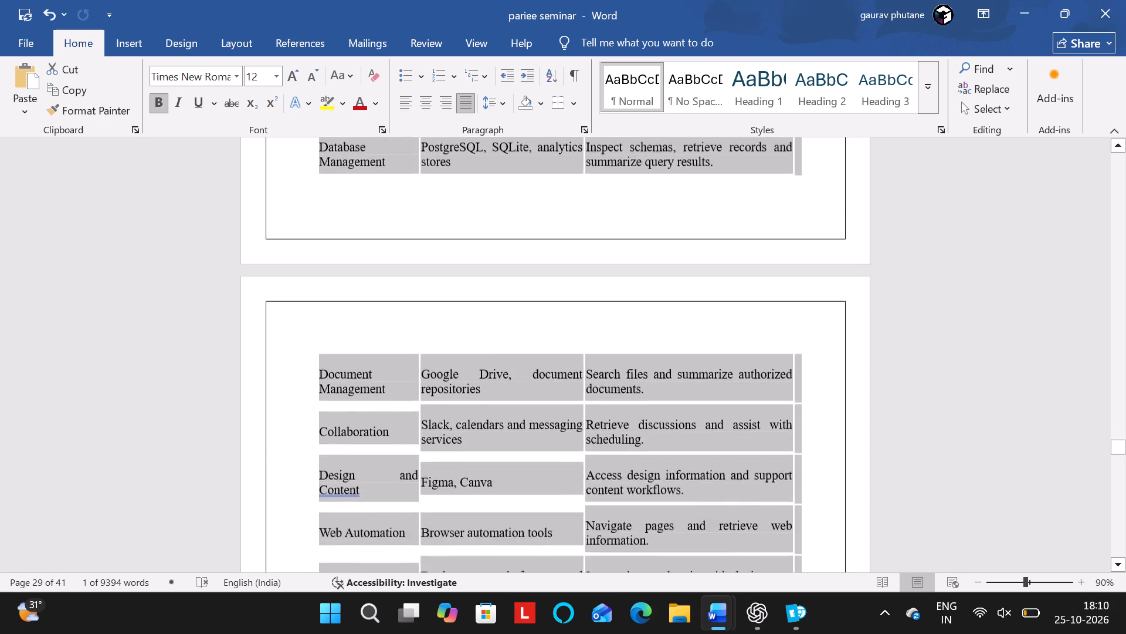
left_click_drag(418, 584, 342, 367)
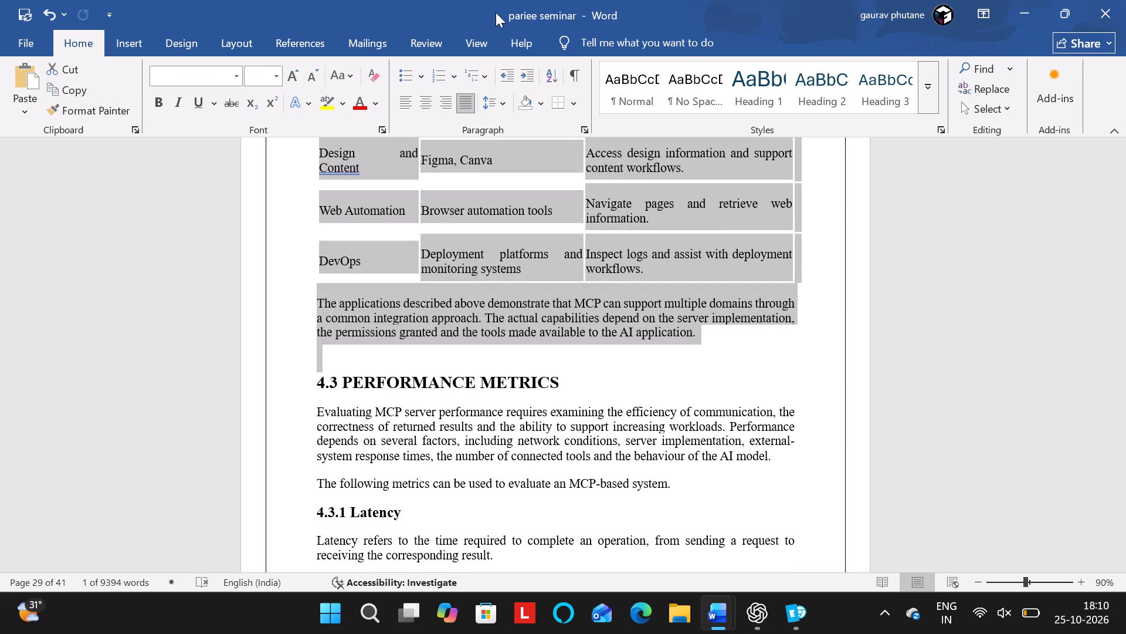
left_click(499, 96)
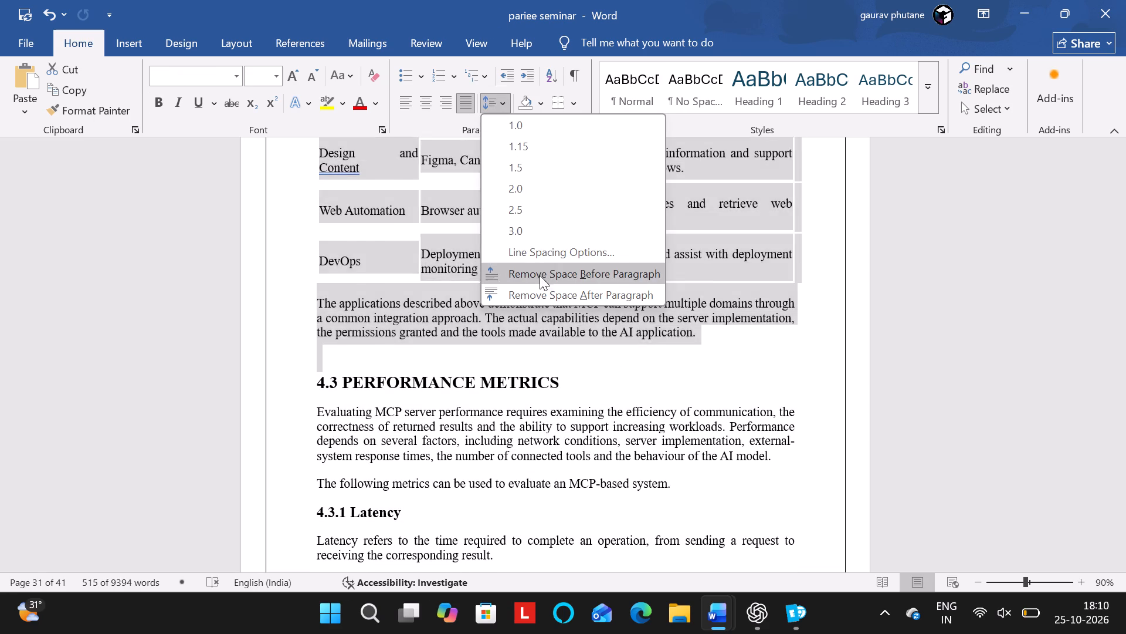
left_click(530, 289)
Remove the space after the paragraphs from the body text of "4.3 PERFORMANCE METRICS" through the blank line before section 4.4, including Table 4.3.
scroll(530, 289, "down", 1)
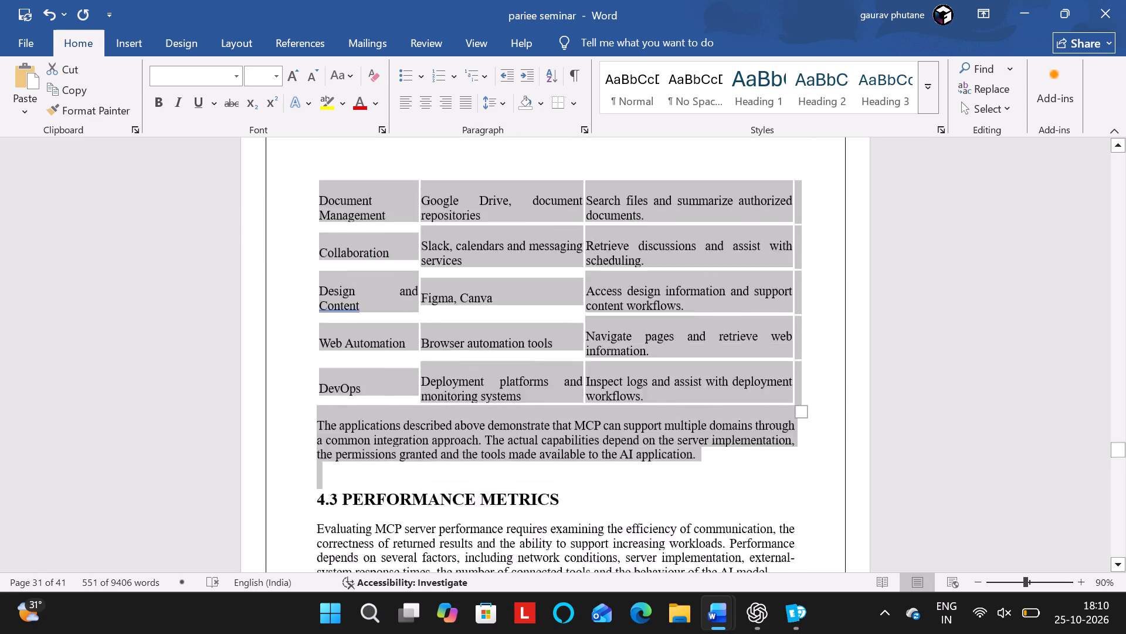
scroll(530, 289, "down", 1)
scroll(467, 349, "down", 1)
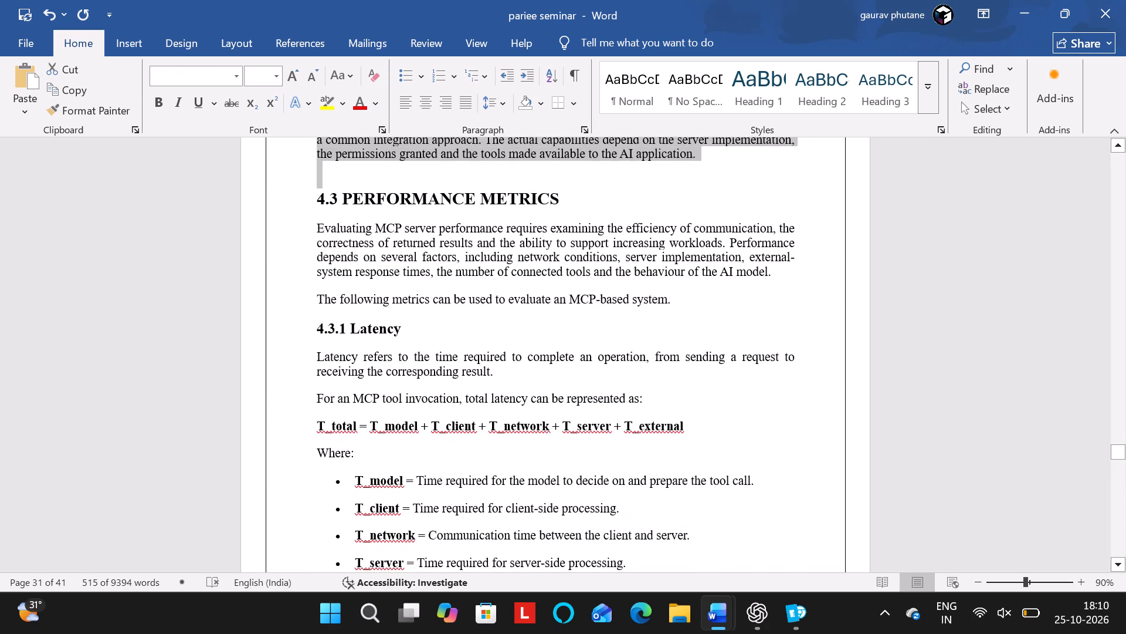
left_click_drag(317, 228, 484, 598)
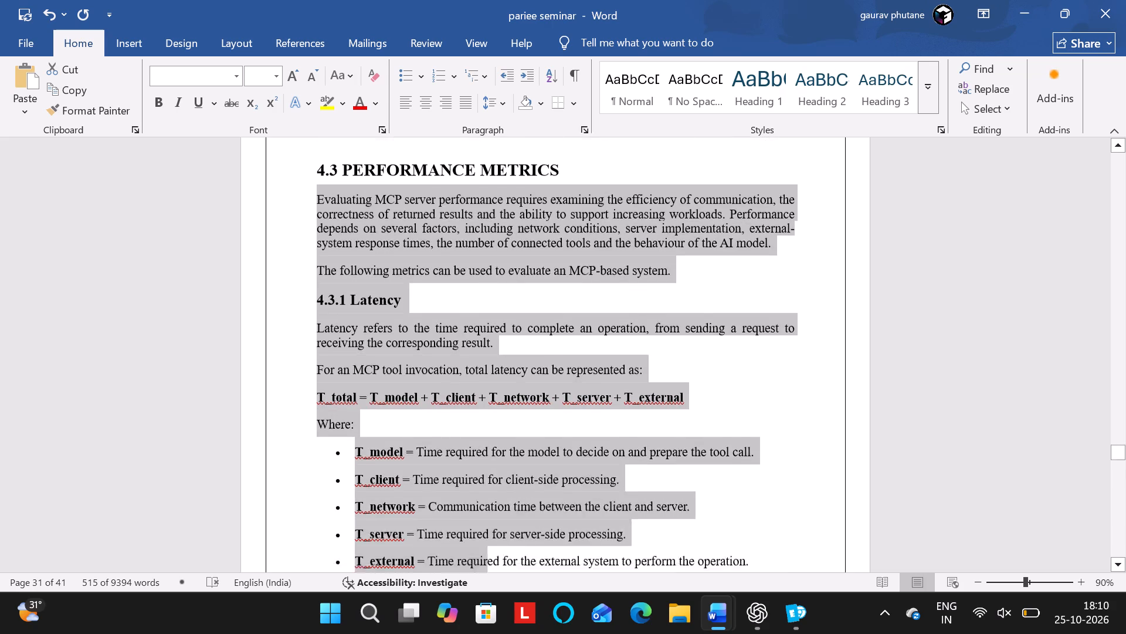
left_click_drag(484, 598, 452, 589)
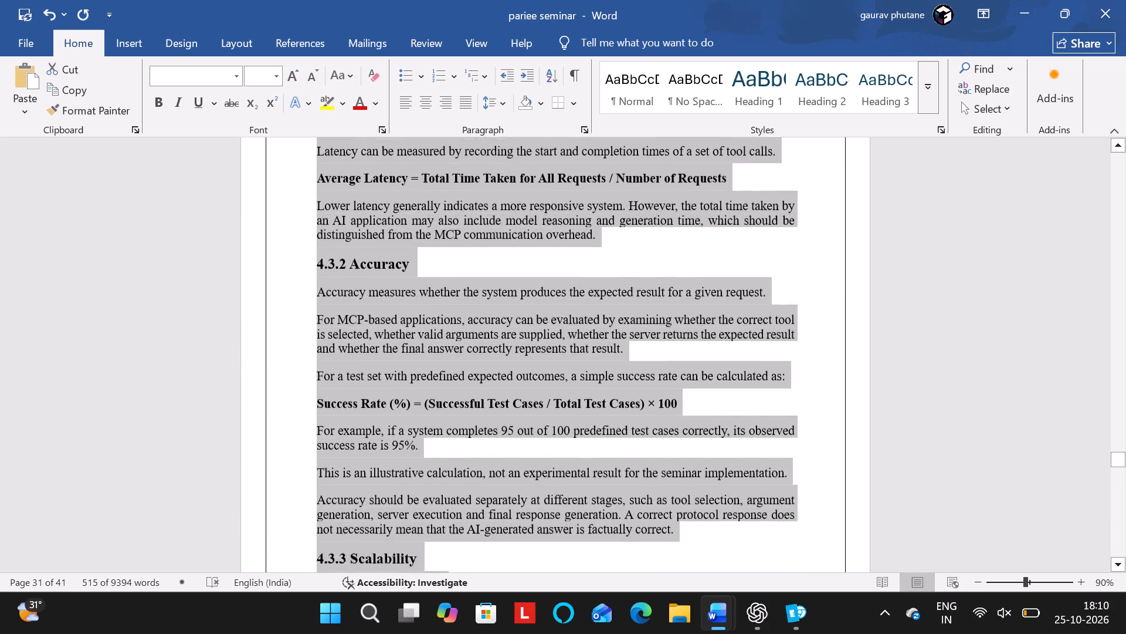
left_click_drag(452, 589, 482, 568)
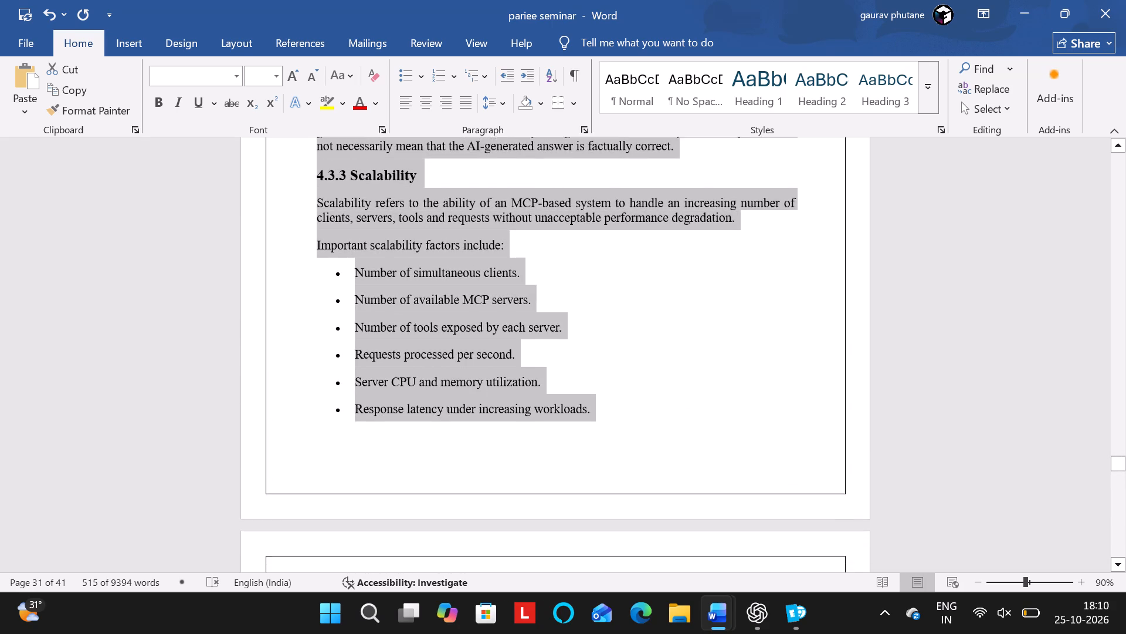
left_click_drag(482, 568, 484, 586)
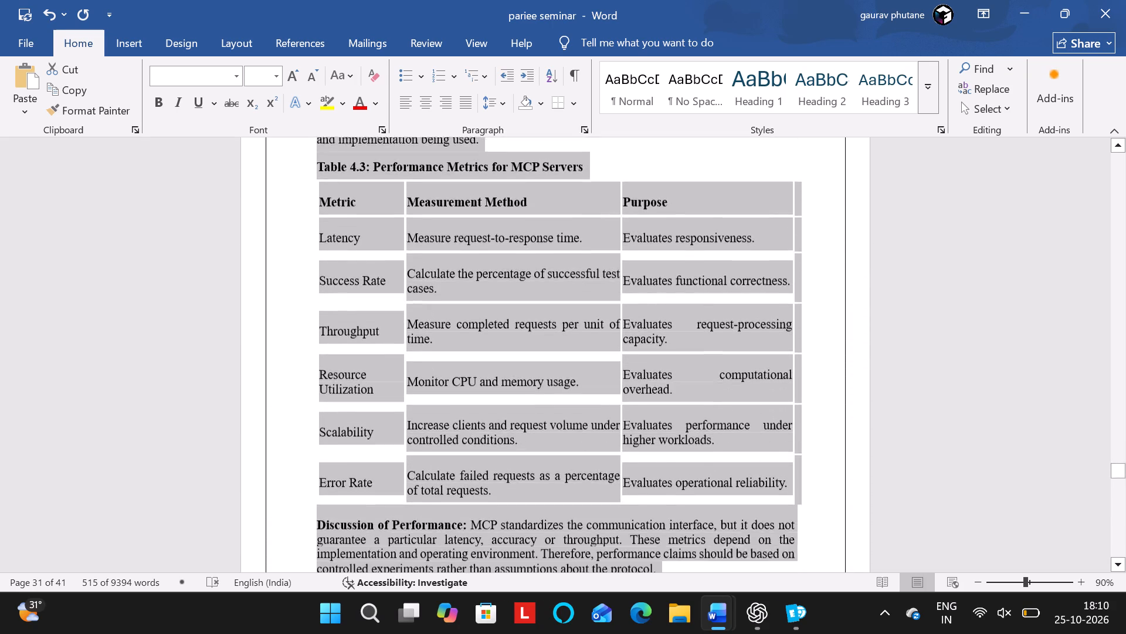
left_click_drag(484, 586, 350, 326)
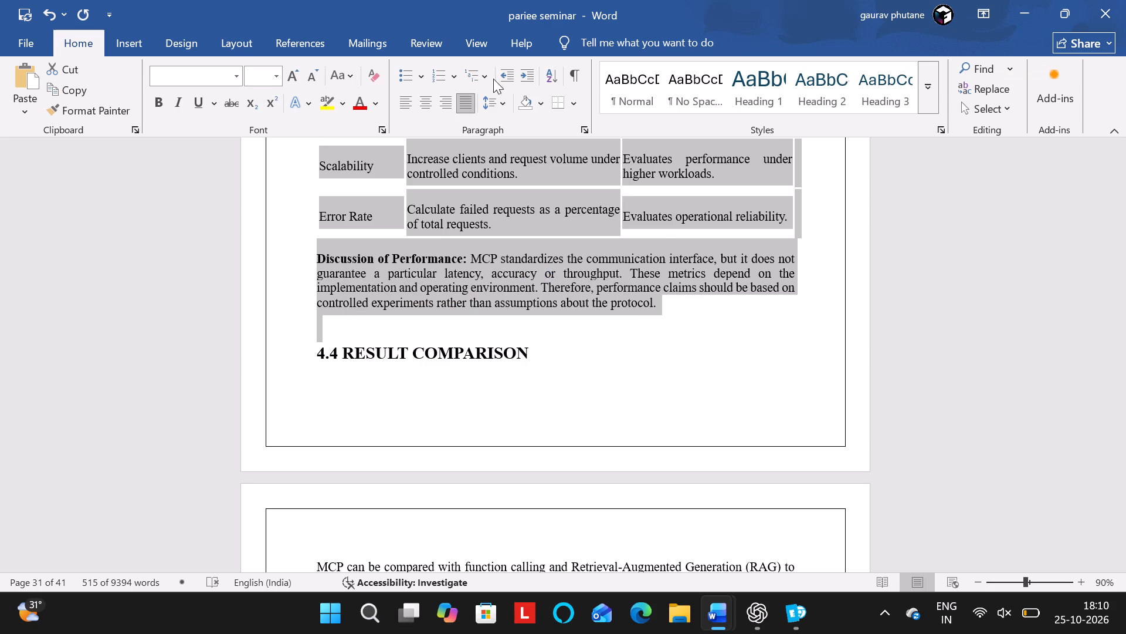
left_click(493, 99)
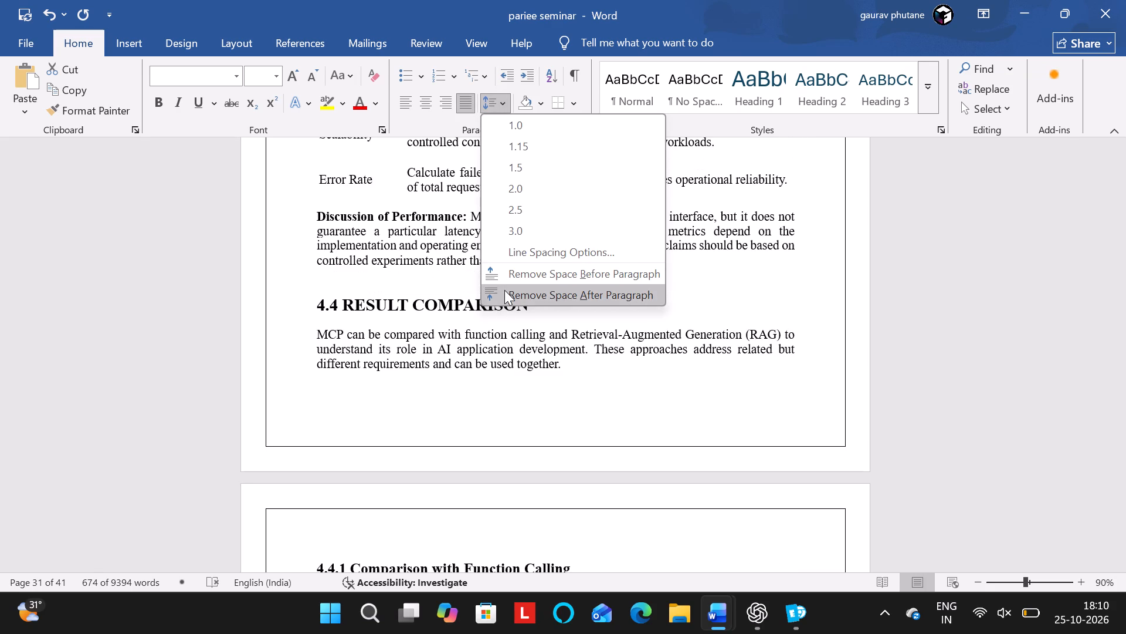
left_click(504, 290)
Remove the space after the paragraphs from the body text of "4.4 RESULT COMPARISON" through the blank line before section 4.5, including the comparison table.
scroll(504, 290, "down", 1)
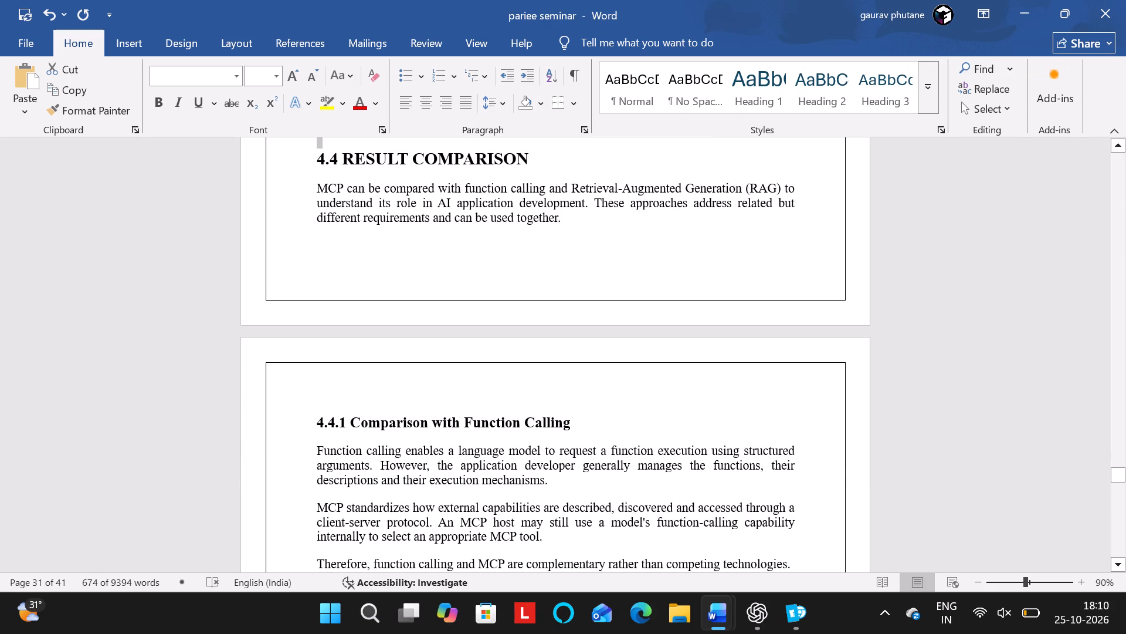
left_click_drag(313, 186, 433, 552)
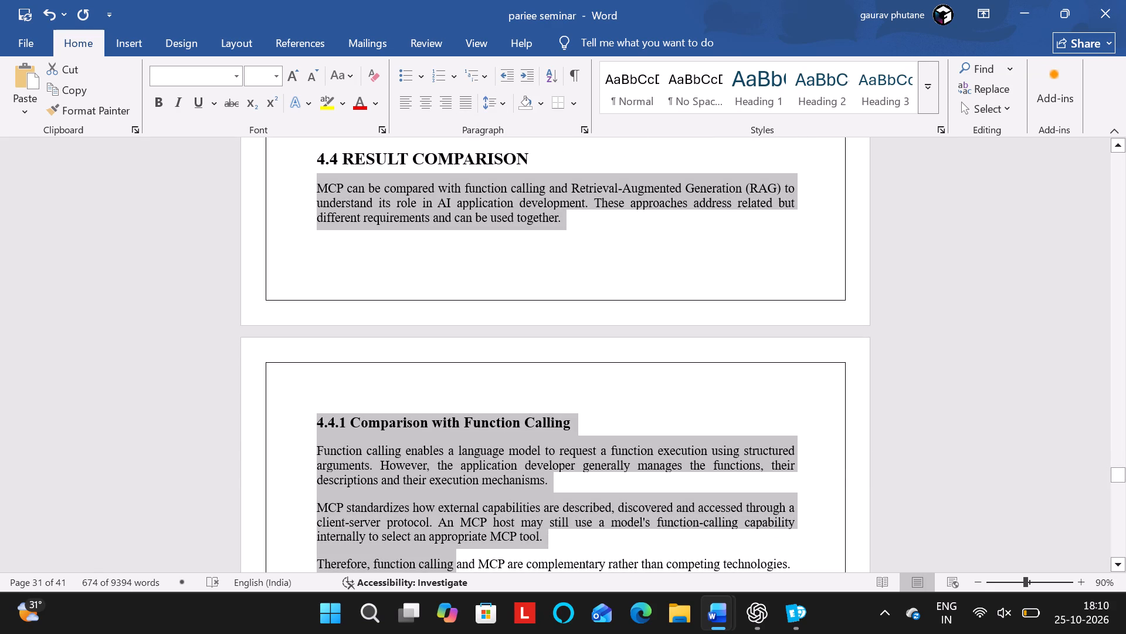
left_click_drag(433, 552, 405, 362)
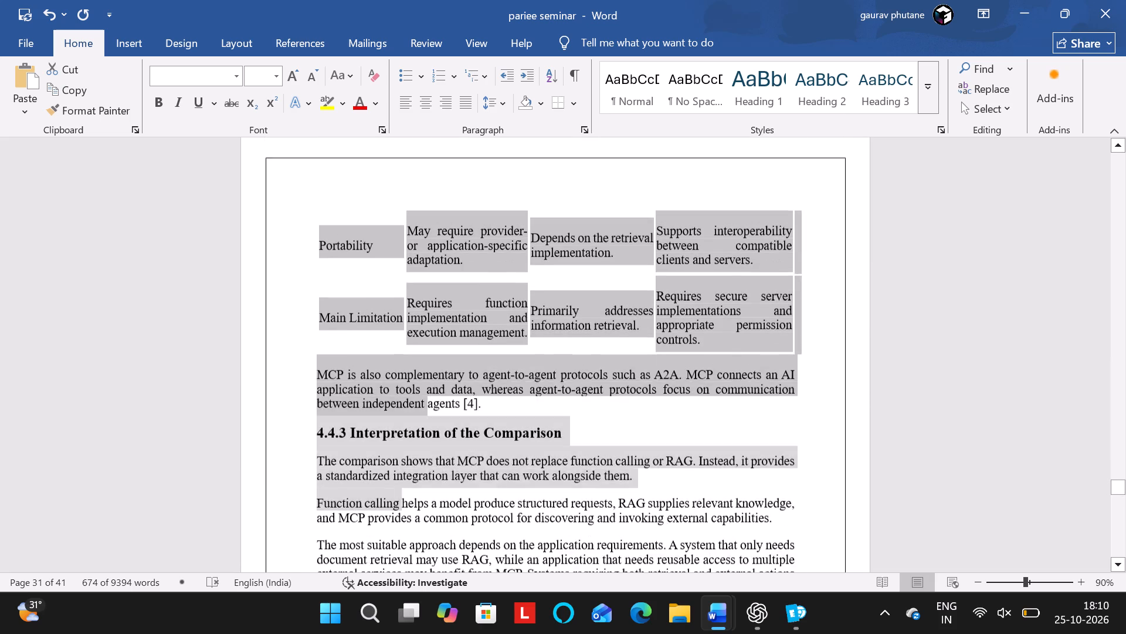
left_click_drag(405, 362, 434, 579)
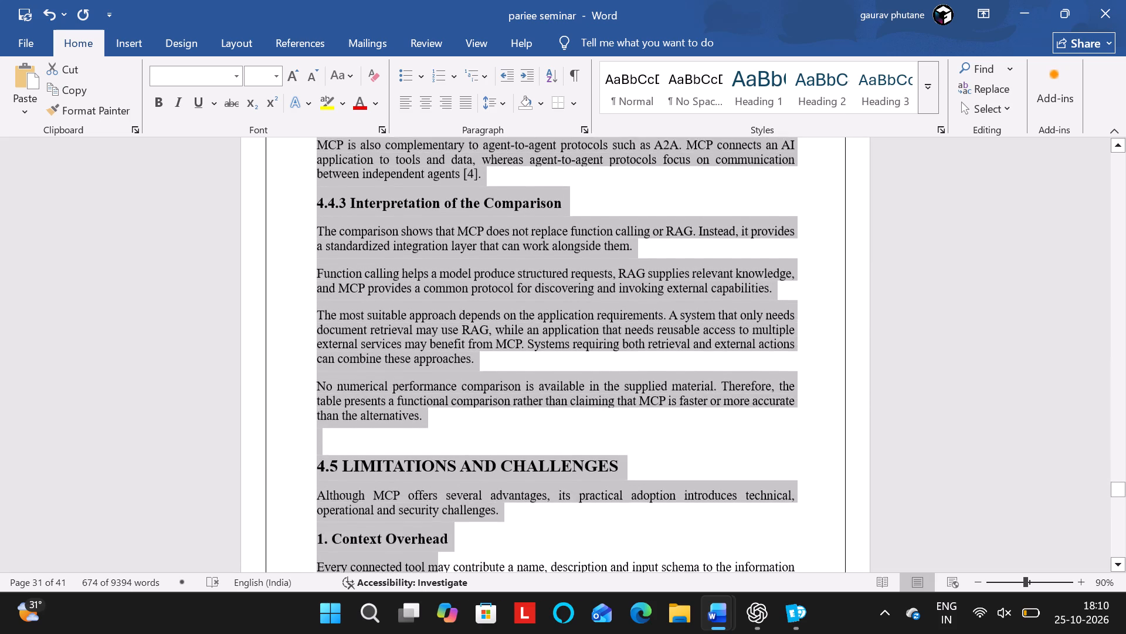
left_click_drag(434, 579, 367, 421)
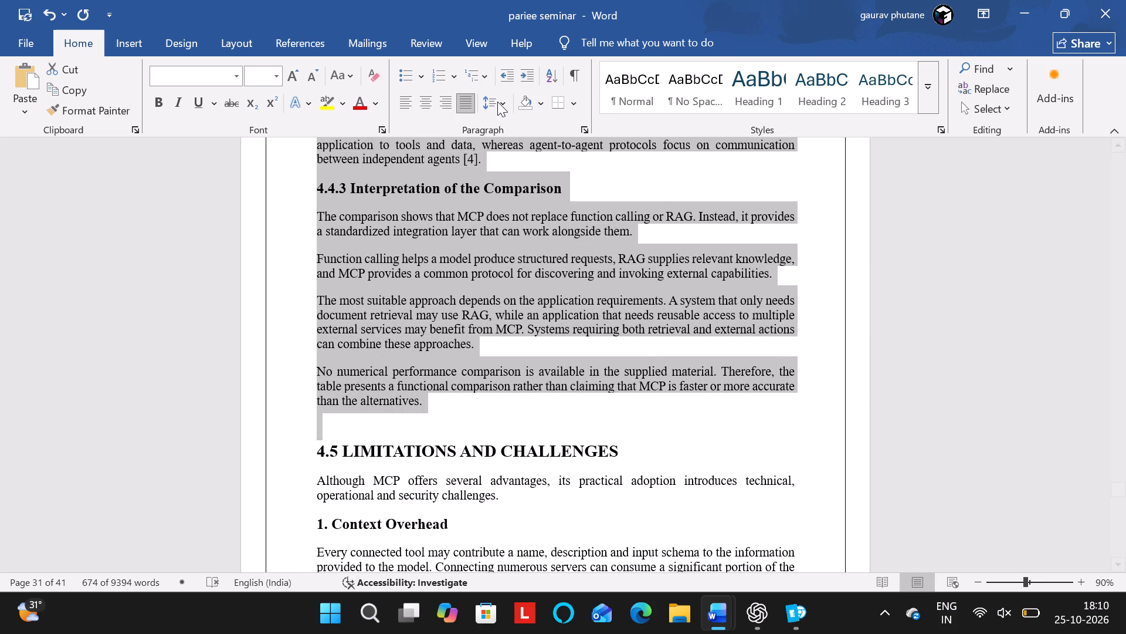
left_click(497, 102)
left_click(509, 295)
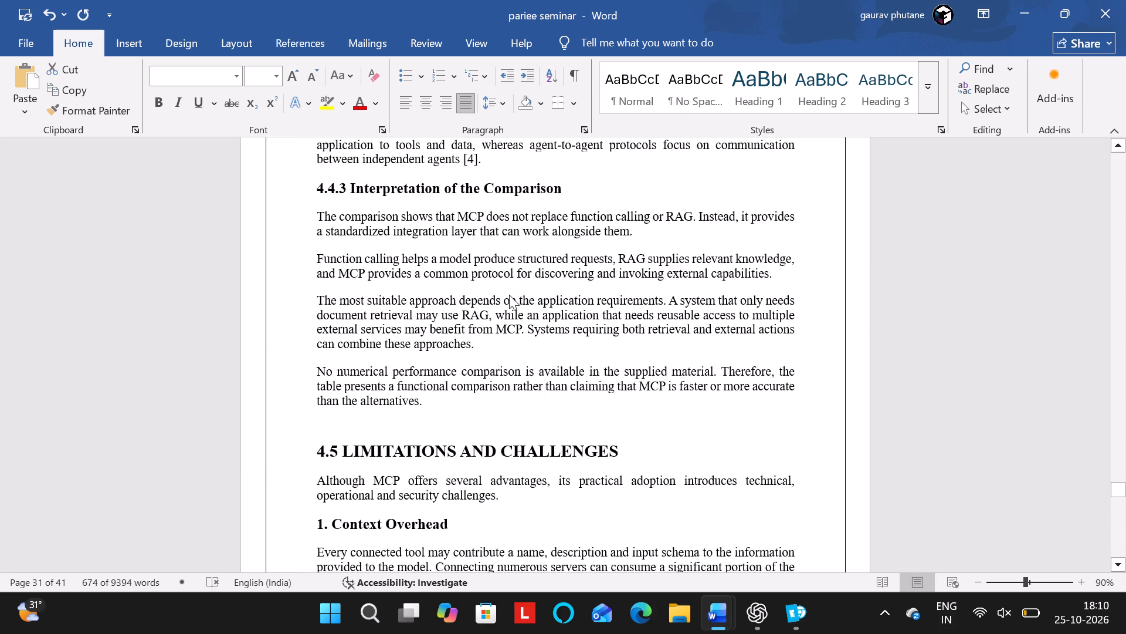
scroll(509, 295, "down", 1)
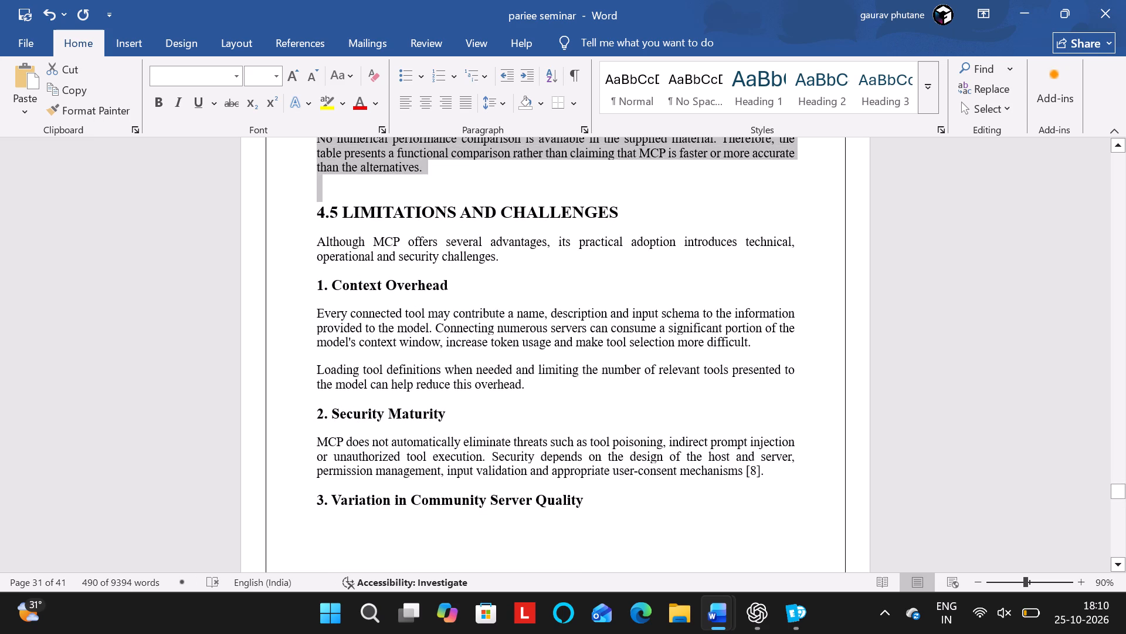
Remove the space after the paragraphs from the body text of "4.5 LIMITATIONS AND CHALLENGES" through the blank line before section 4.6, including its table.
left_click_drag(316, 241, 474, 572)
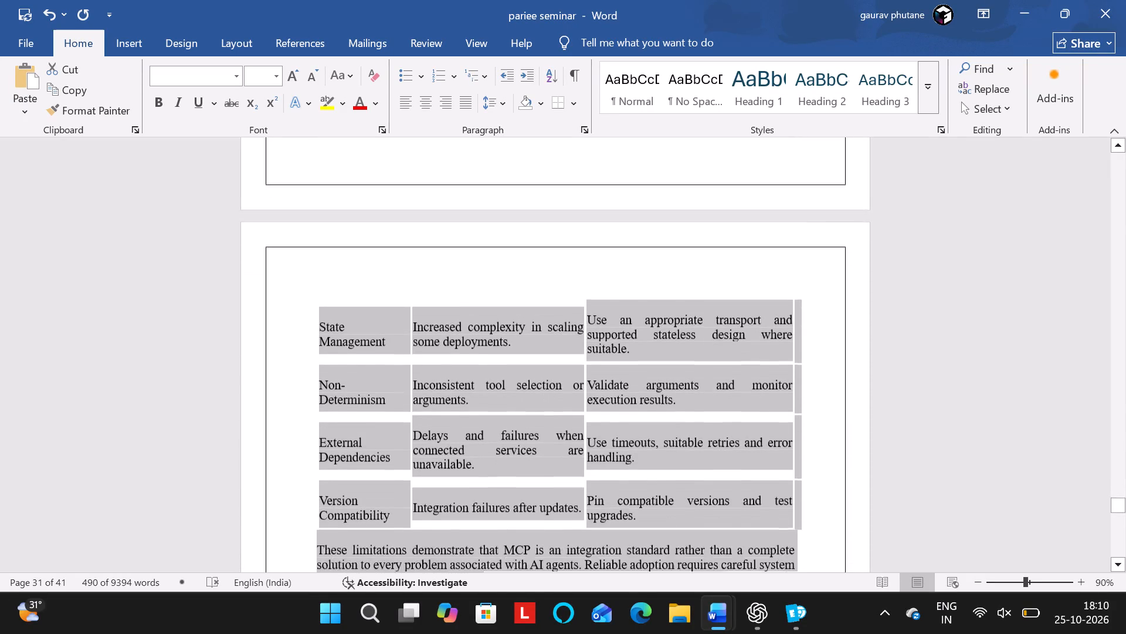
left_click_drag(474, 572, 336, 436)
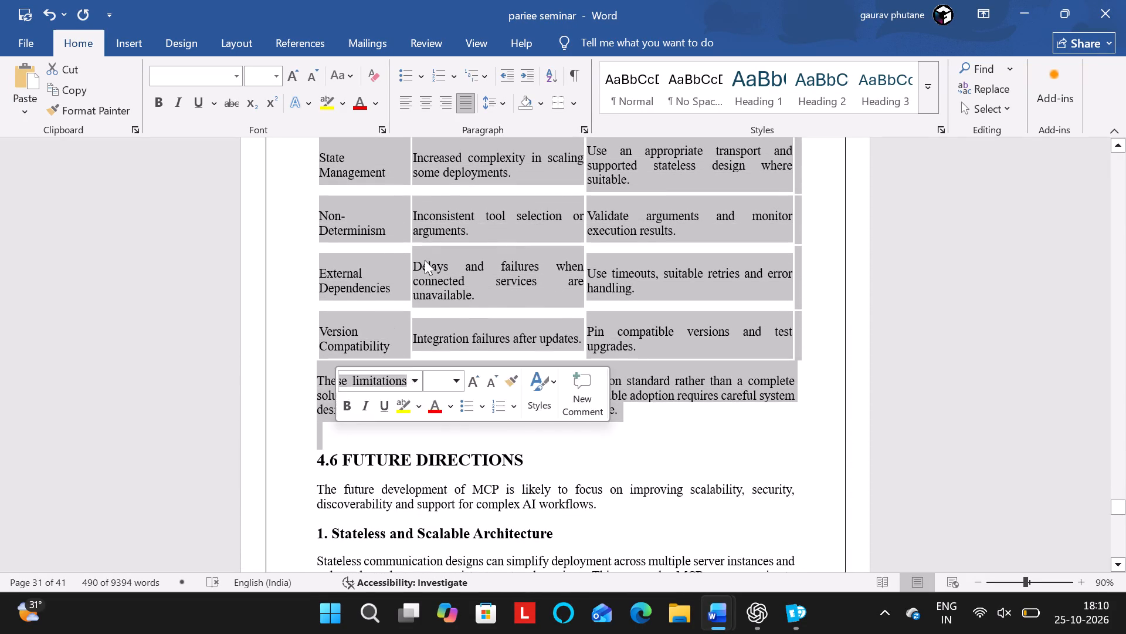
left_click(501, 102)
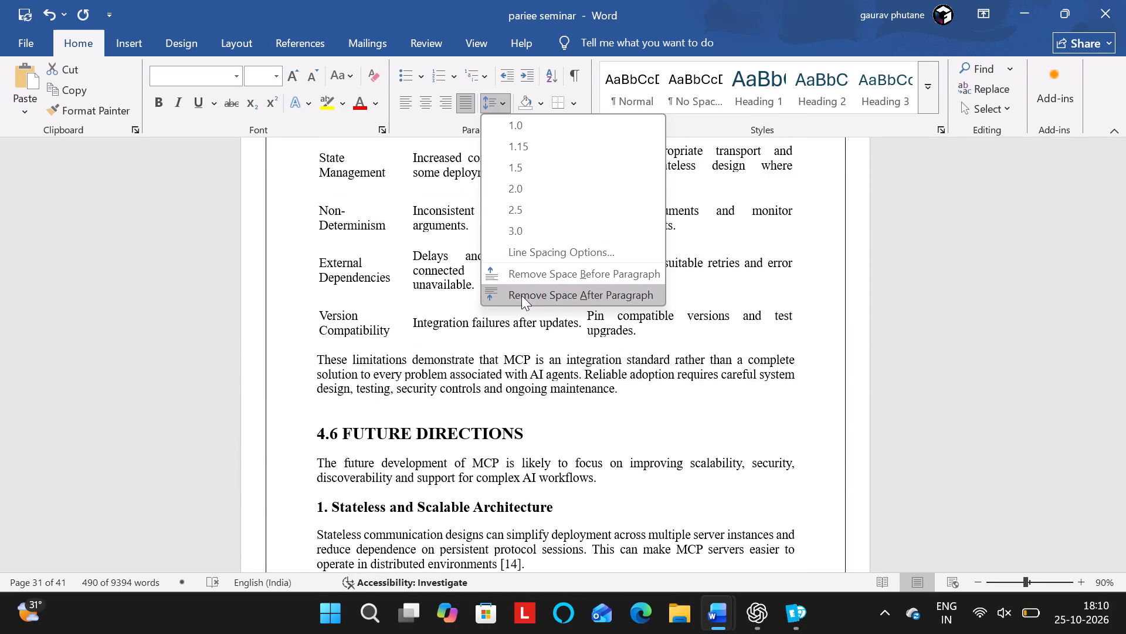
left_click(521, 295)
Remove the space after the paragraphs from the body text of "4.6 FUTURE DIRECTIONS" through the blank line below its closing paragraph.
scroll(521, 295, "down", 1)
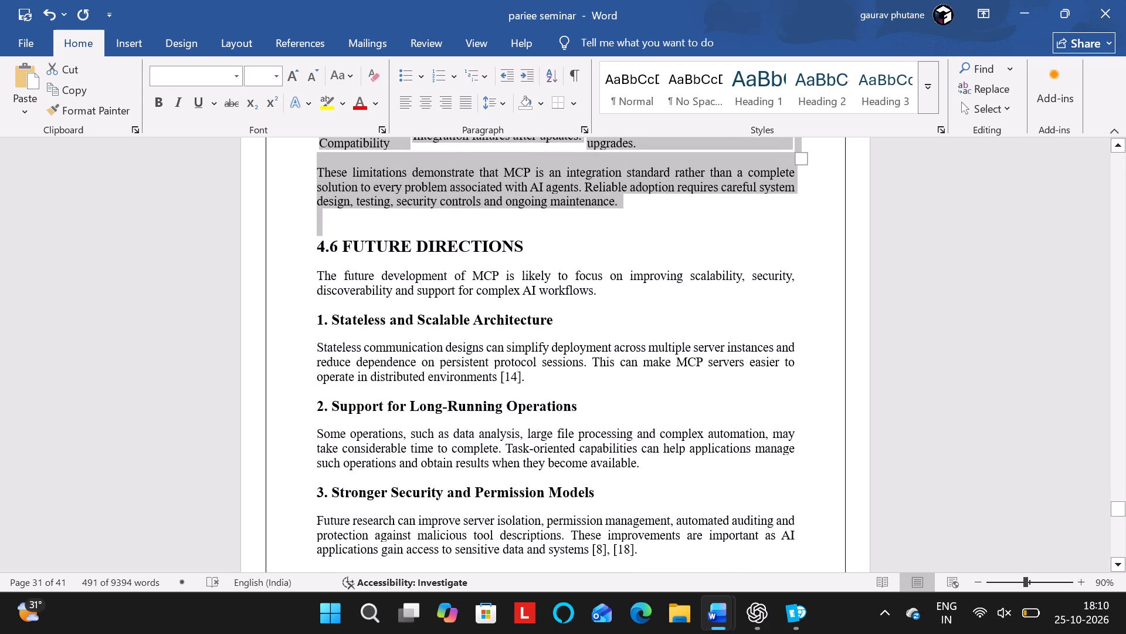
left_click_drag(317, 272, 512, 633)
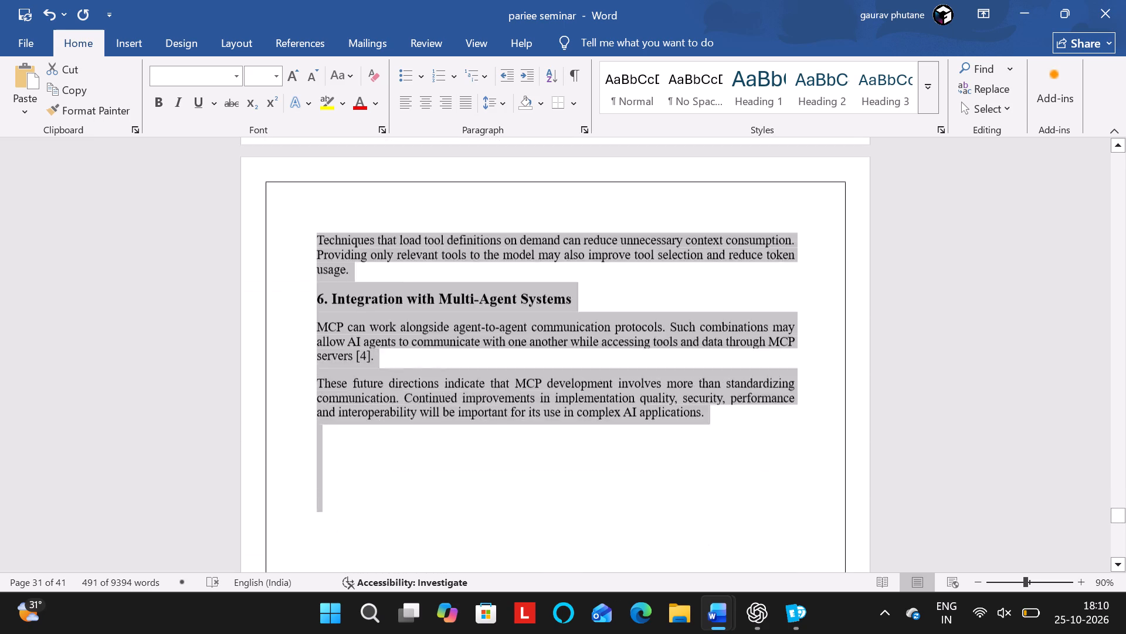
left_click_drag(512, 633, 479, 438)
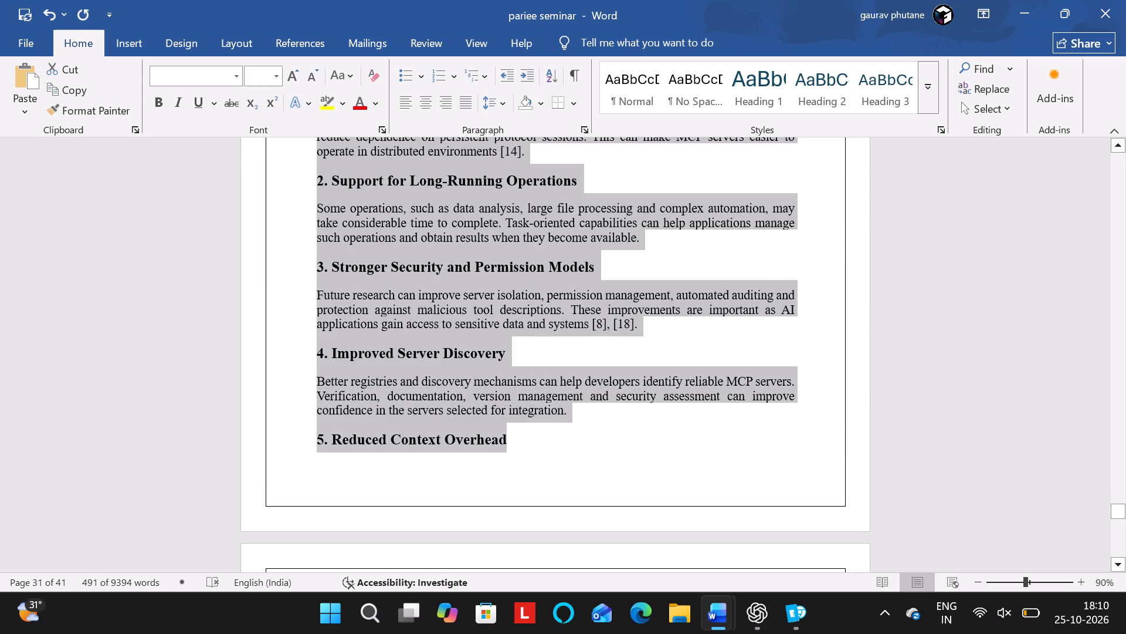
left_click_drag(479, 438, 477, 485)
left_click_drag(477, 485, 414, 539)
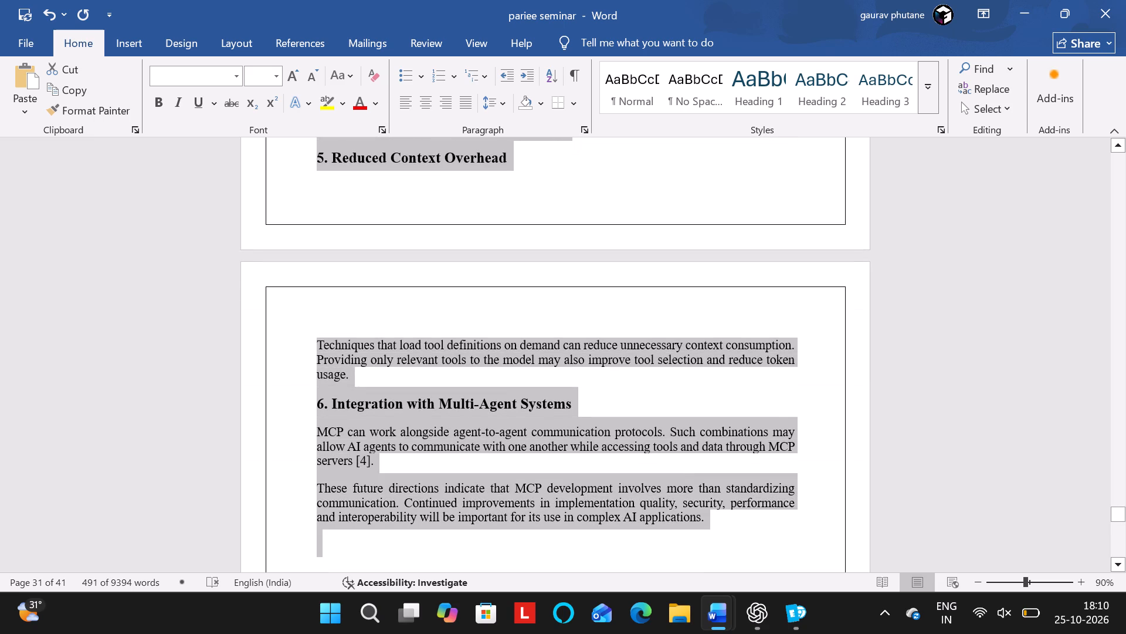
left_click_drag(414, 539, 414, 540)
left_click(502, 97)
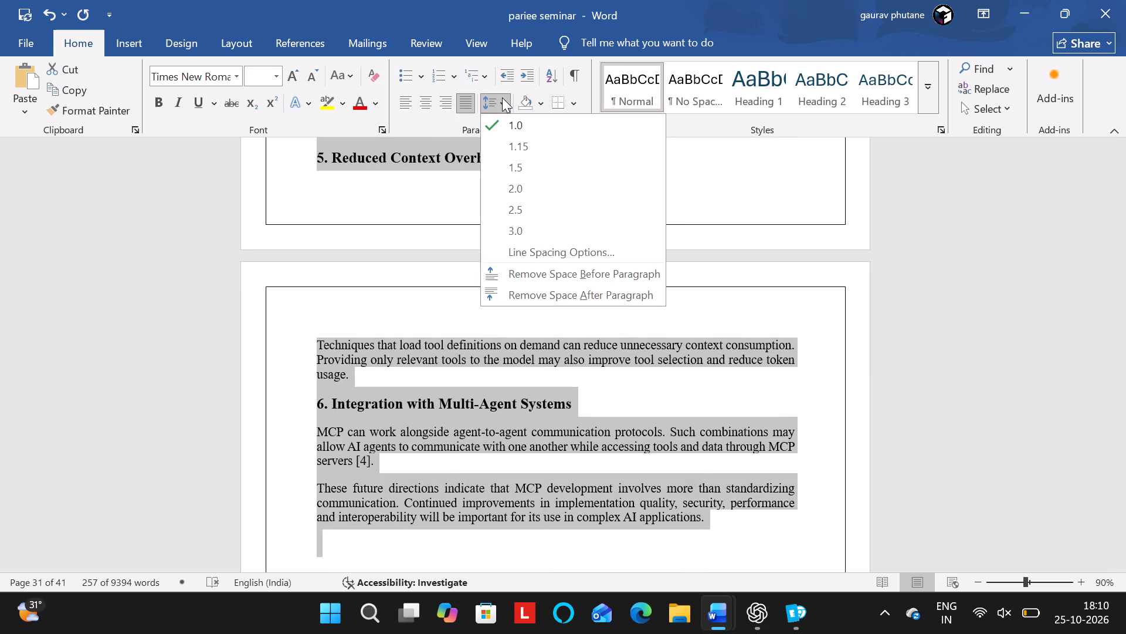
left_click(527, 295)
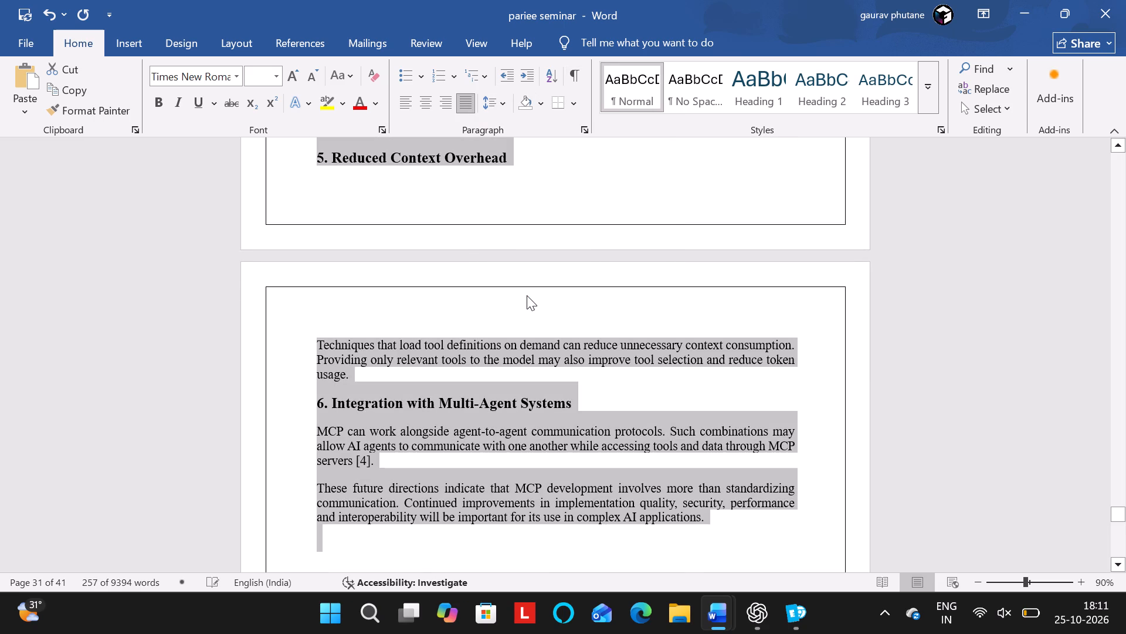
scroll(527, 295, "down", 1)
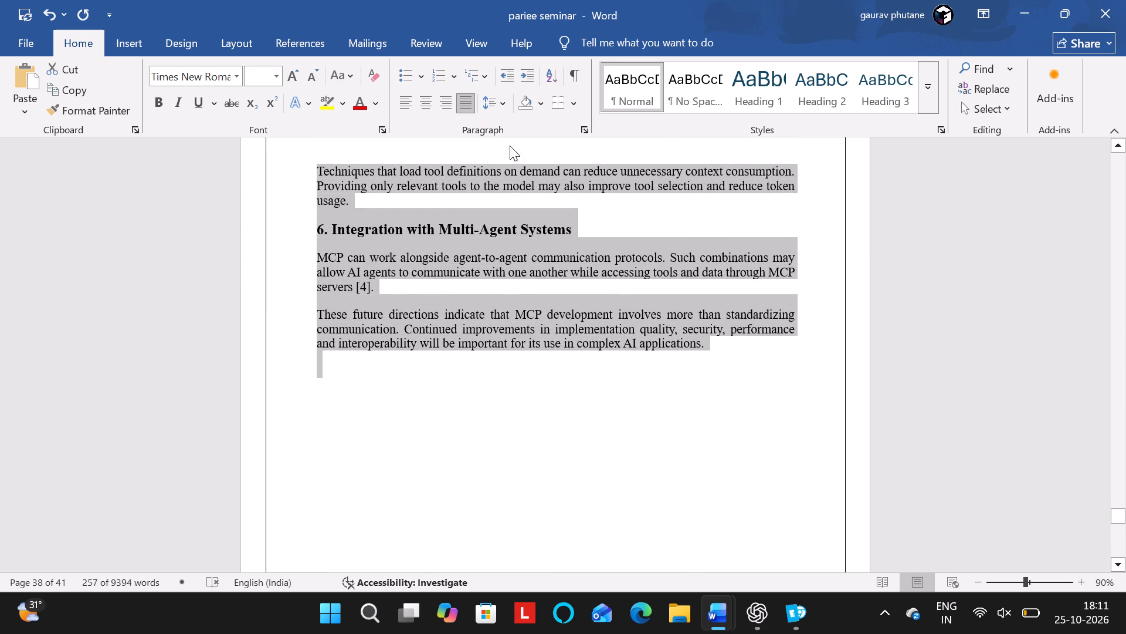
left_click(501, 107)
left_click(396, 420)
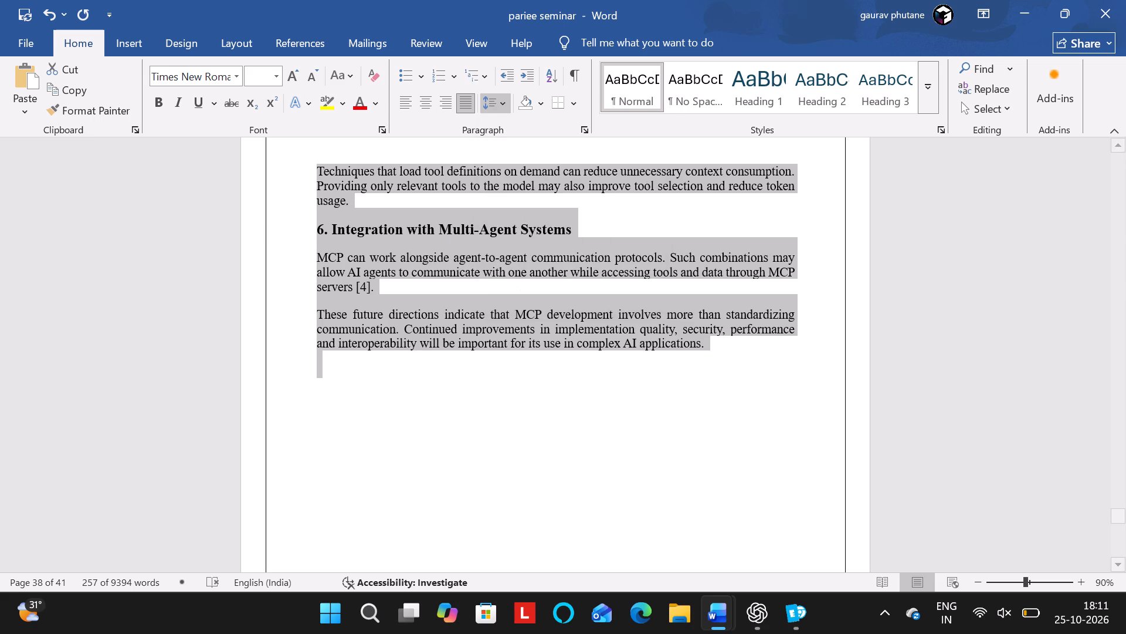
Insert eight blank lines above the "Chapter : 5" heading to move it and the "CONCLUSION" title to the top of the following page.
scroll(396, 420, "down", 2)
left_click(548, 275)
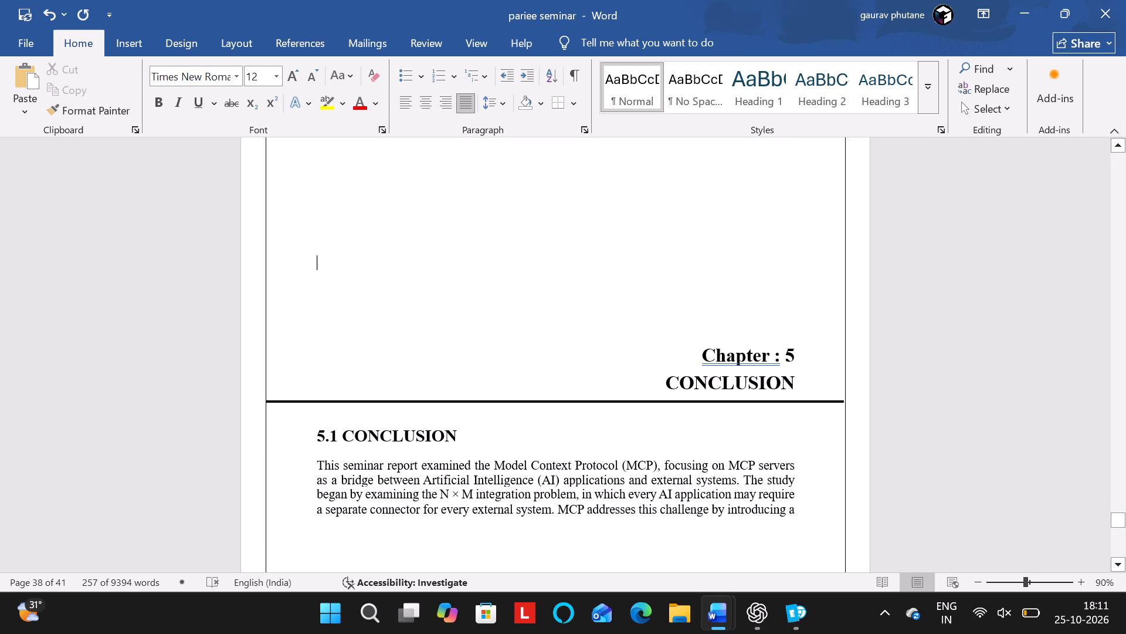
key("Return")
key("Return")
scroll(548, 275, "down", 1)
key("Return")
key("Return")
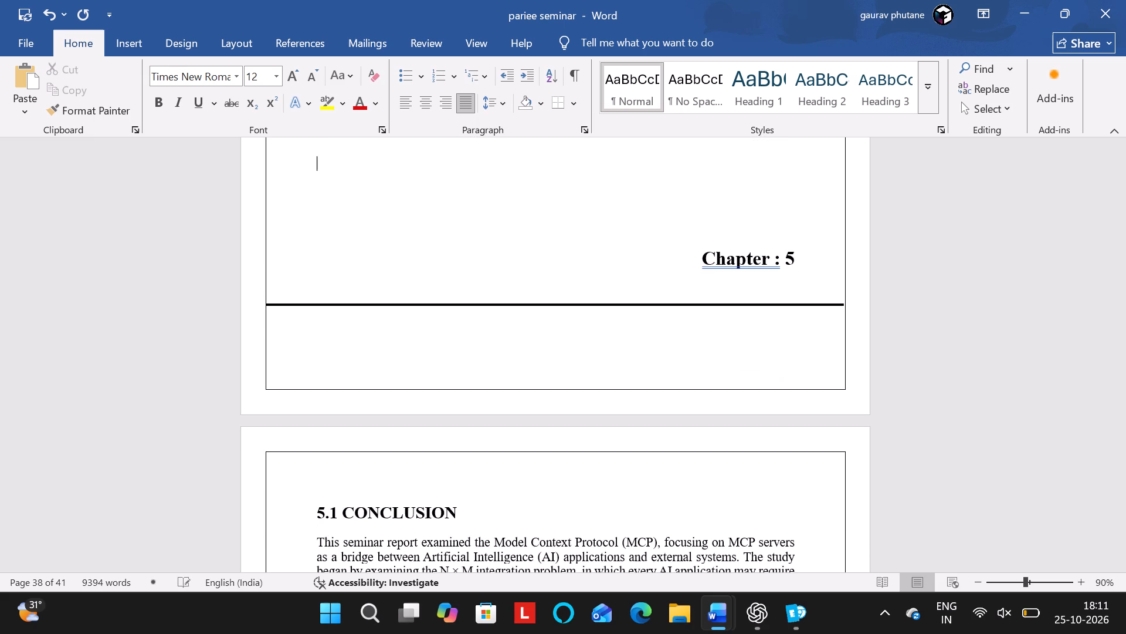
key("Return")
key("Return")
key("Return")
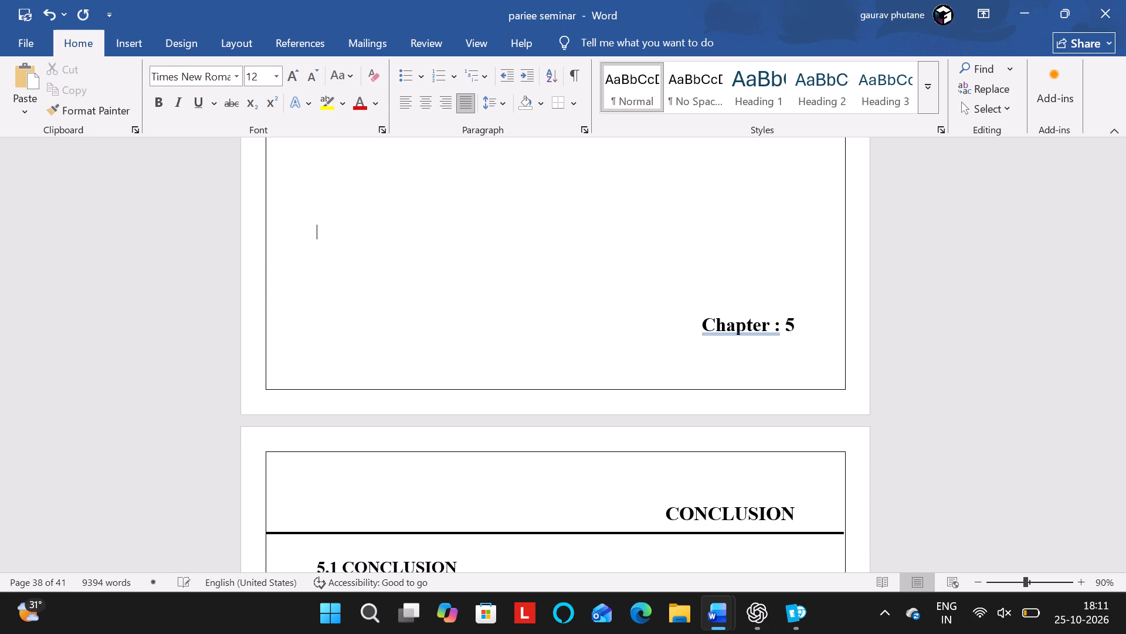
key("Return")
Remove the space after the paragraphs from the body text of "5.1 CONCLUSION" through the blank line below the chapter's closing "Overall" paragraph.
scroll(548, 275, "down", 1)
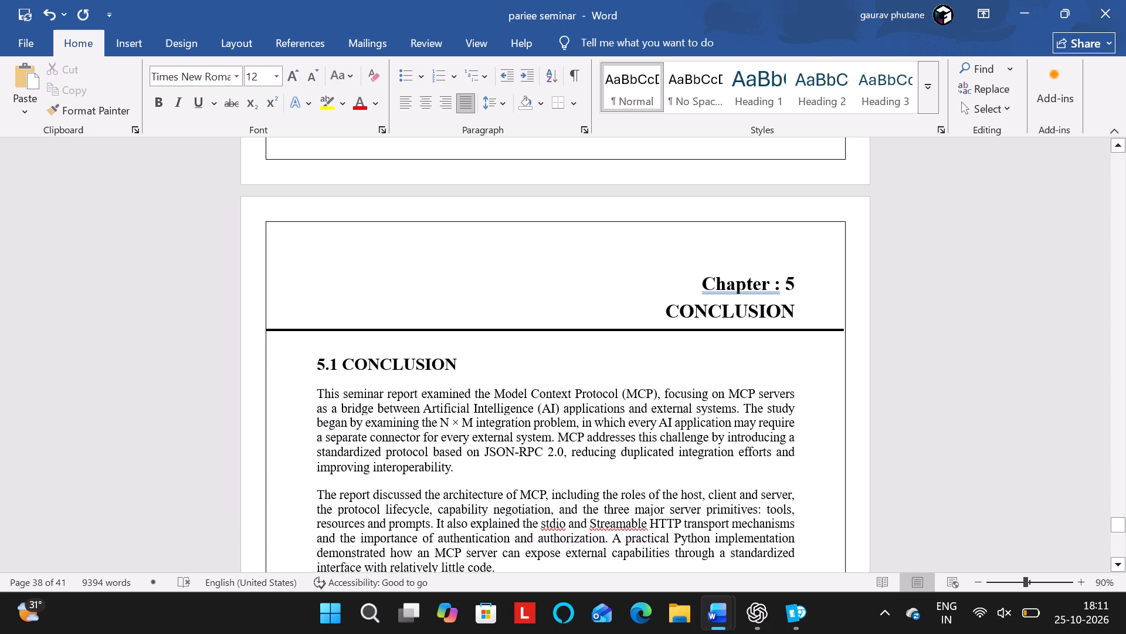
left_click_drag(309, 383, 420, 609)
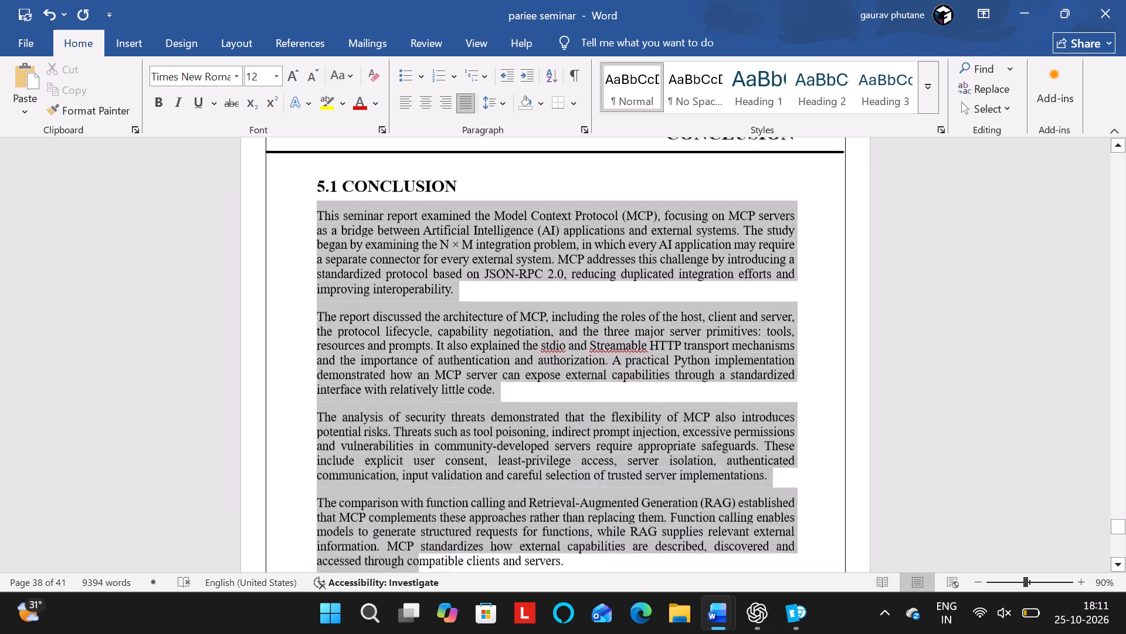
left_click_drag(420, 609, 718, 474)
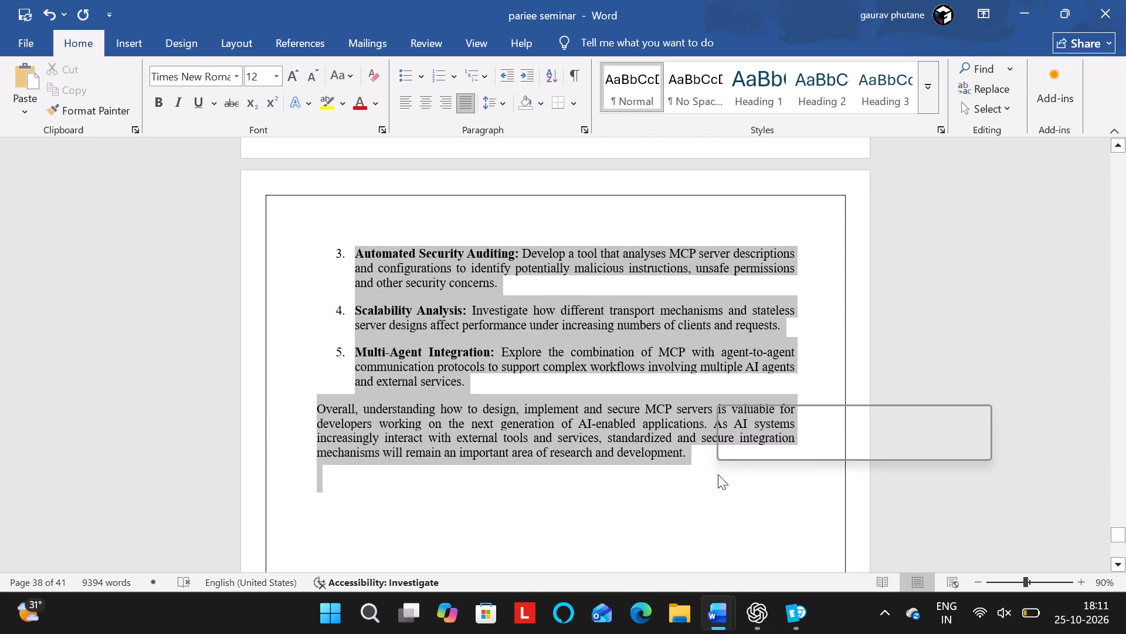
left_click(501, 111)
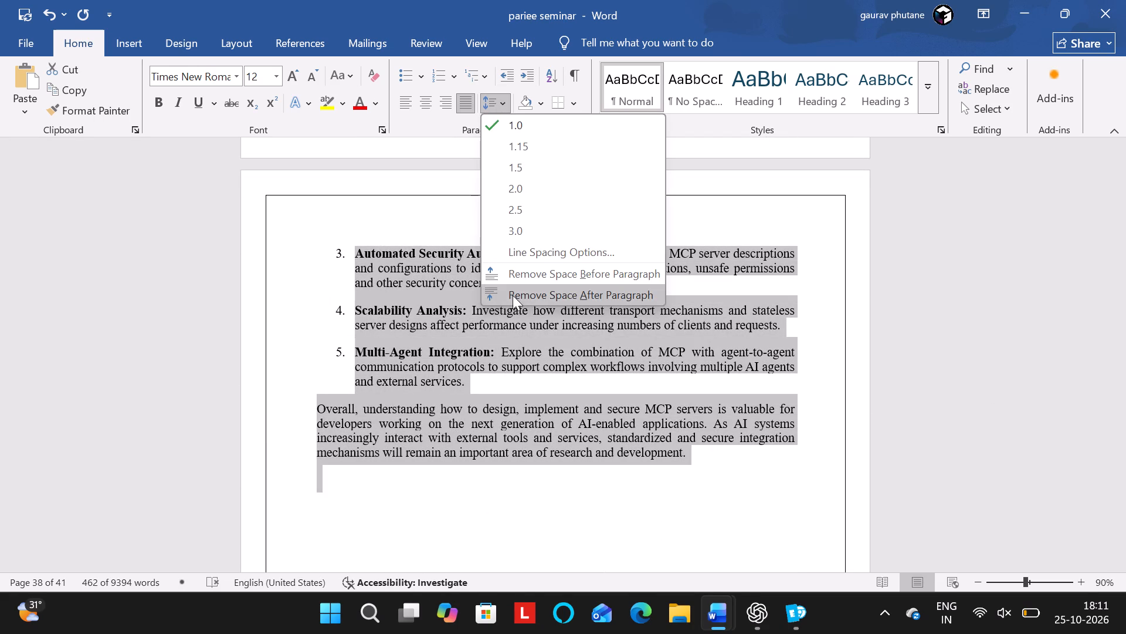
left_click(518, 293)
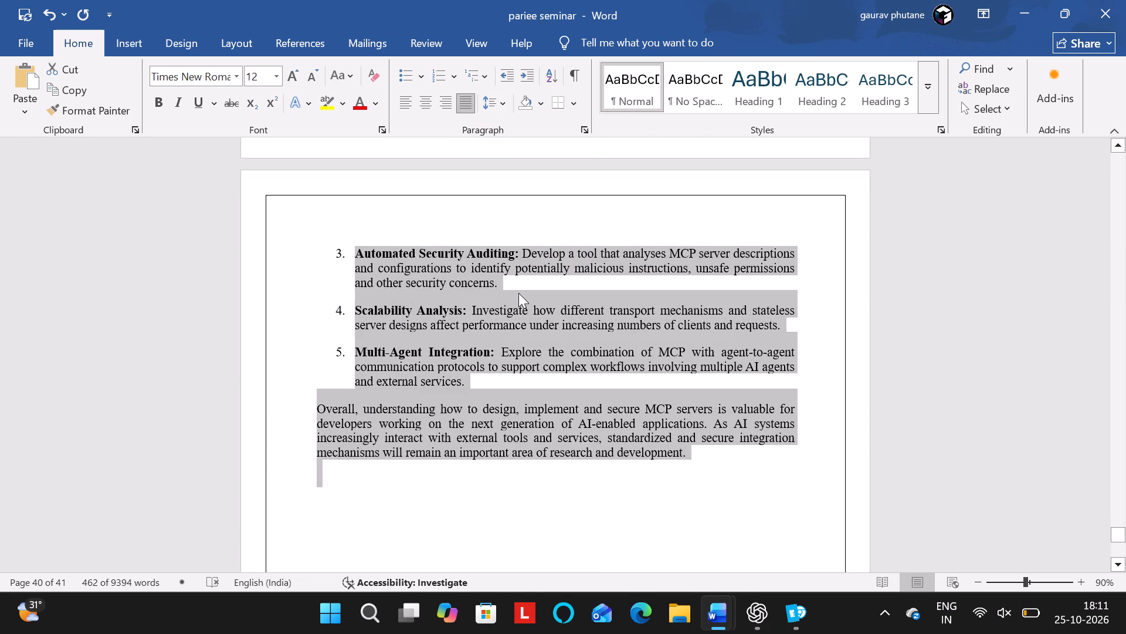
left_click(503, 106)
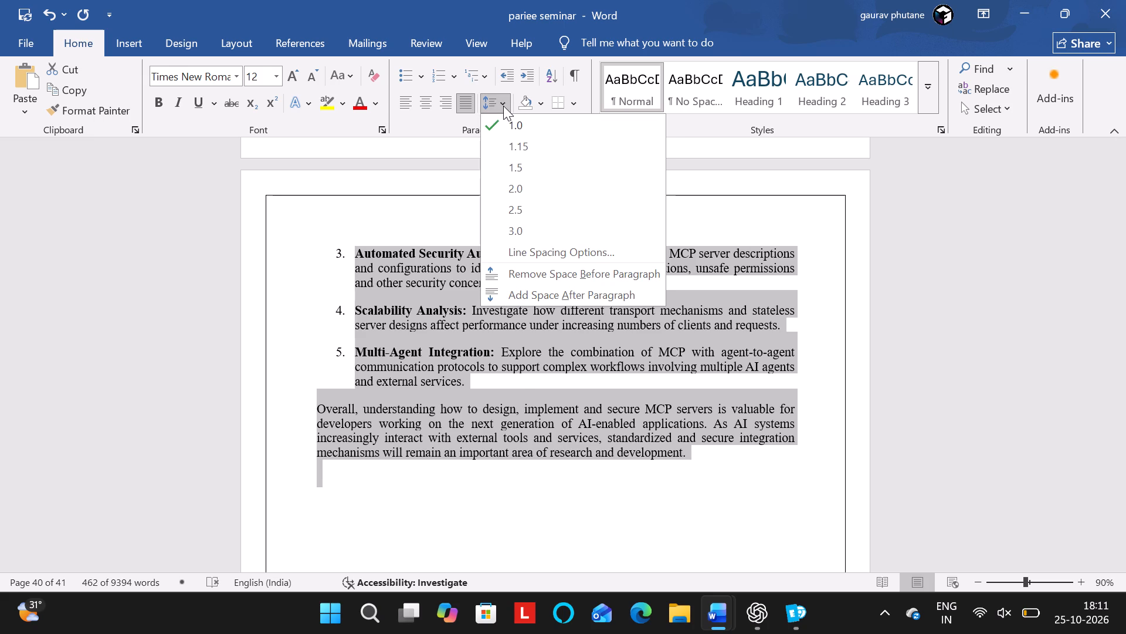
left_click(541, 411)
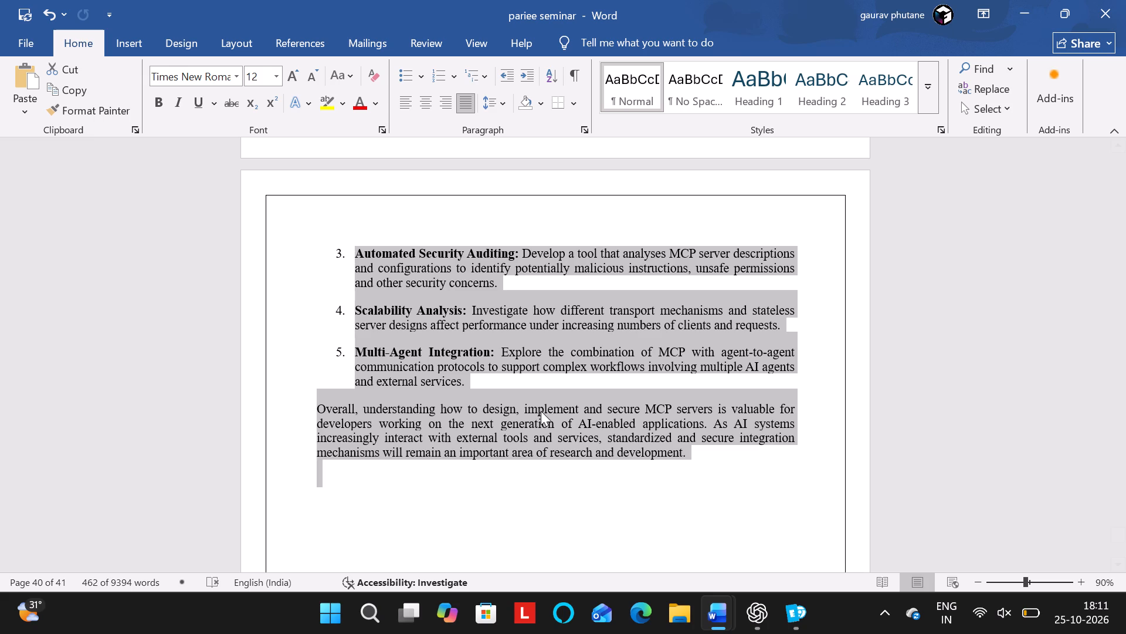
Open Calculator, subtract 1992 from 2026, and close it to return to the report.
left_click(331, 615)
type("ca")
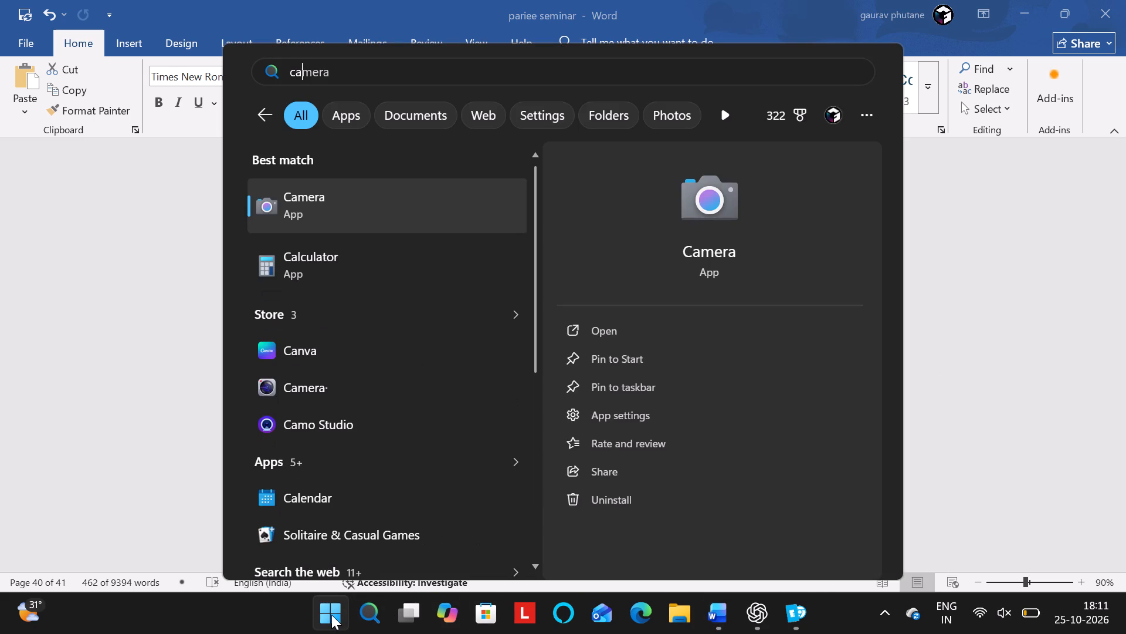
key("l")
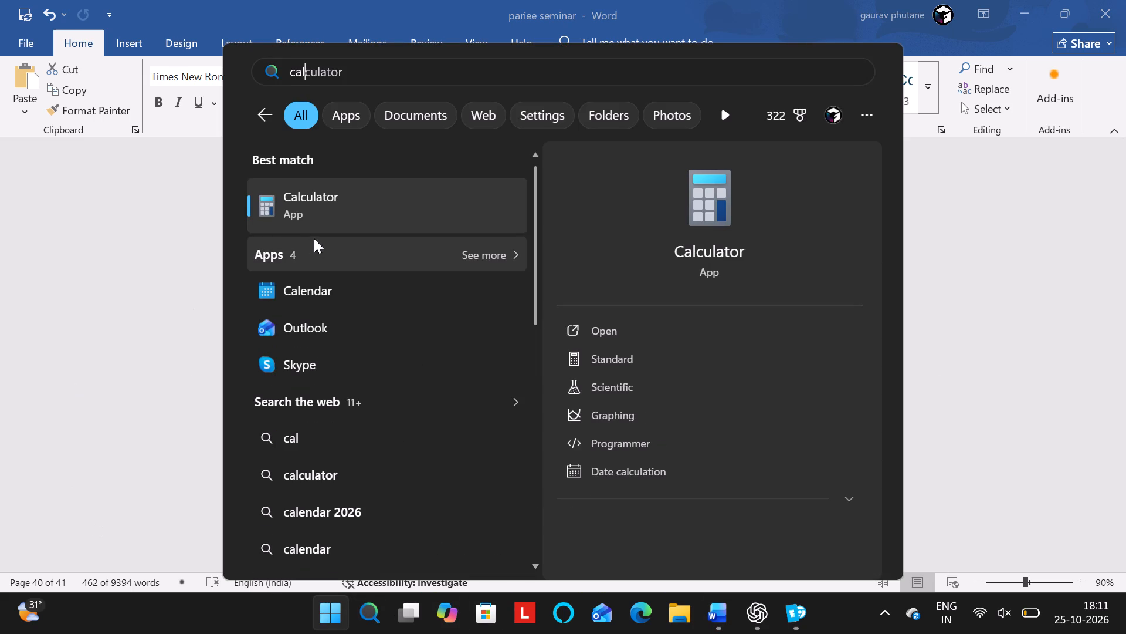
left_click(281, 203)
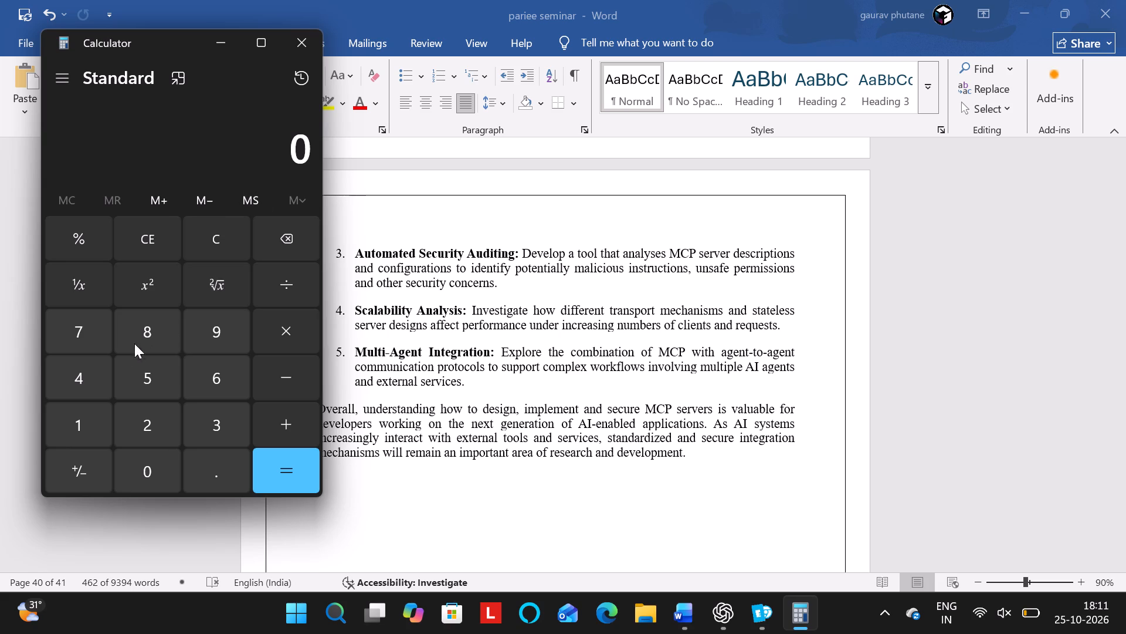
left_click(145, 429)
left_click(145, 469)
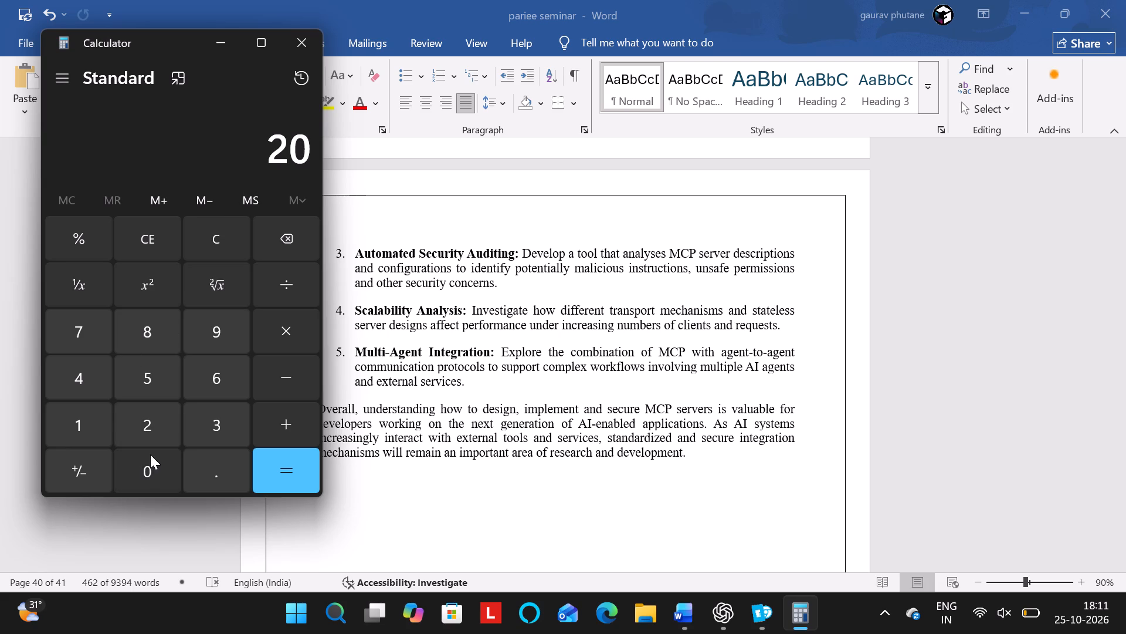
left_click(146, 438)
left_click(212, 392)
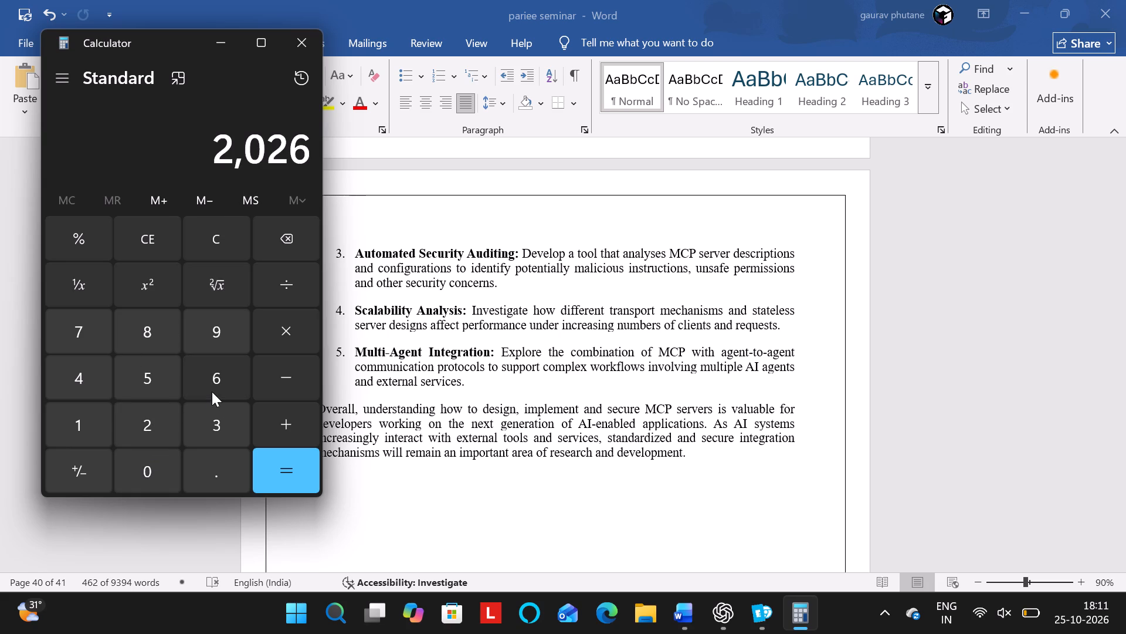
left_click(294, 377)
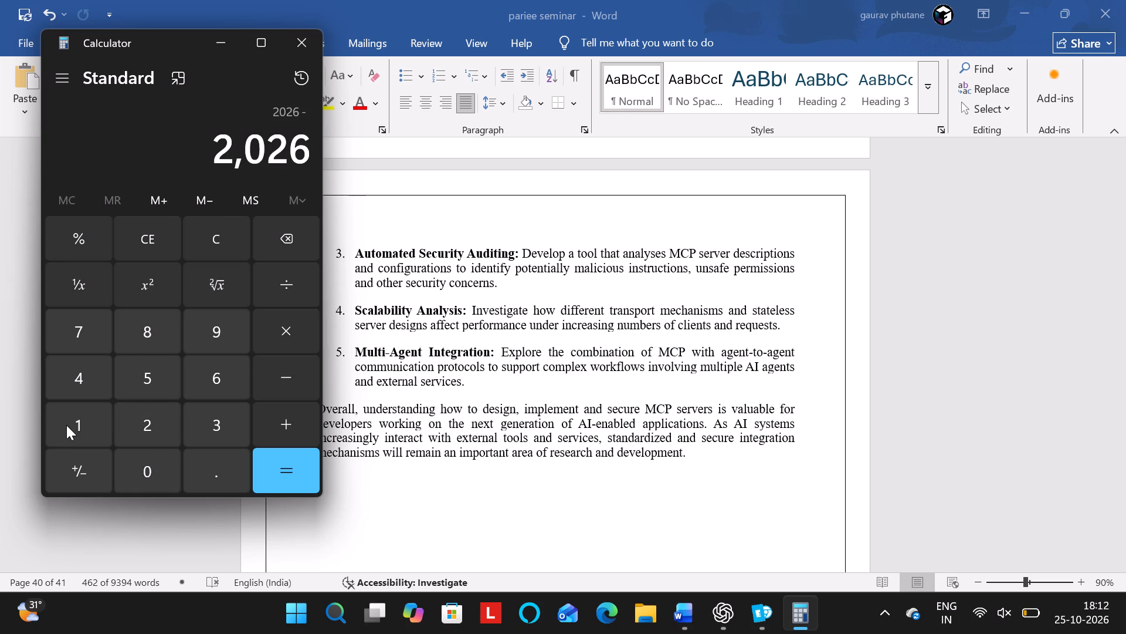
left_click(66, 425)
left_click(230, 331)
left_click(230, 331)
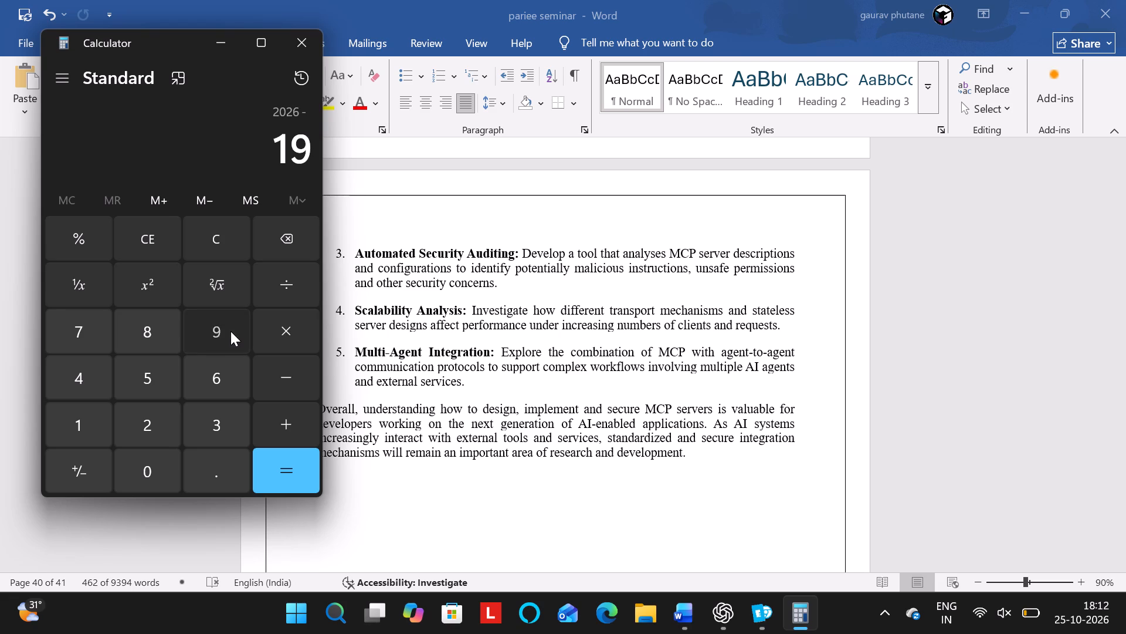
left_click(143, 423)
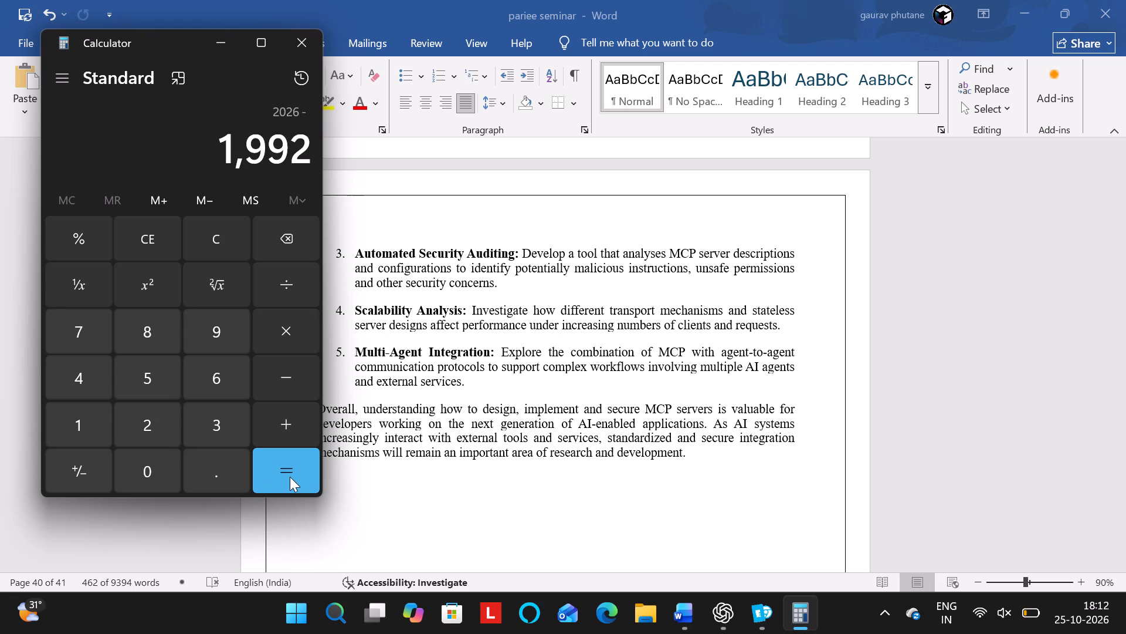
left_click(290, 477)
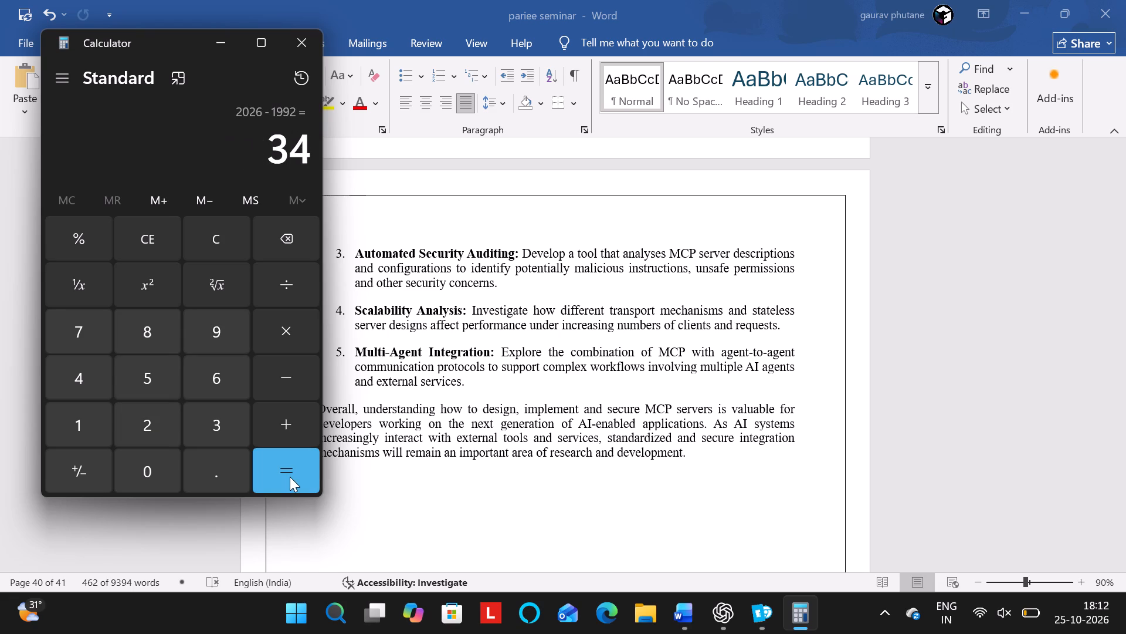
left_click(310, 42)
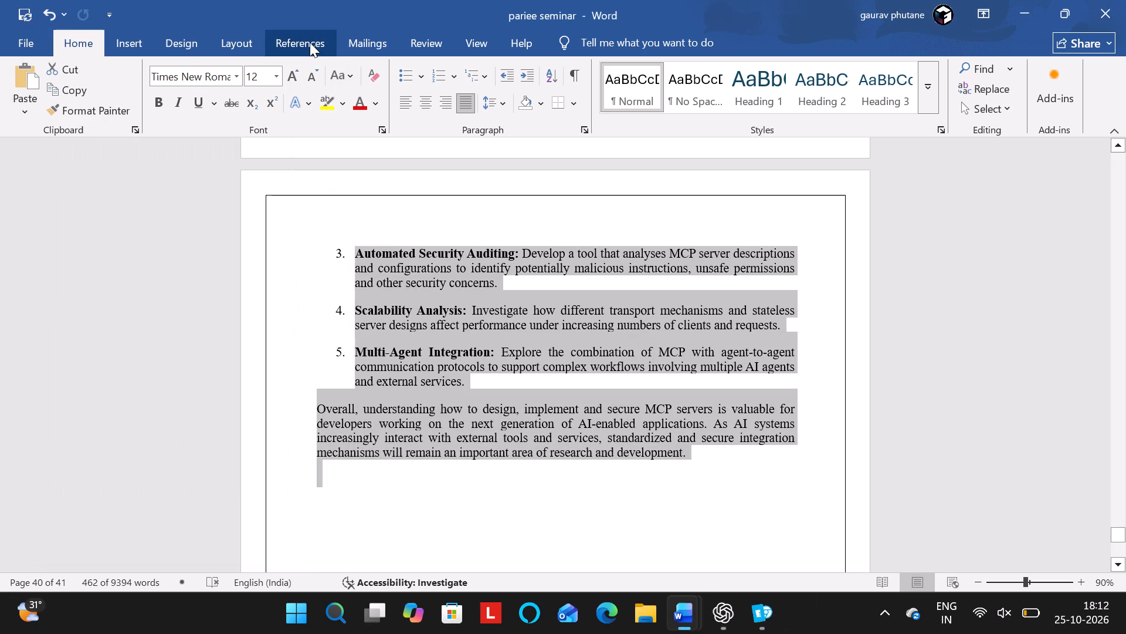
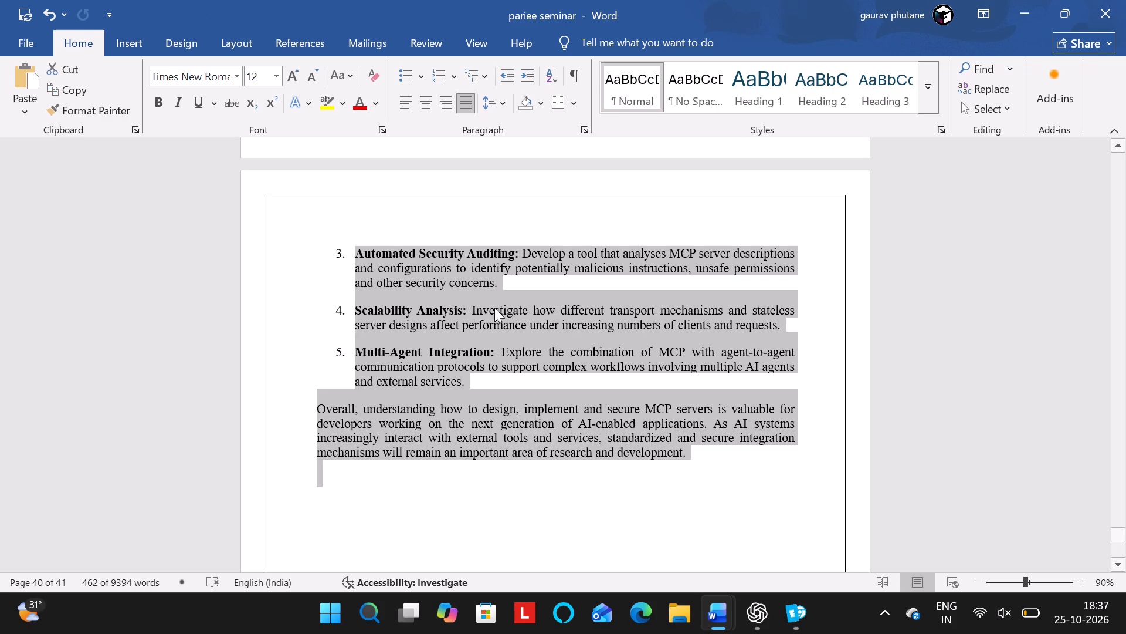
Look through the report from Chapter 5 back to the front pages, and check the spacing settings of the "1.1 INTRODUCTION" body text.
scroll(494, 308, "up", 5)
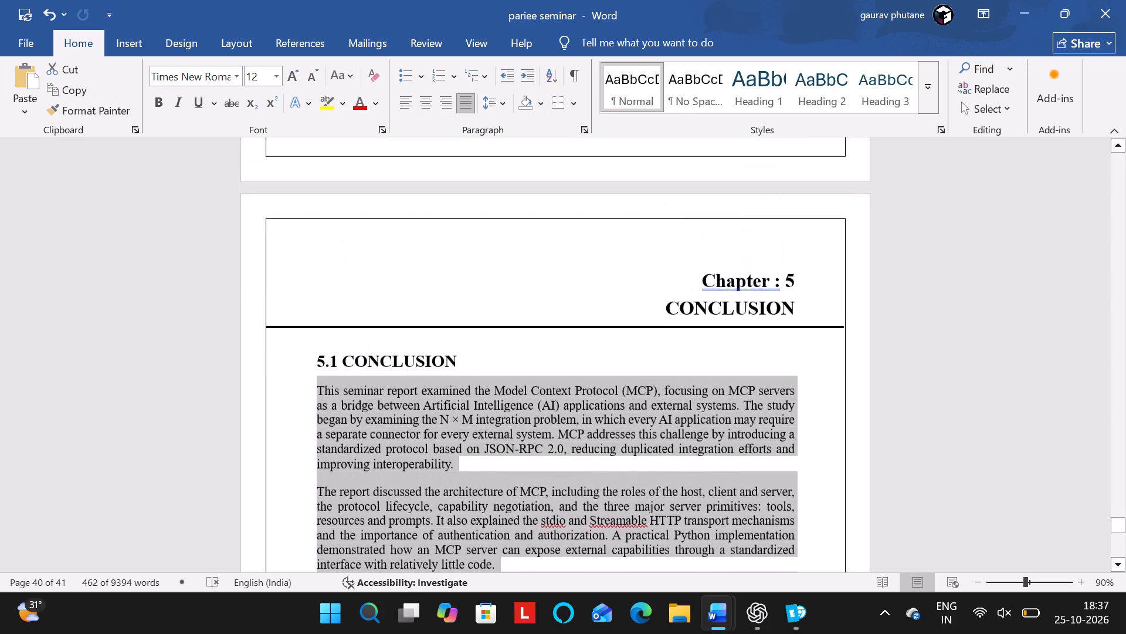
scroll(494, 308, "down", 5)
scroll(494, 308, "up", 10)
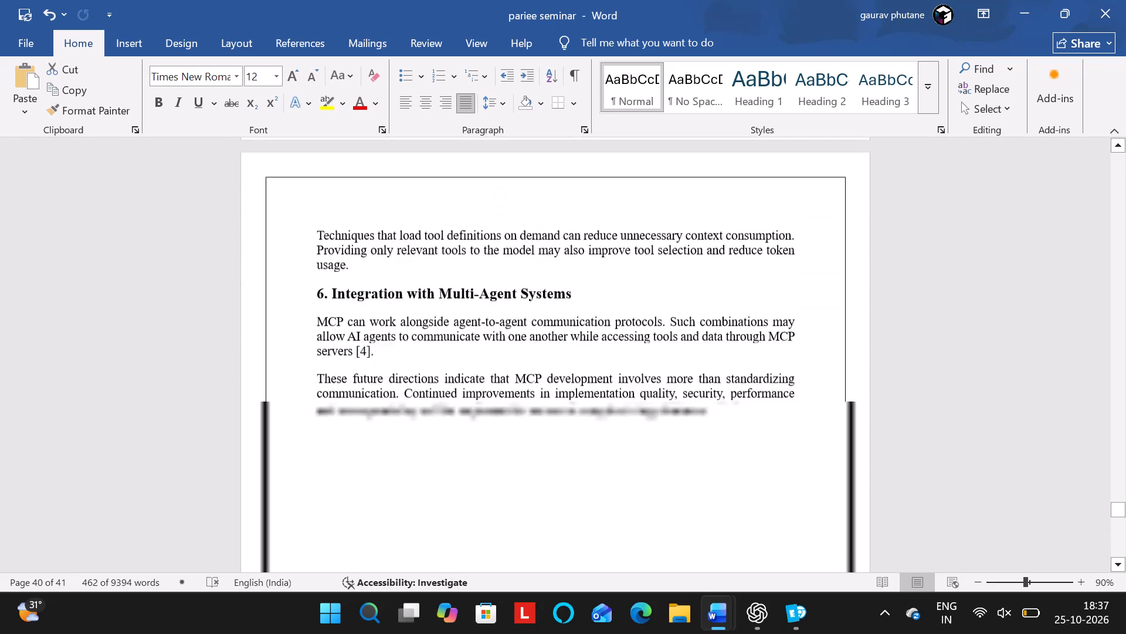
scroll(494, 308, "up", 14)
scroll(494, 308, "up", 11)
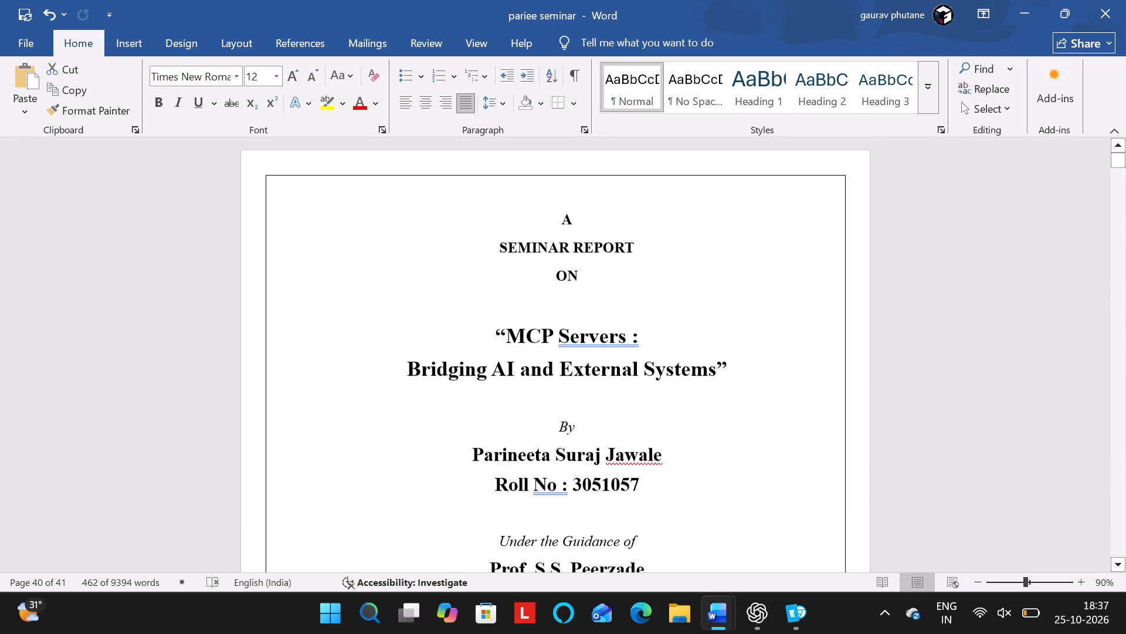
scroll(494, 308, "down", 10)
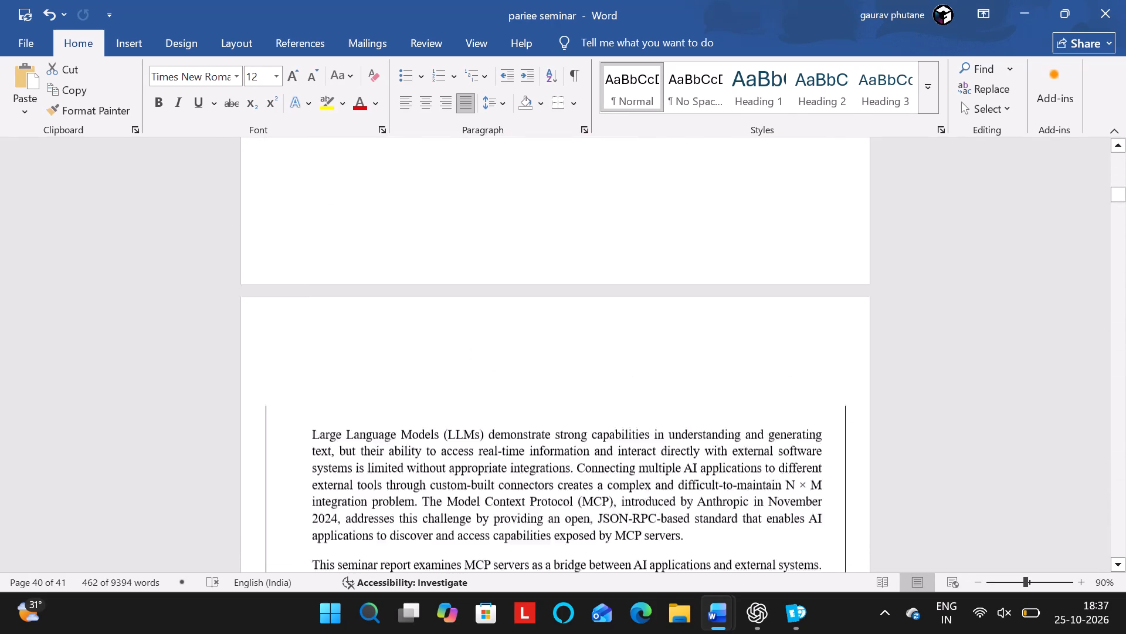
scroll(494, 308, "down", 2)
scroll(494, 308, "up", 2)
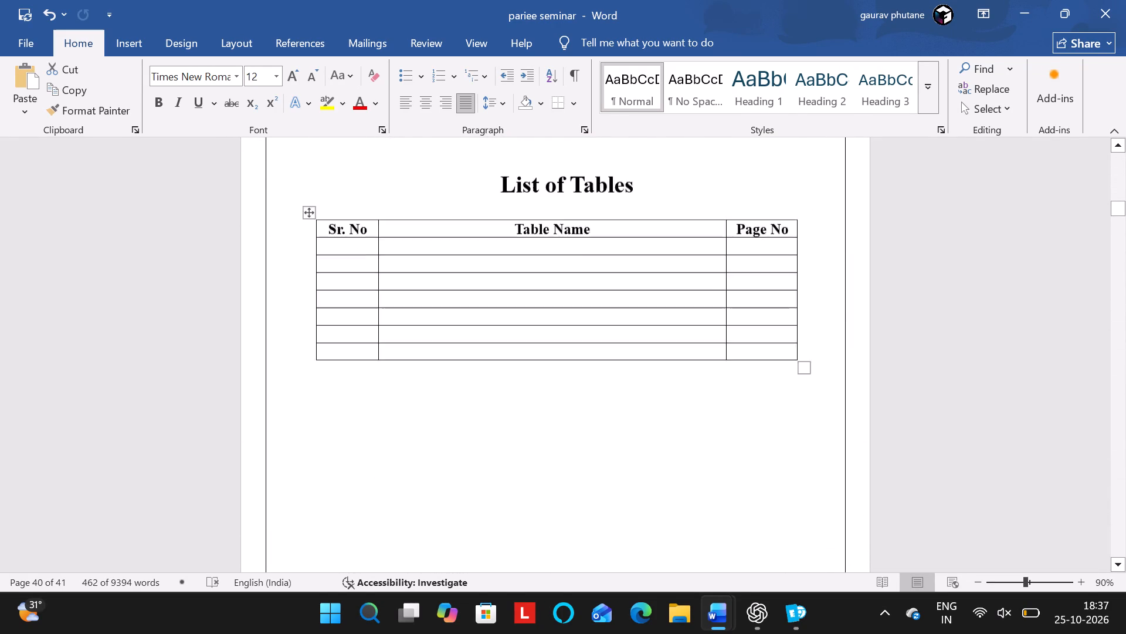
scroll(494, 308, "down", 2)
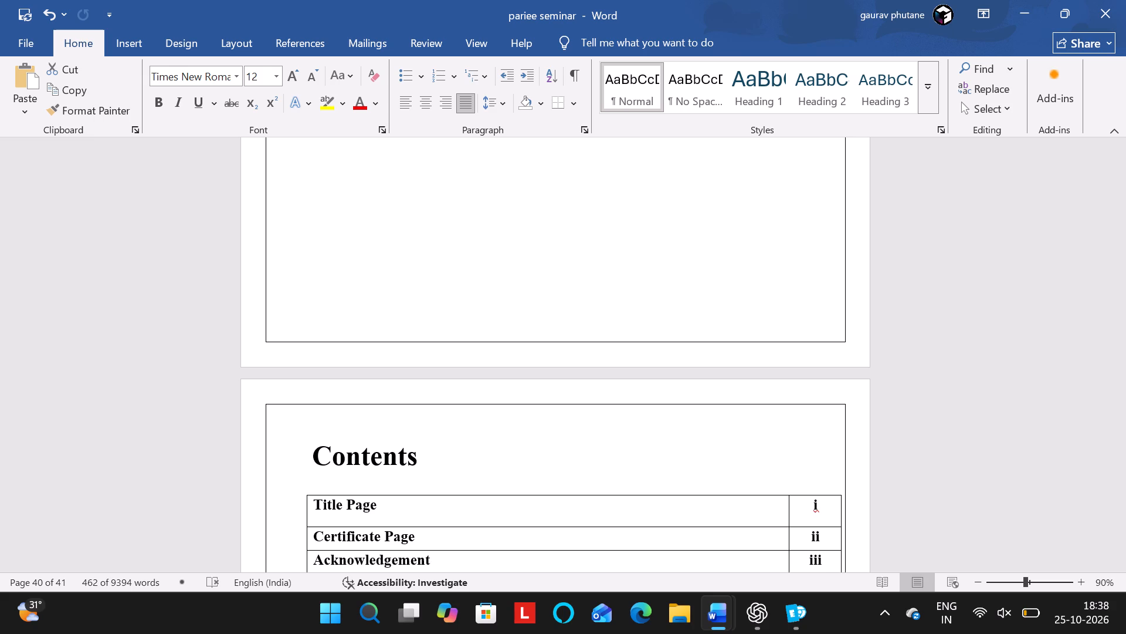
scroll(494, 308, "down", 6)
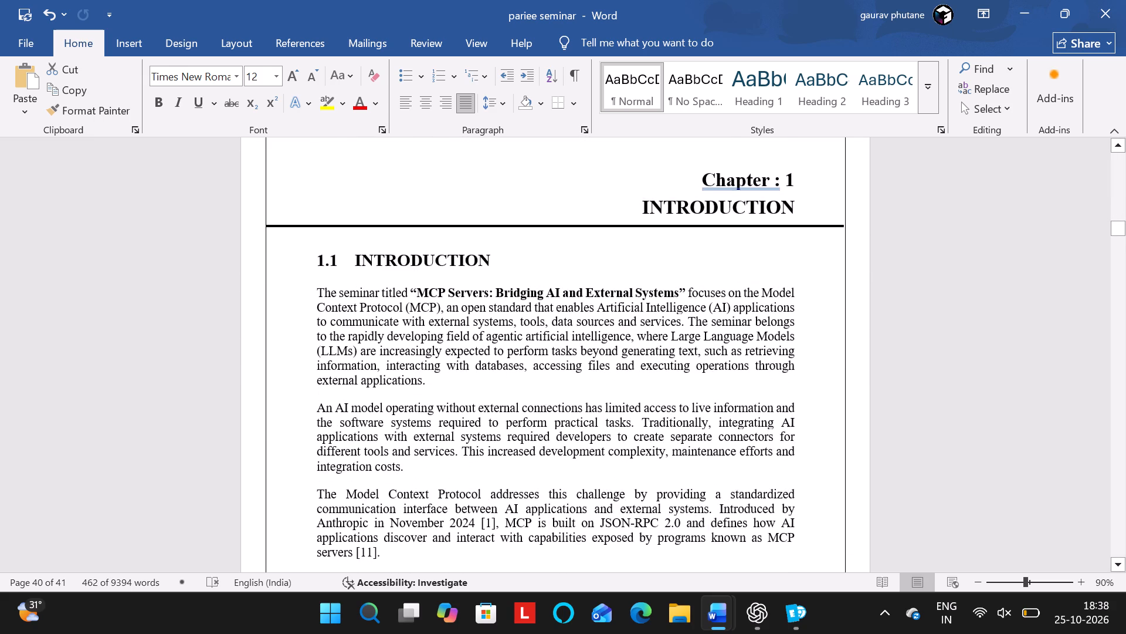
scroll(494, 308, "down", 1)
scroll(494, 308, "up", 1)
left_click(374, 320)
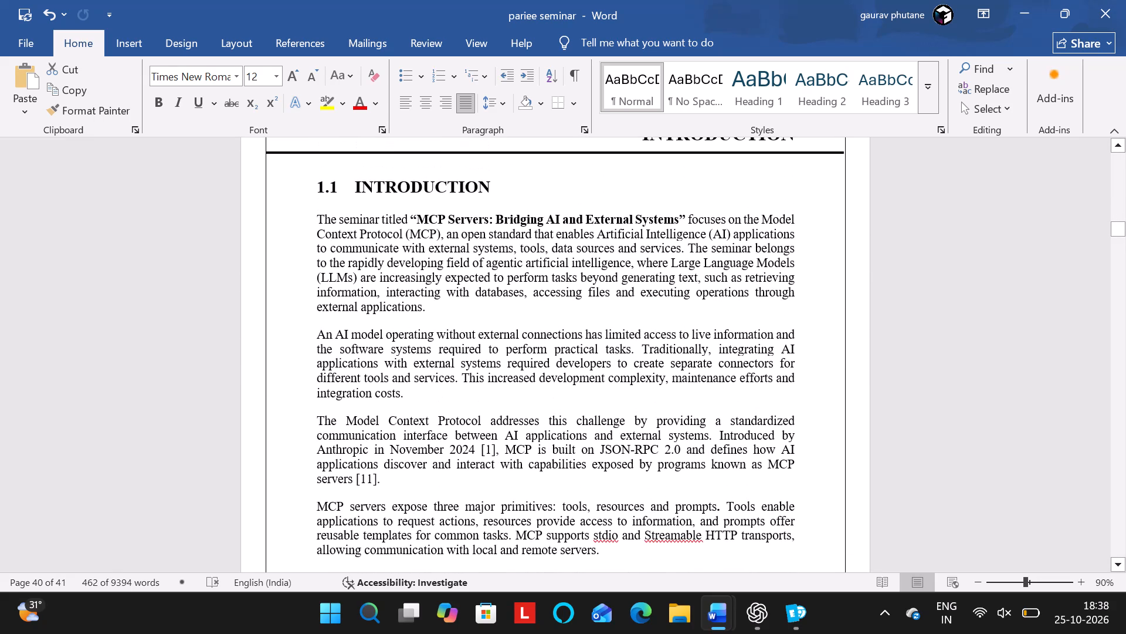
left_click(491, 96)
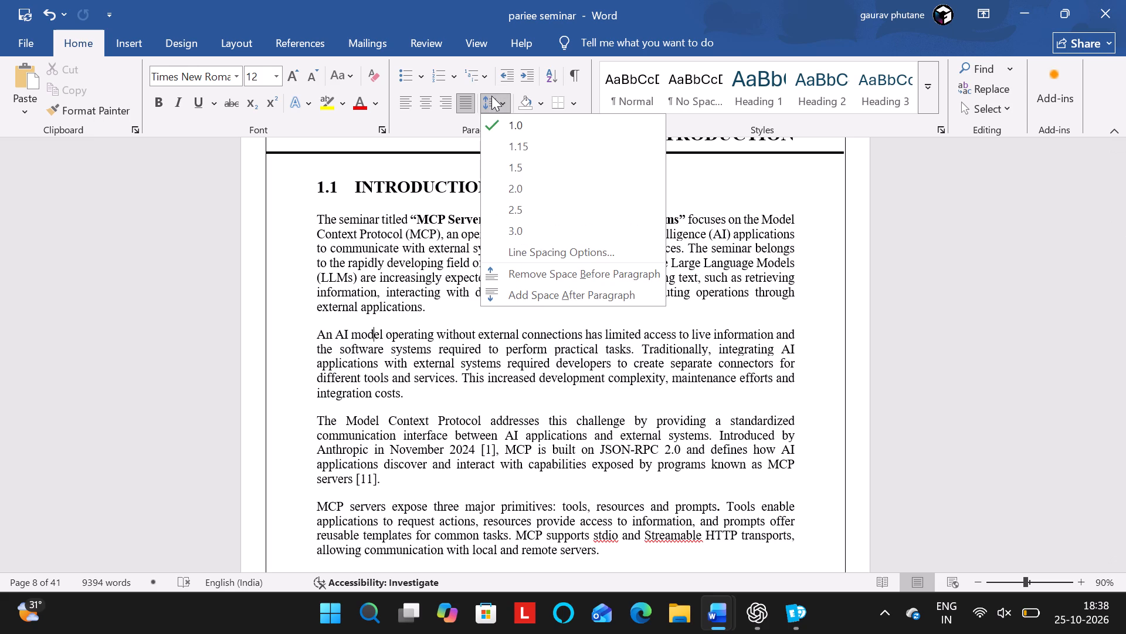
left_click(398, 304)
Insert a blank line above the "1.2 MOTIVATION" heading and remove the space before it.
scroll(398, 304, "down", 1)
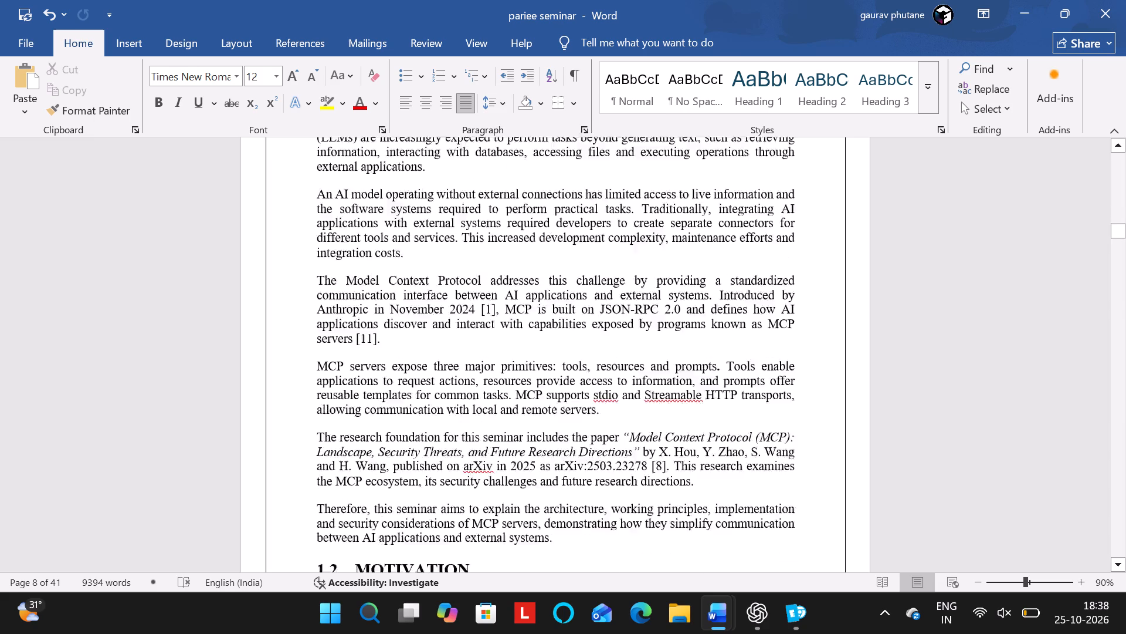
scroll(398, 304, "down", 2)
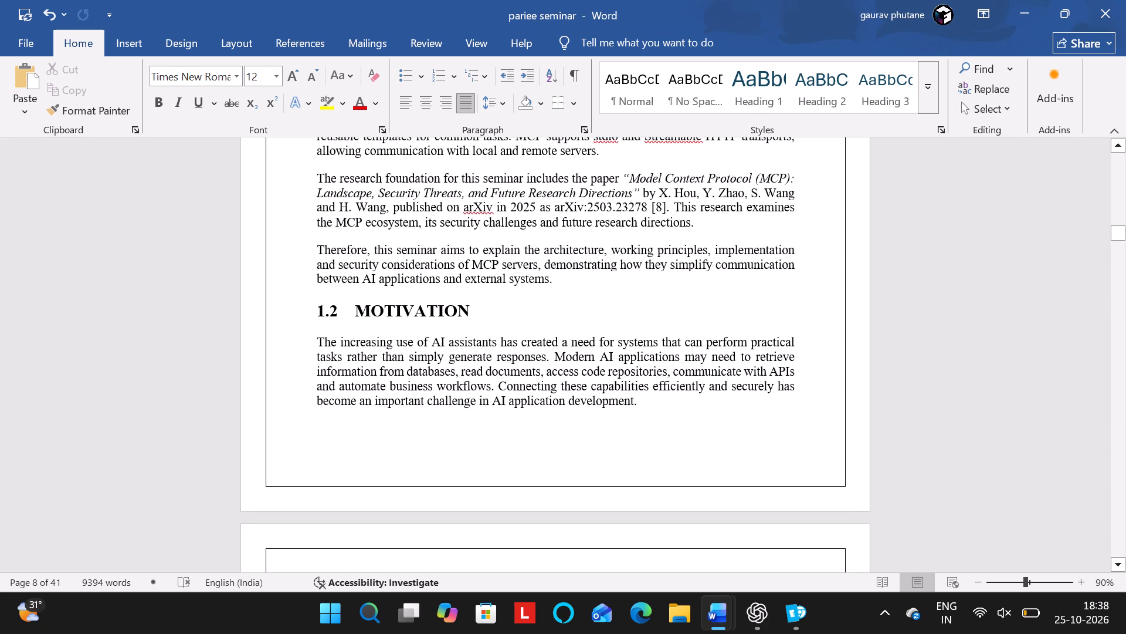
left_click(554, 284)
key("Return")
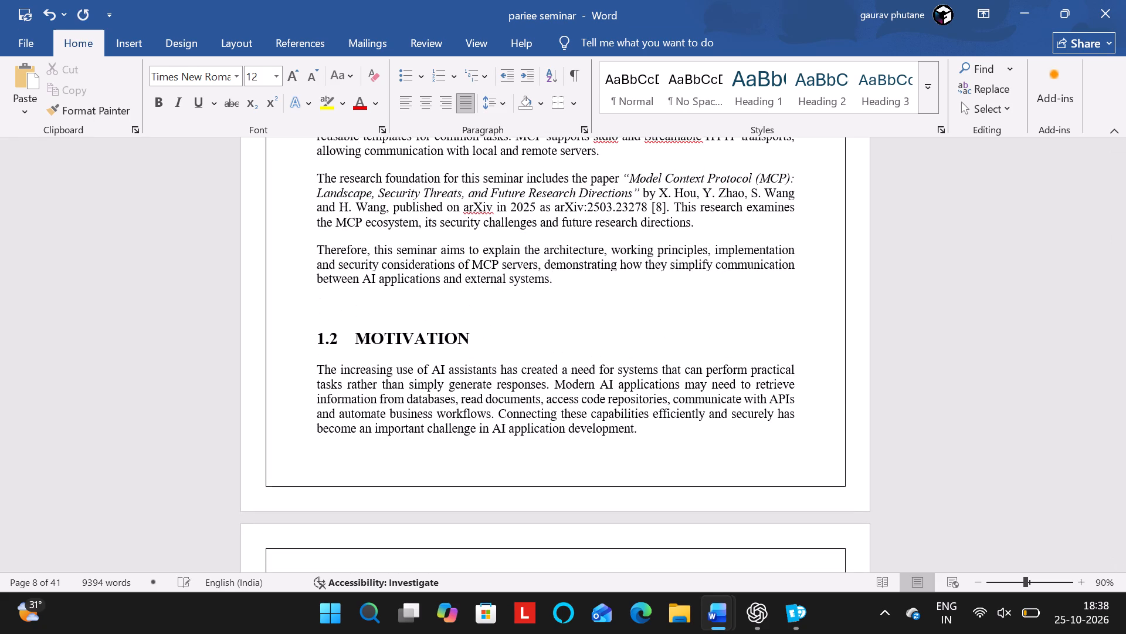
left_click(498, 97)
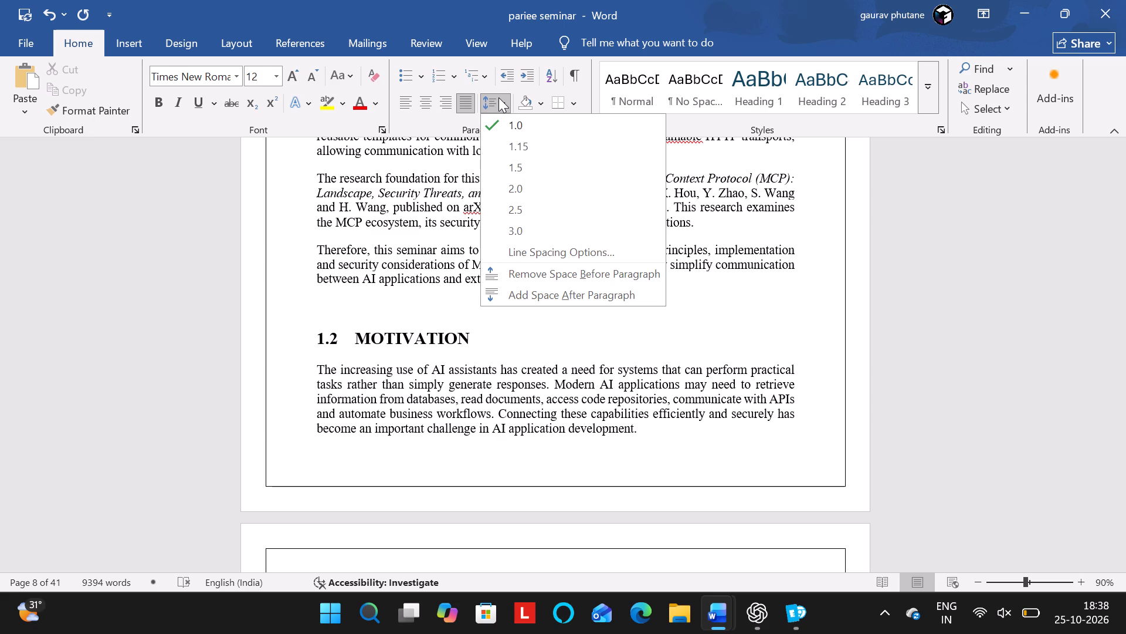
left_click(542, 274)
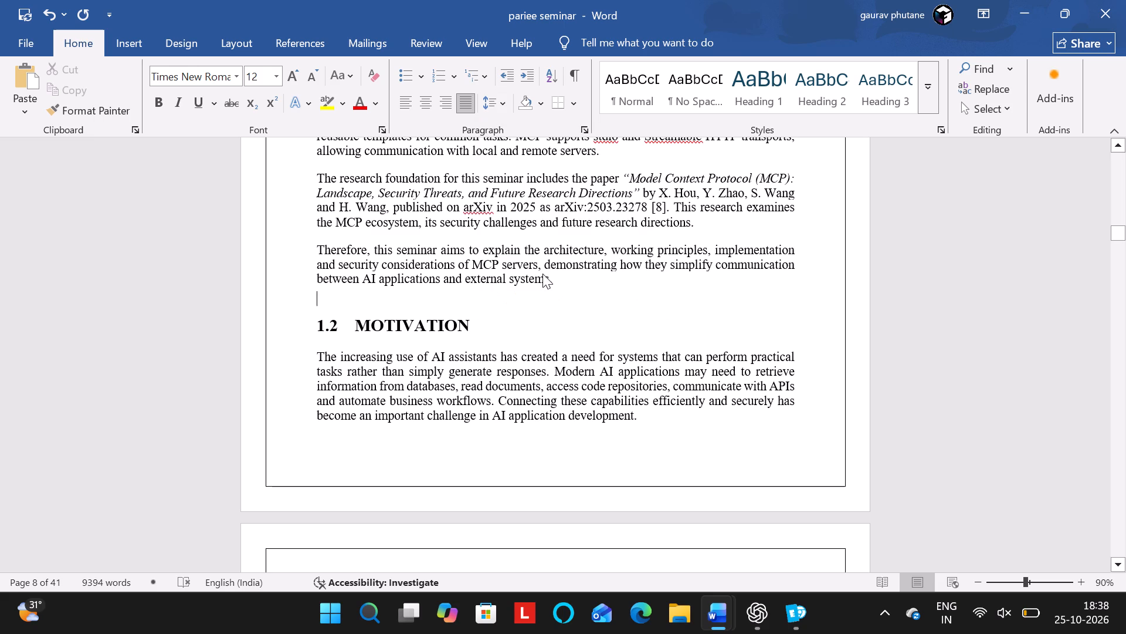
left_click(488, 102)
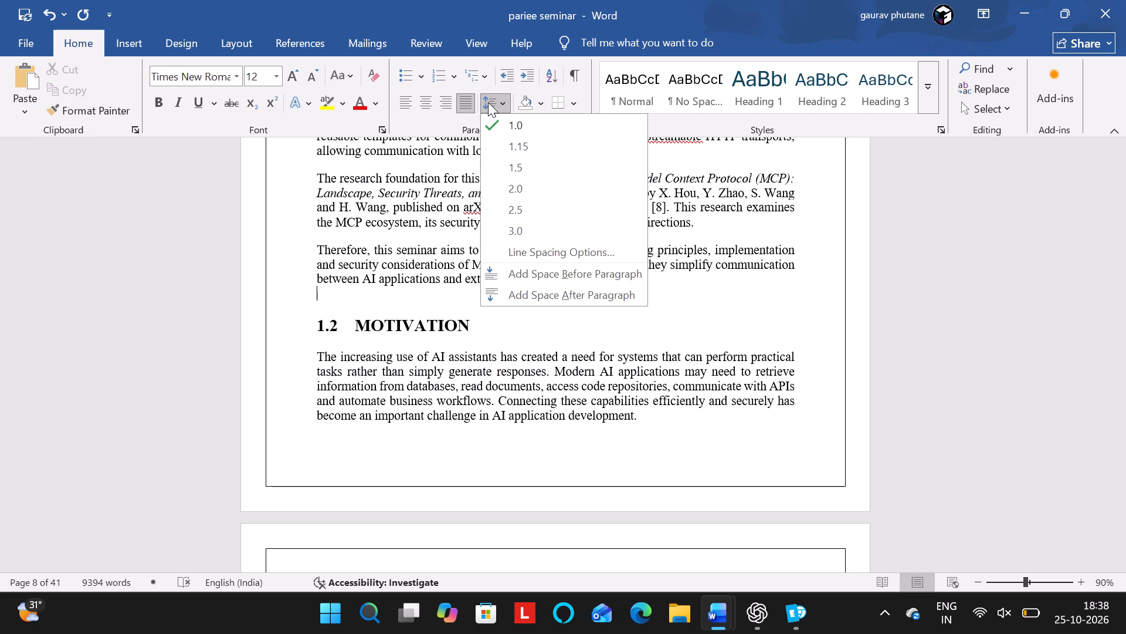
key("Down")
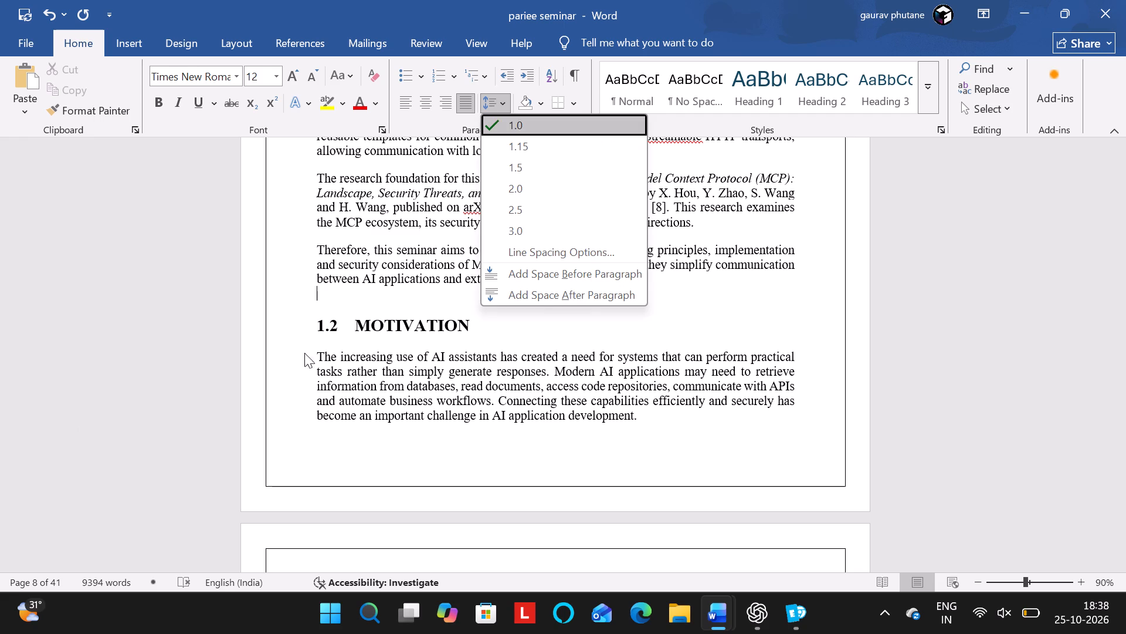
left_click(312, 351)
Replace the blank lines above the "1.2 MOTIVATION" heading with a single new blank line.
left_click(354, 296)
key("Left")
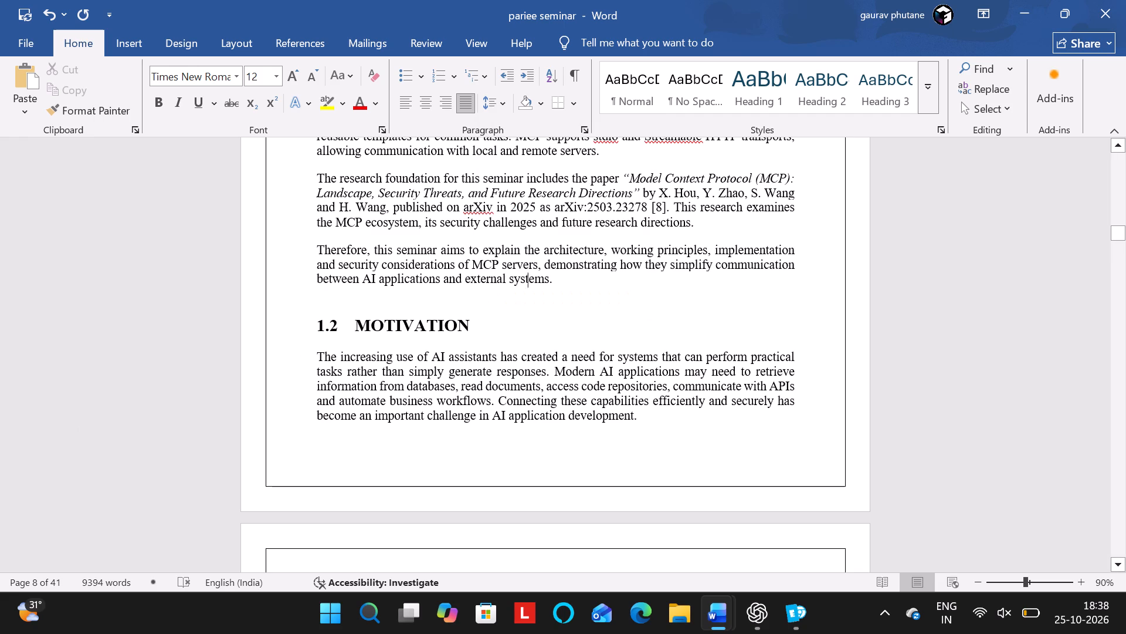
key("Down")
key("Down")
key("Up")
key("Down")
key("BackSpace")
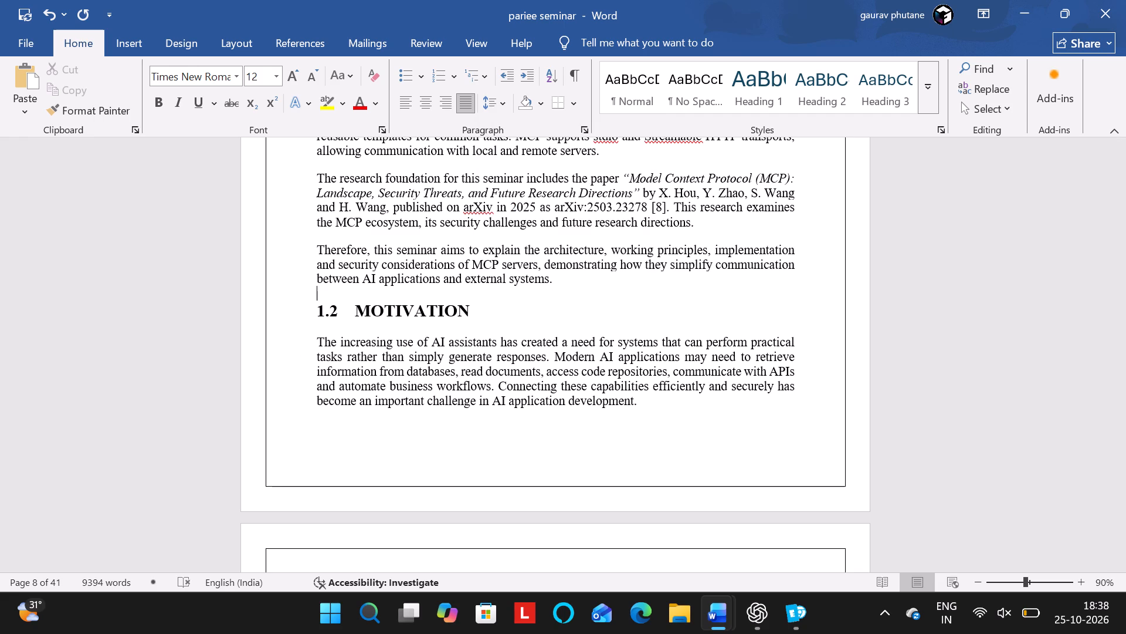
key("BackSpace")
key("Return")
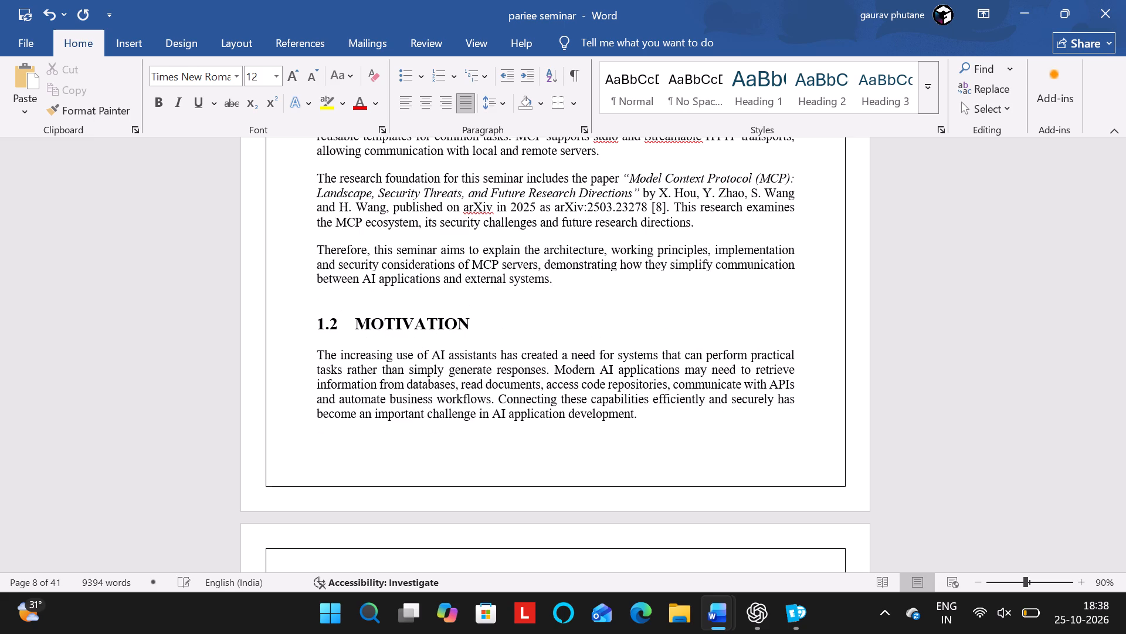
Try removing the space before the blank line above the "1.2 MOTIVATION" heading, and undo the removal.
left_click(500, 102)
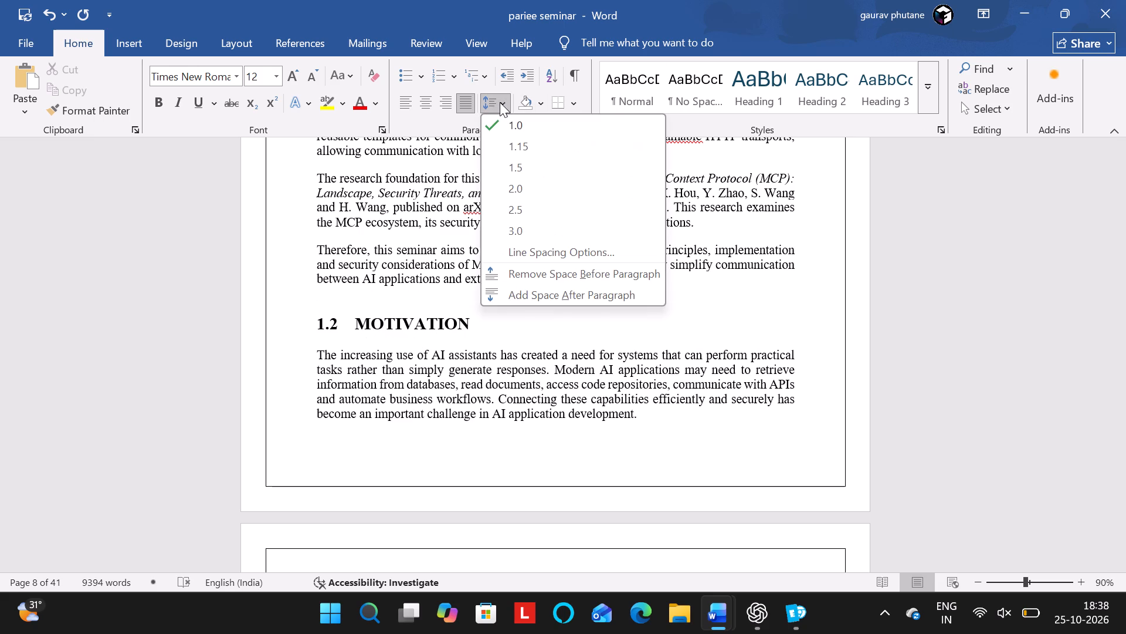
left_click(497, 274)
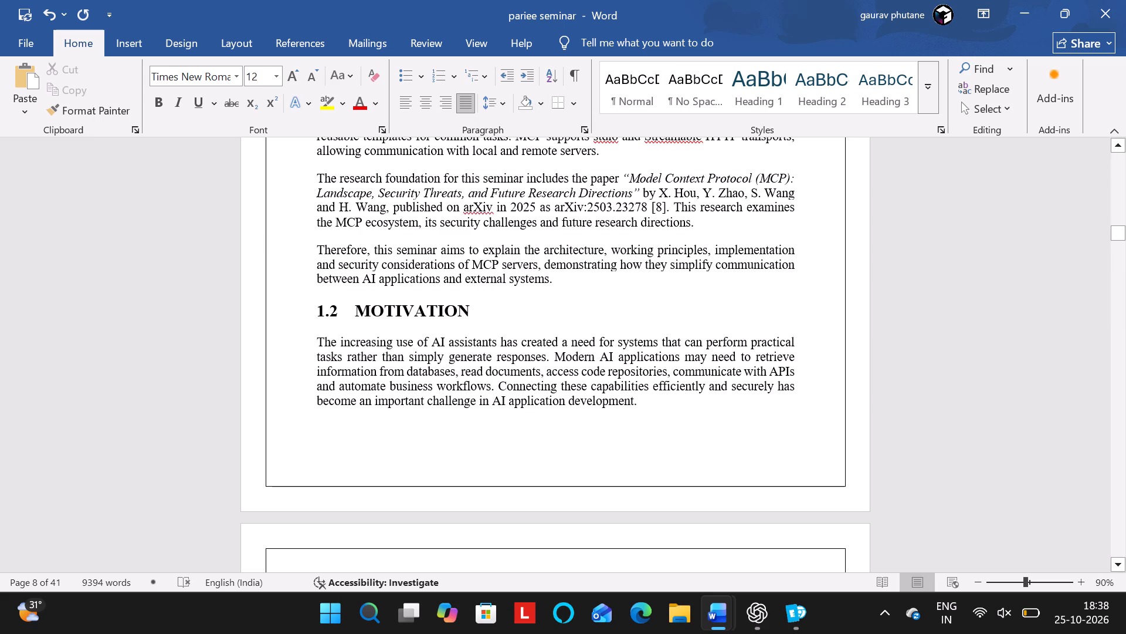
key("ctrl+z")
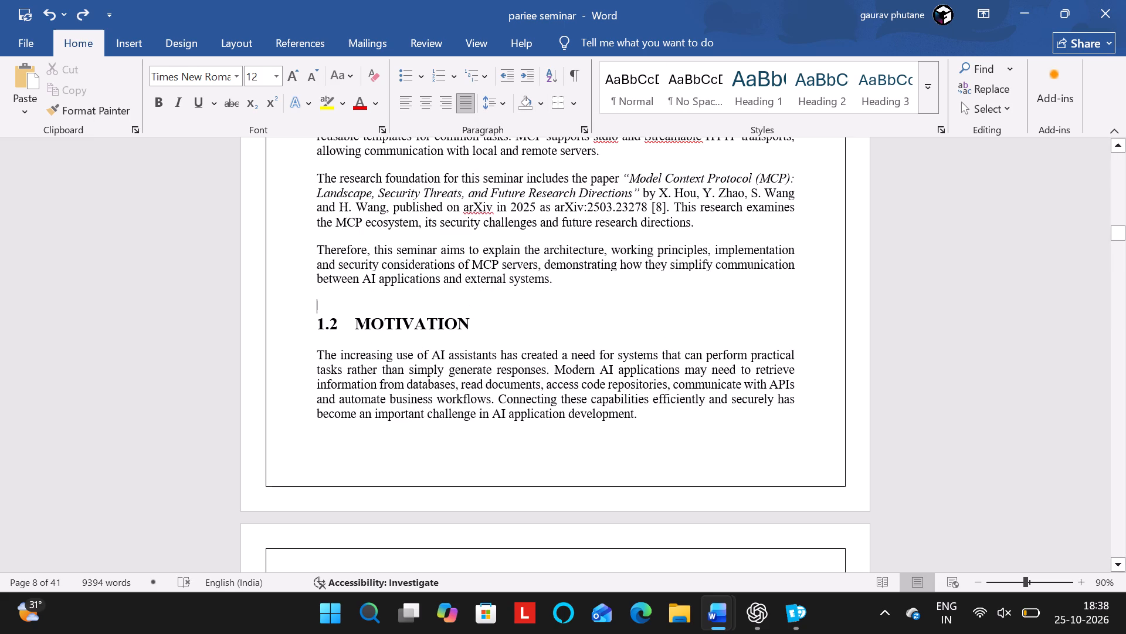
Examine the paragraph spacing of the "1.2 MOTIVATION" text across the page break, checking for blank lines.
scroll(548, 314, "down", 2)
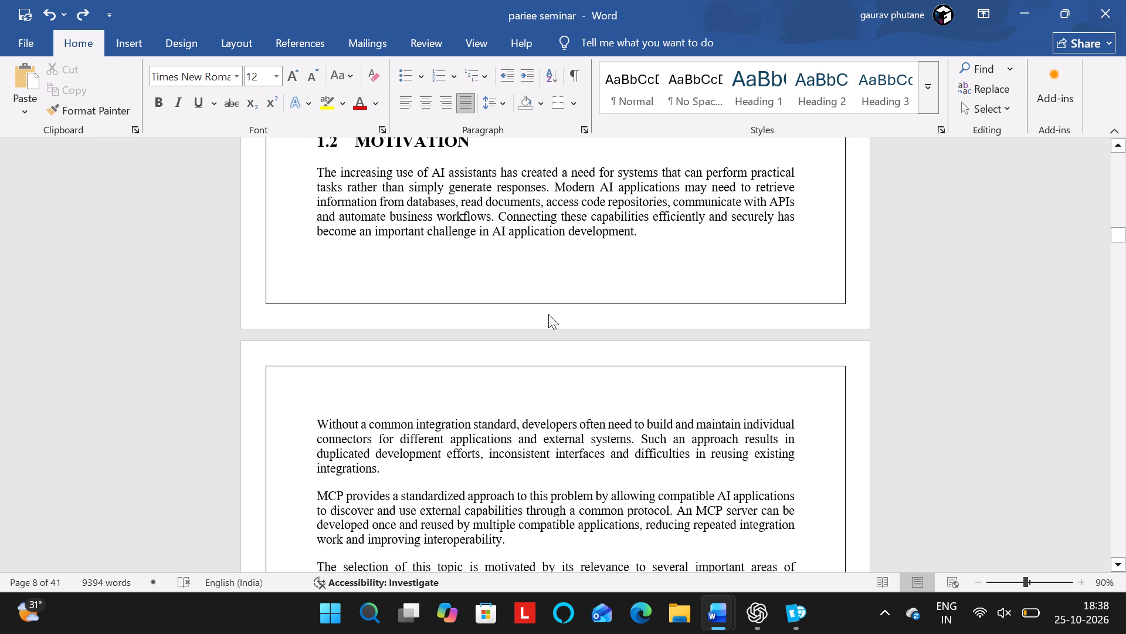
key("Down")
key("Up")
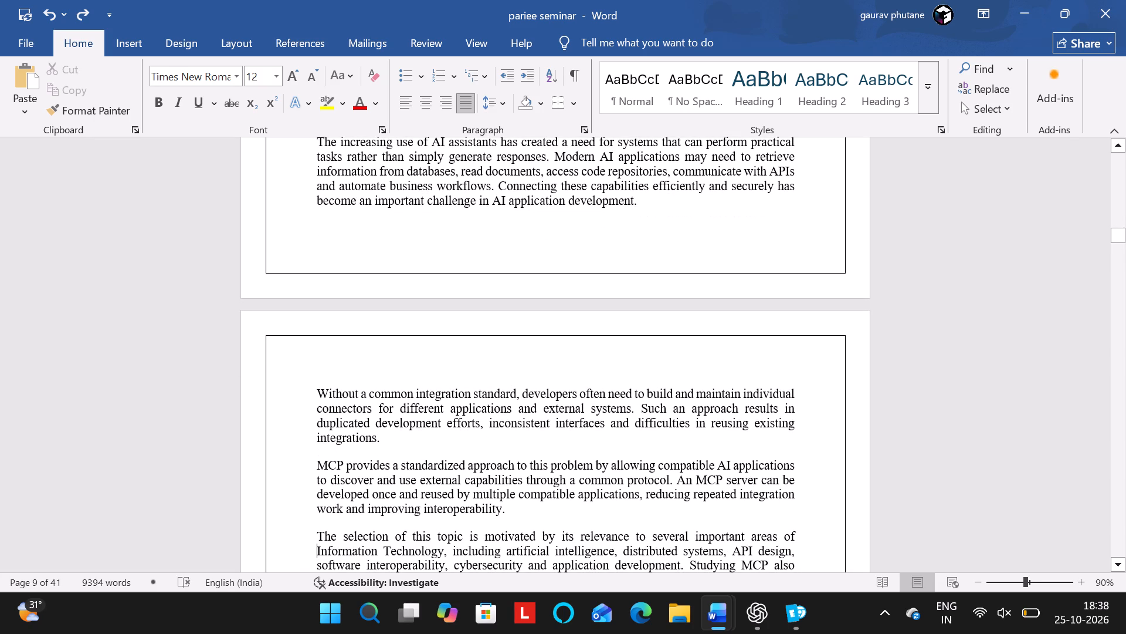
key("Down")
left_click(327, 399)
key("Up")
key("Down")
key("Down")
scroll(327, 399, "up", 1)
scroll(361, 401, "down", 1)
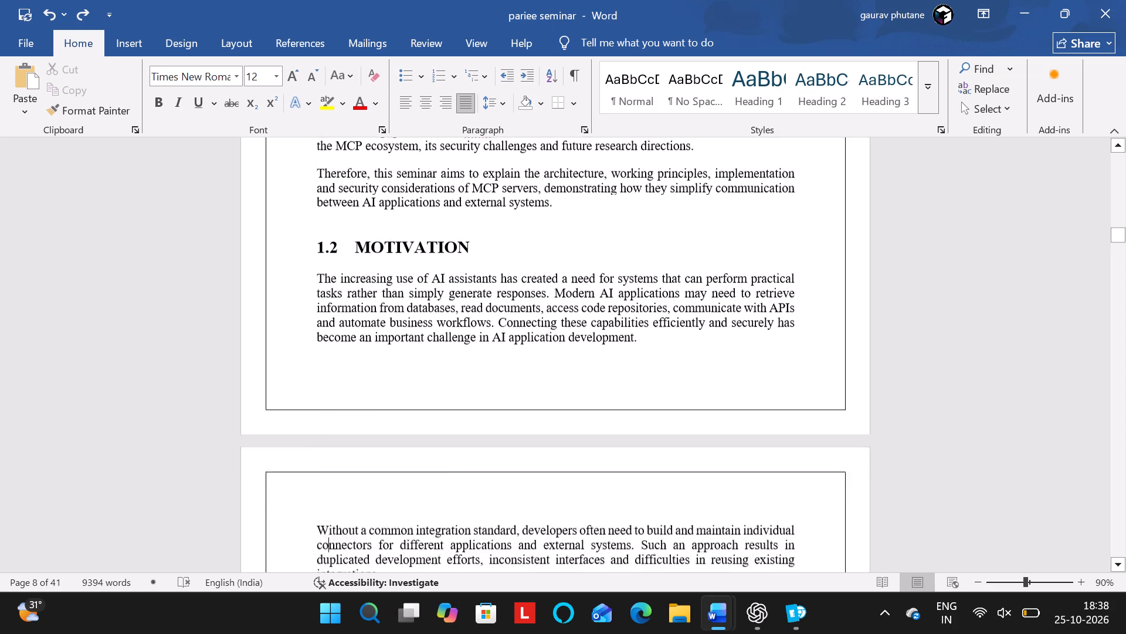
Insert a blank line between section 1.2's closing "Furthermore" paragraph and the "1.3 PROBLEM STATEMENT" heading.
scroll(361, 401, "down", 2)
scroll(361, 401, "up", 1)
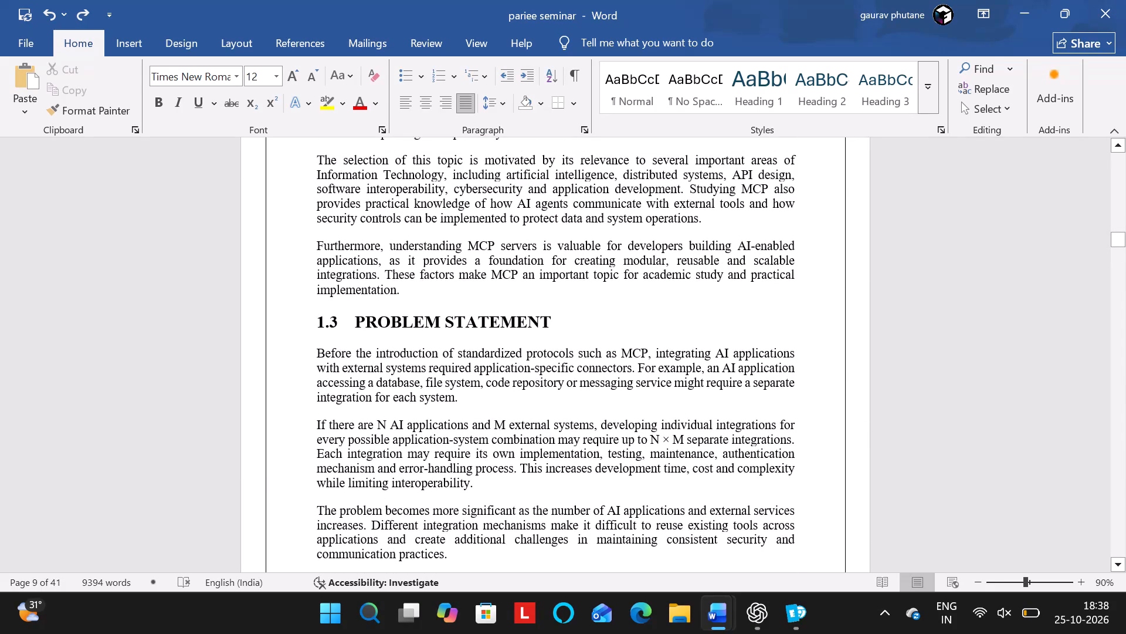
left_click(403, 296)
key("Return")
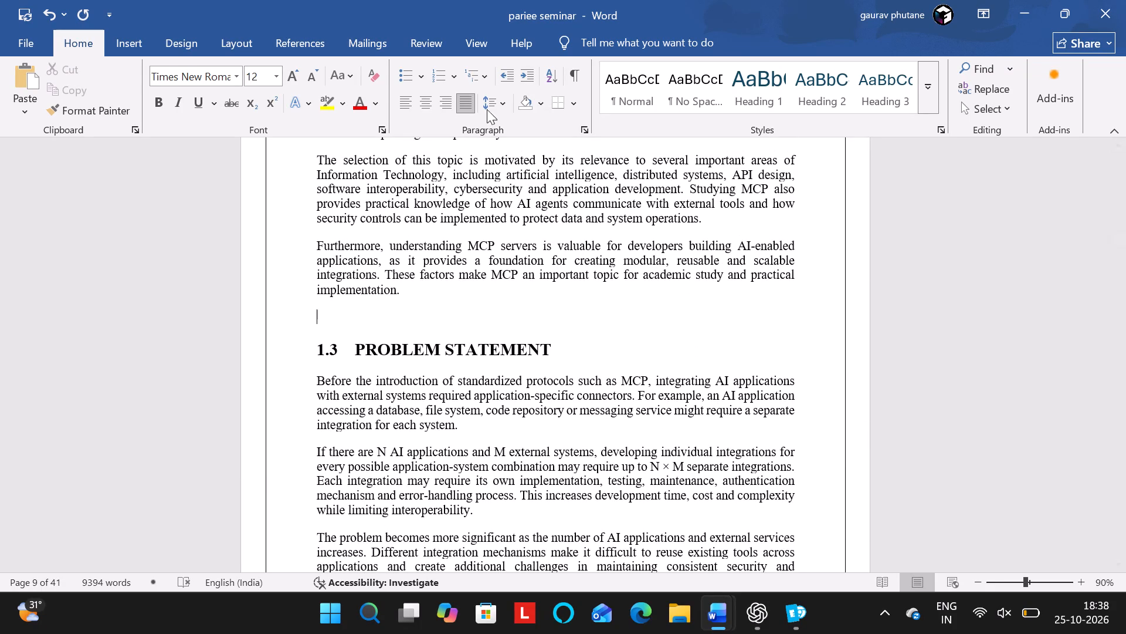
Compare the line and paragraph spacing settings of the blank lines above the "1.2 MOTIVATION" and "1.3 PROBLEM STATEMENT" headings.
left_click(500, 97)
scroll(412, 191, "up", 1)
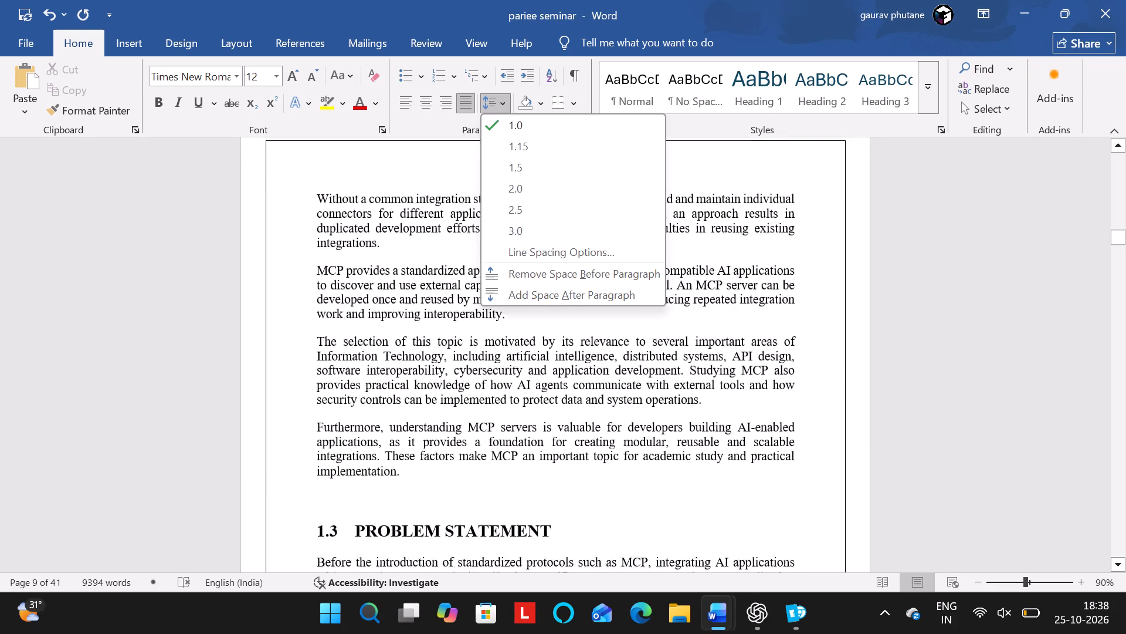
scroll(412, 191, "up", 2)
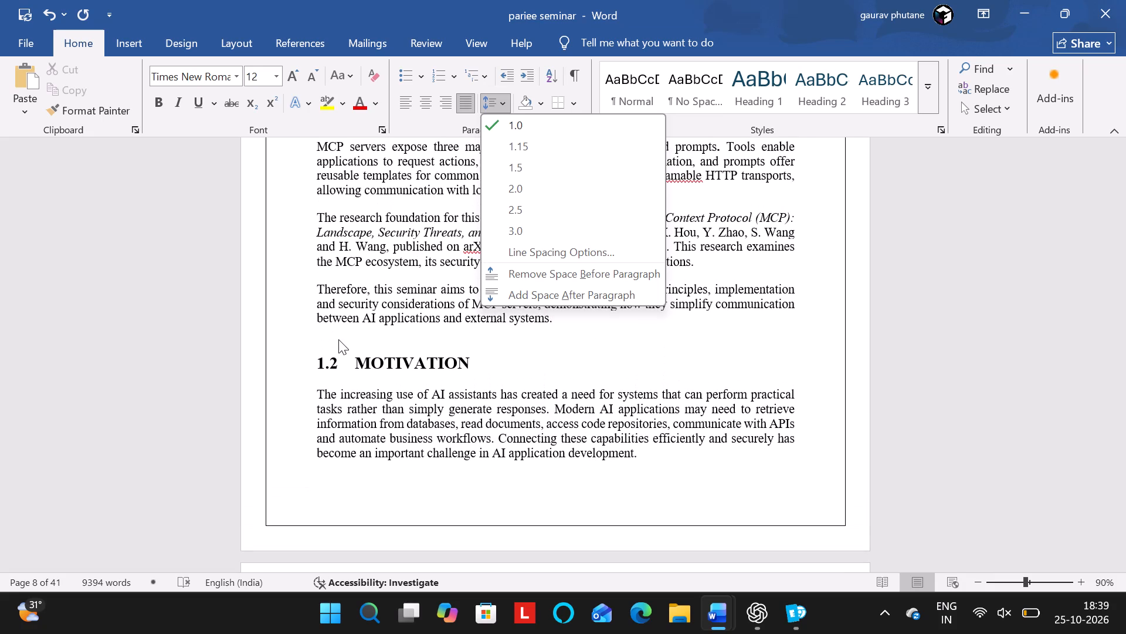
left_click(339, 336)
left_click(339, 336)
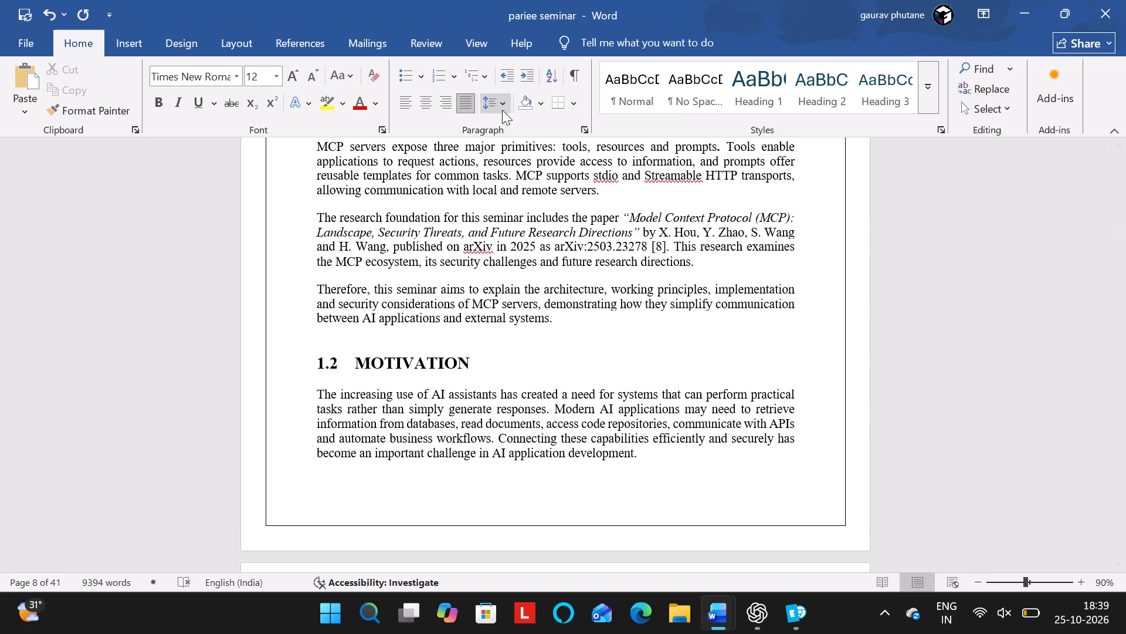
left_click(502, 110)
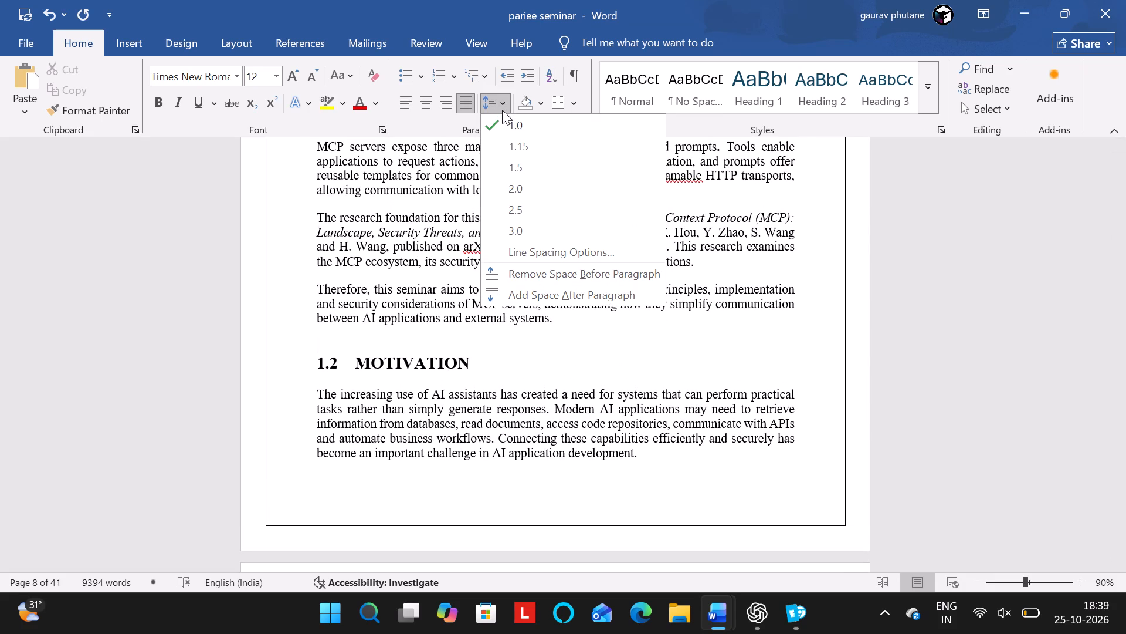
scroll(500, 379, "down", 2)
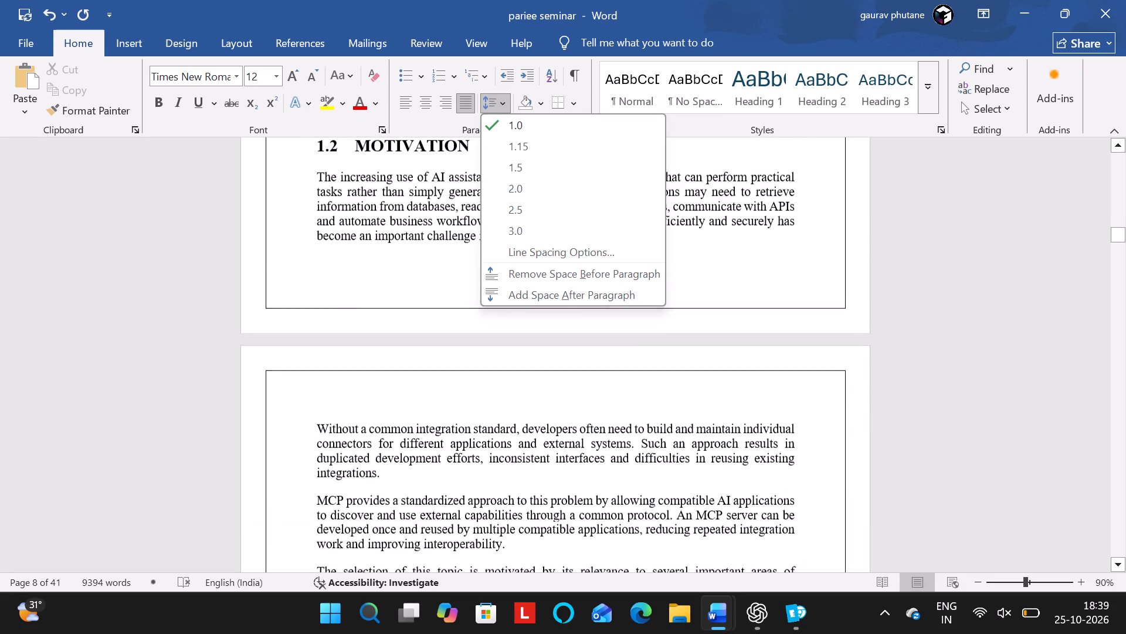
scroll(500, 379, "down", 1)
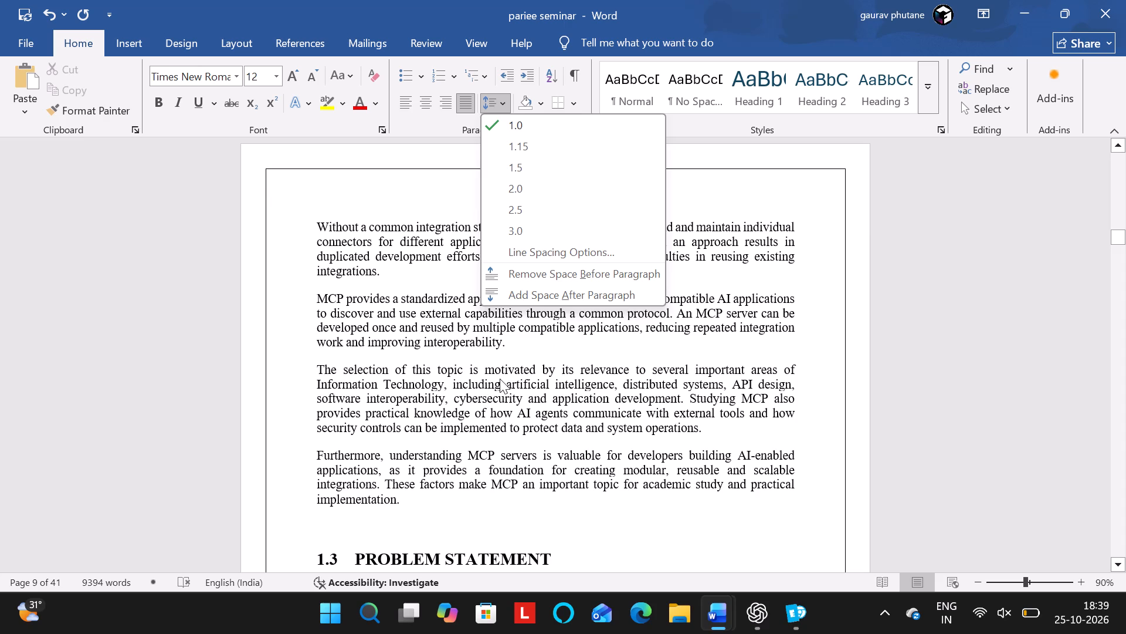
scroll(500, 379, "down", 1)
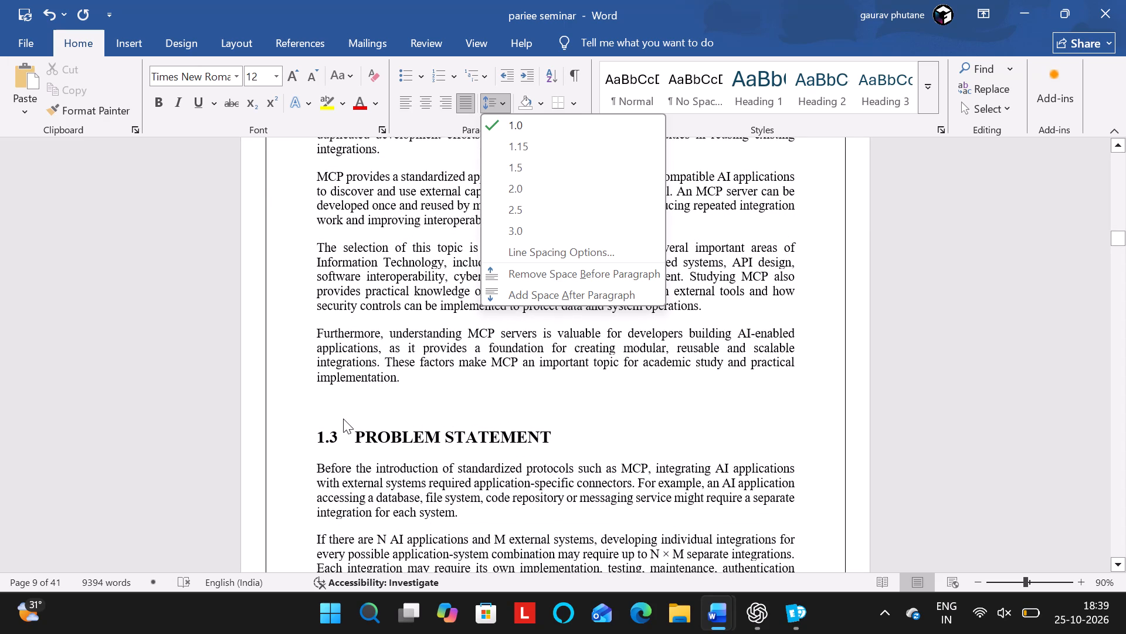
left_click(366, 405)
left_click(366, 405)
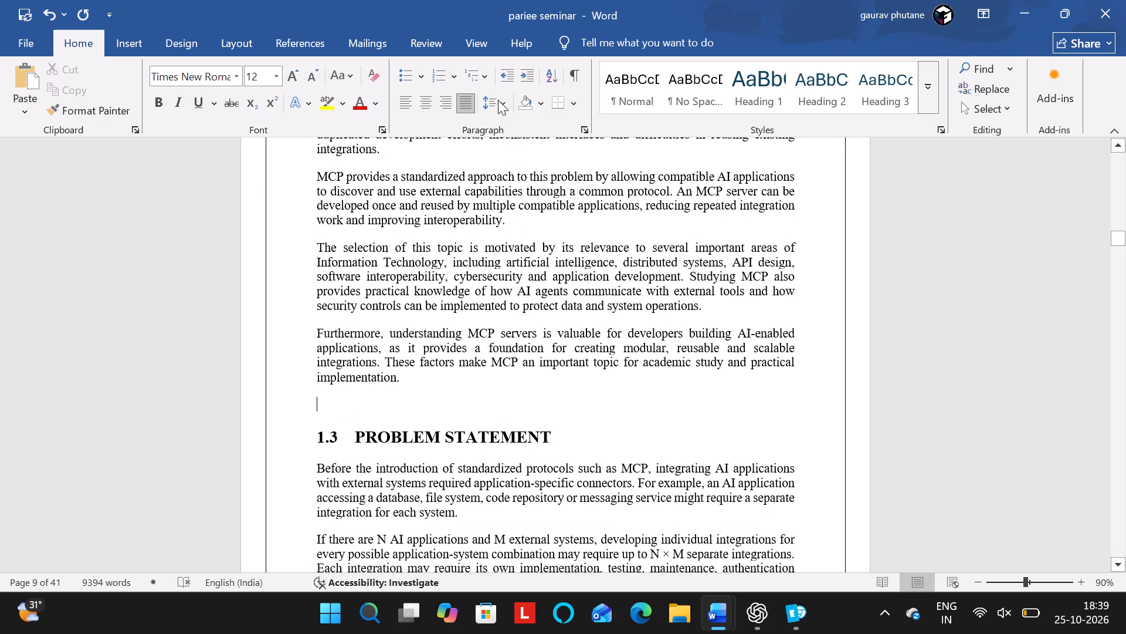
left_click(501, 101)
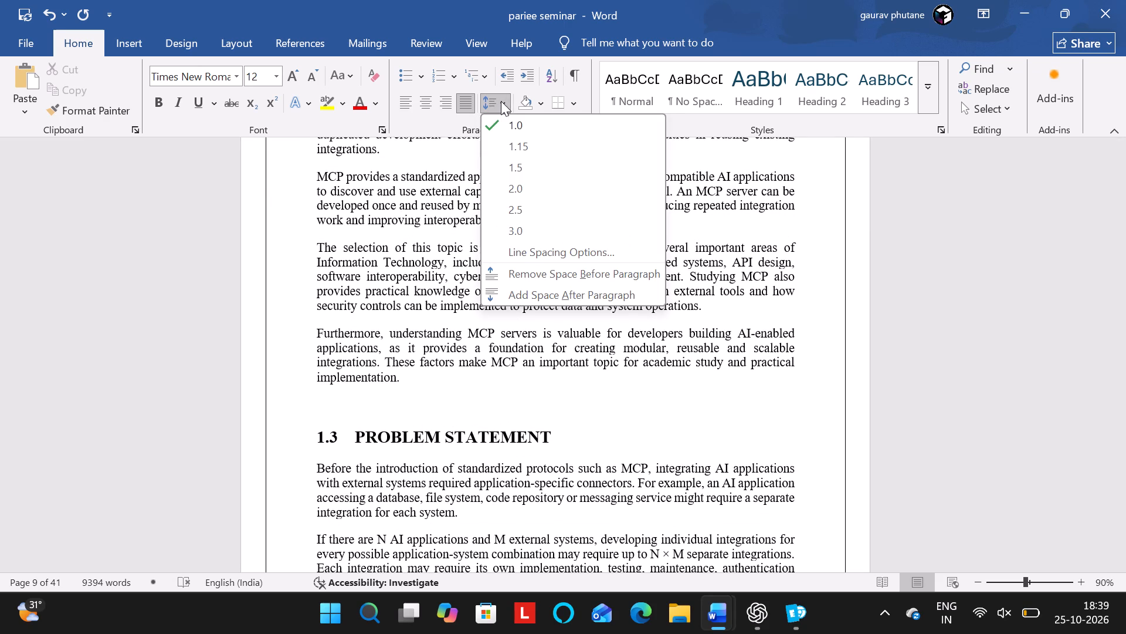
left_click(364, 393)
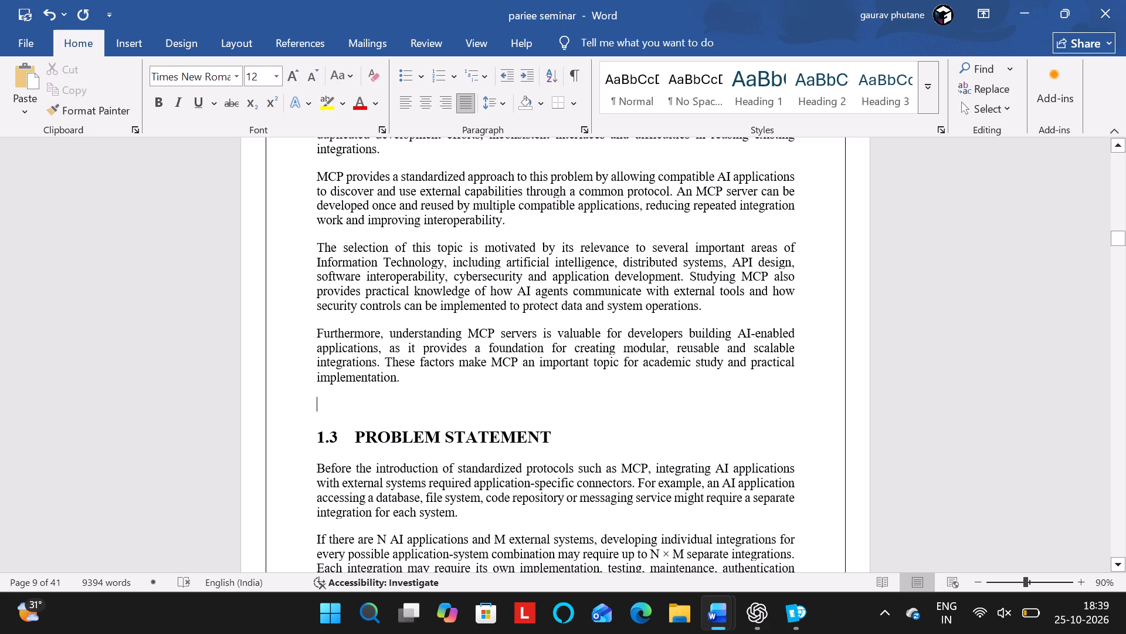
Replace the blank lines above the "1.3 PROBLEM STATEMENT" heading with a single new blank line and check its spacing settings.
key("Down")
key("Up")
key("BackSpace")
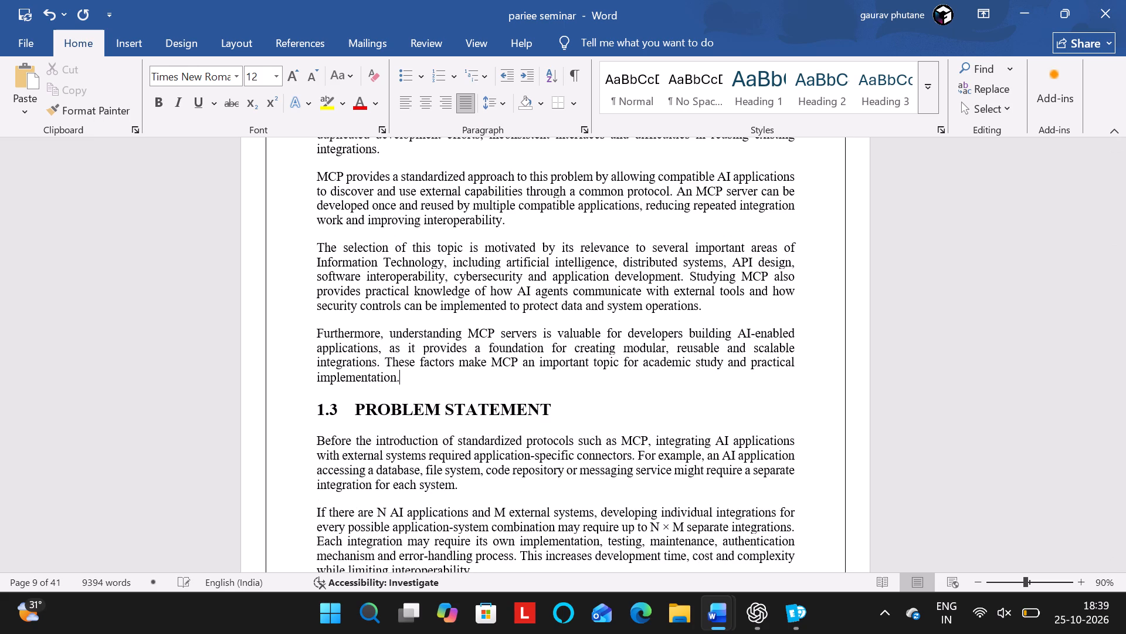
key("Down")
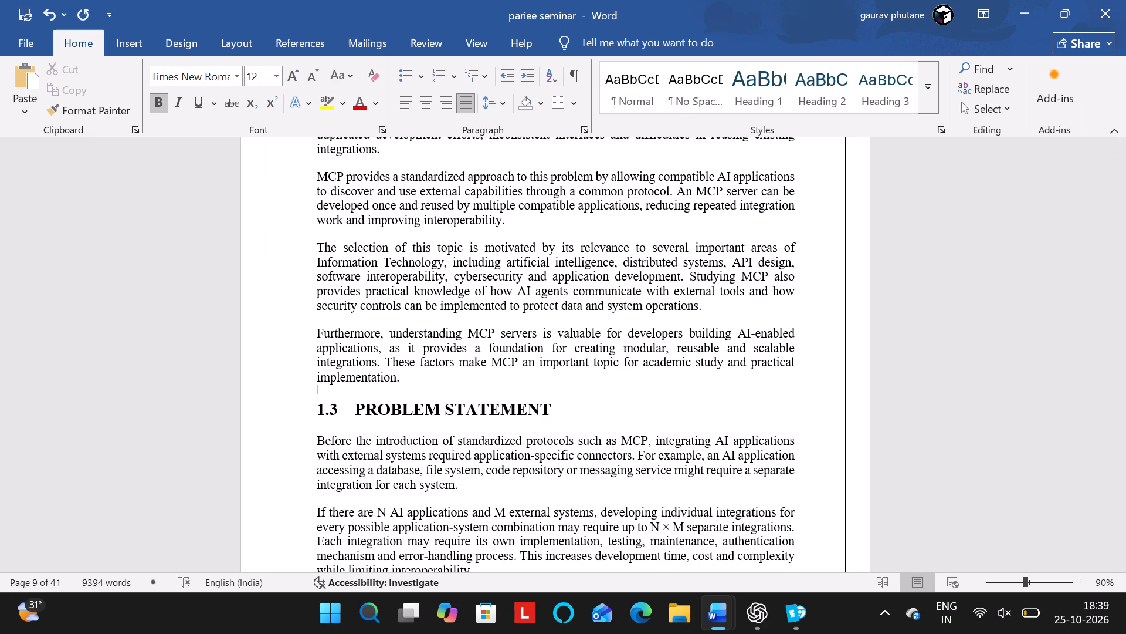
left_click(498, 111)
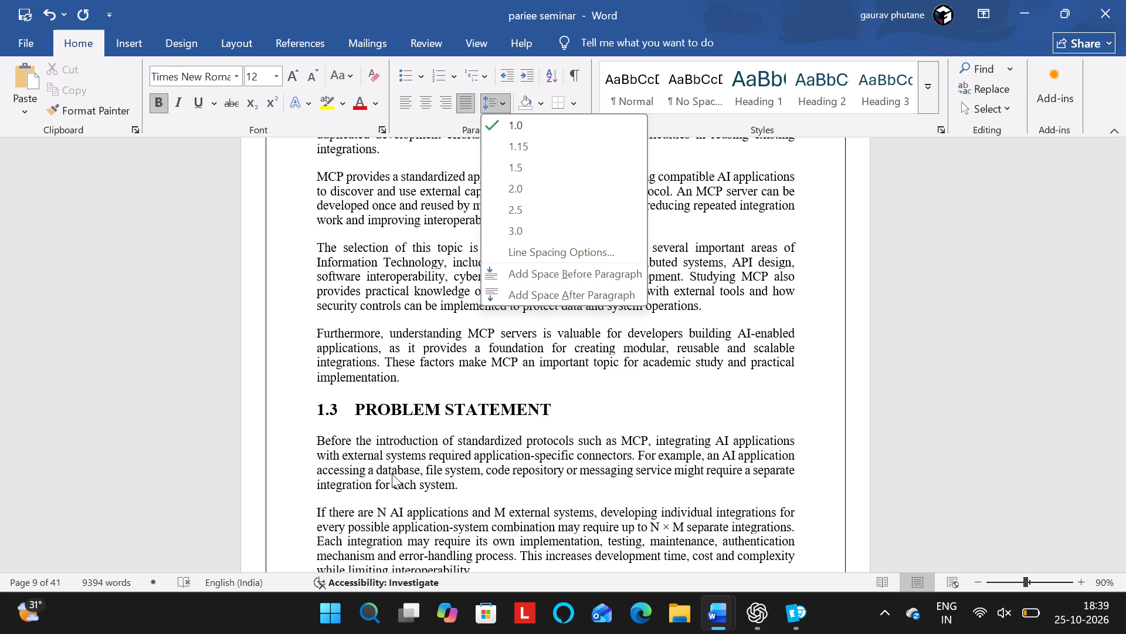
left_click(351, 389)
key("BackSpace")
key("Return")
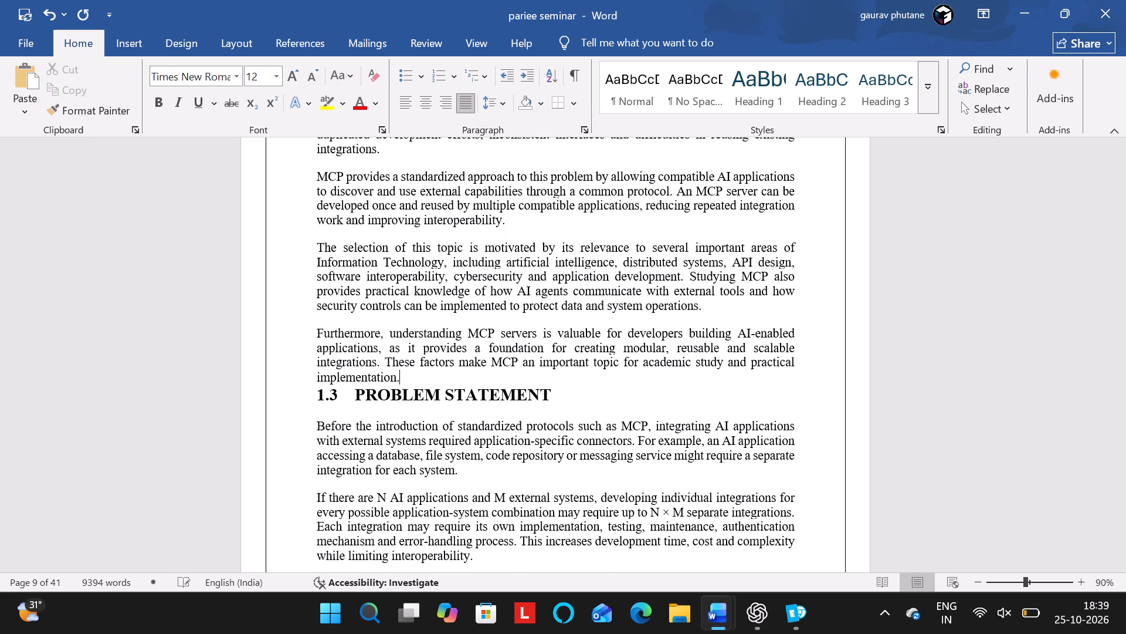
key("Up")
key("Down")
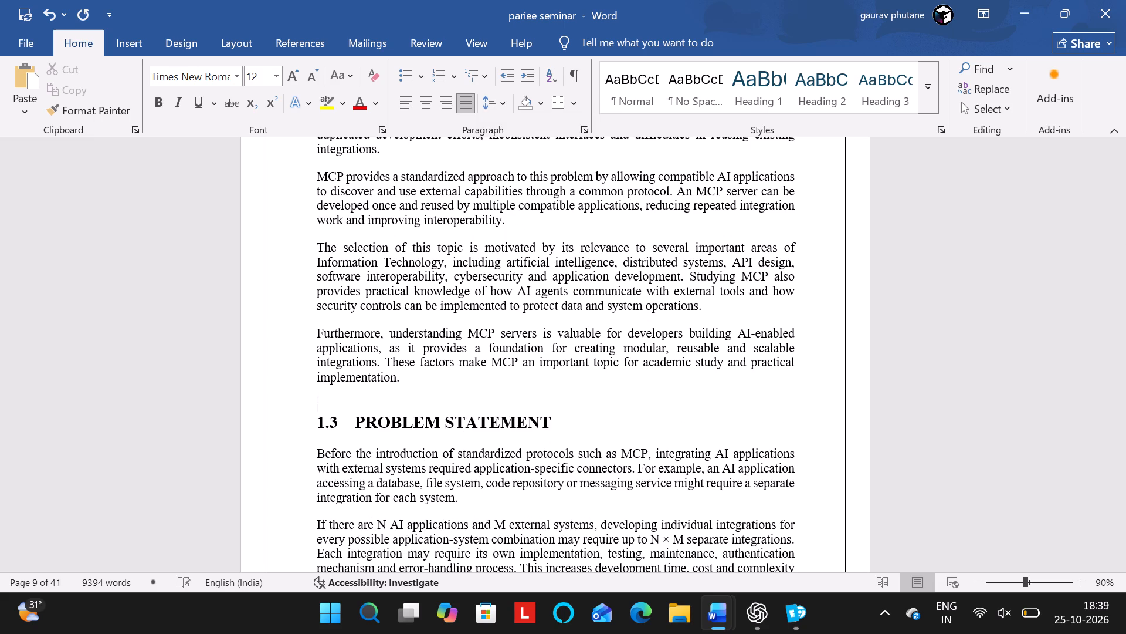
left_click(496, 112)
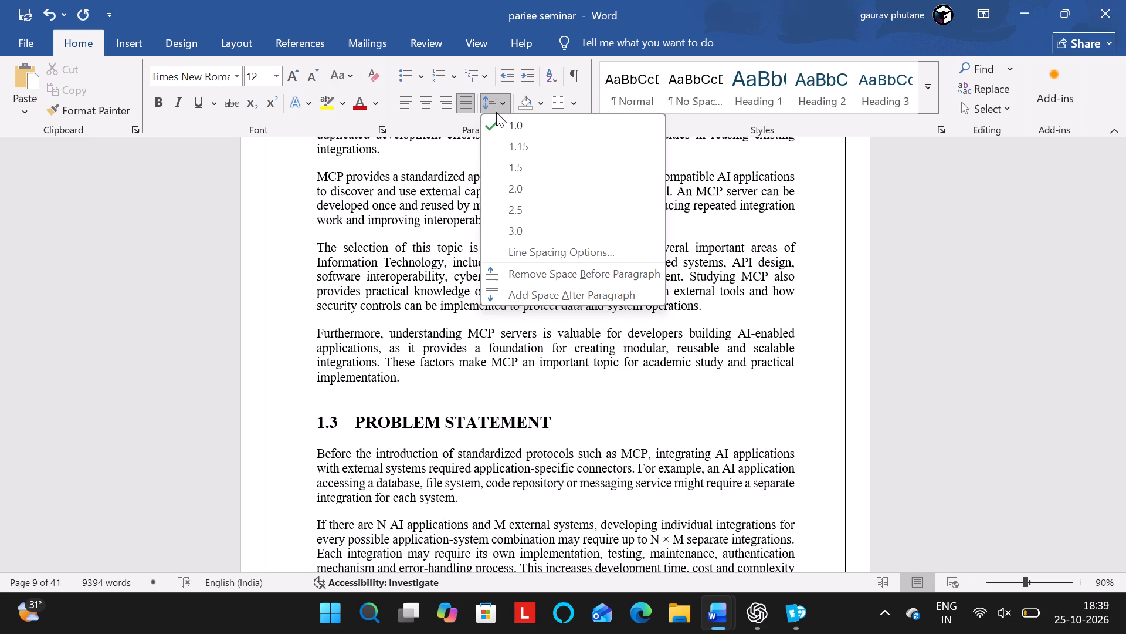
left_click(528, 435)
Replace the blank line above the "1.4 OBJECTIVES" heading with a new one that continues the preceding body paragraph's formatting.
scroll(528, 435, "down", 1)
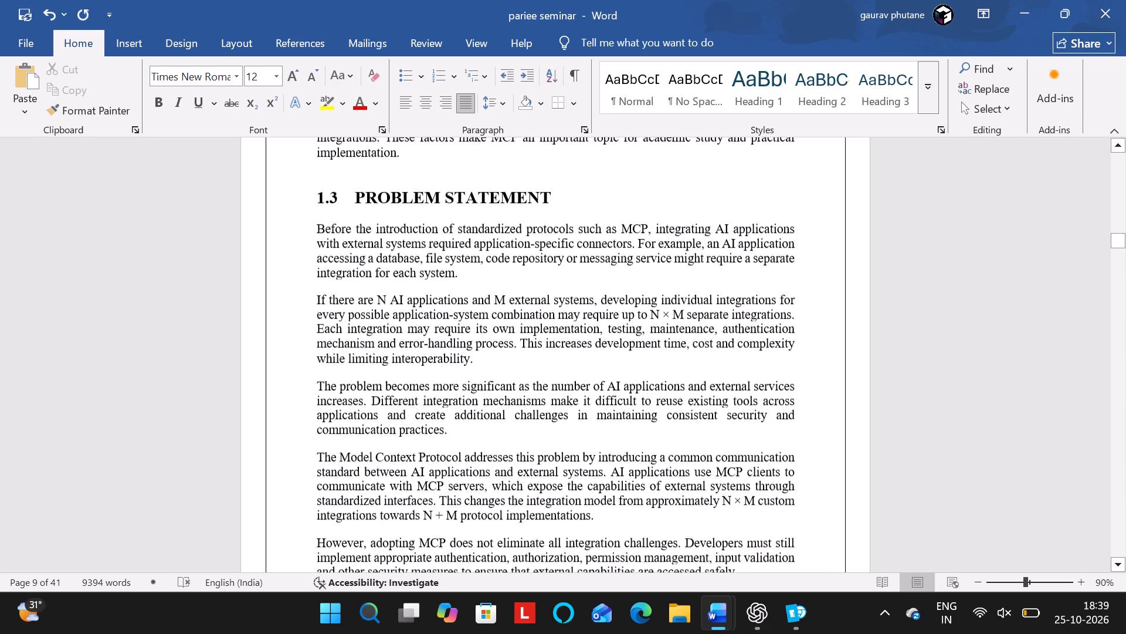
scroll(528, 435, "down", 1)
scroll(498, 360, "up", 1)
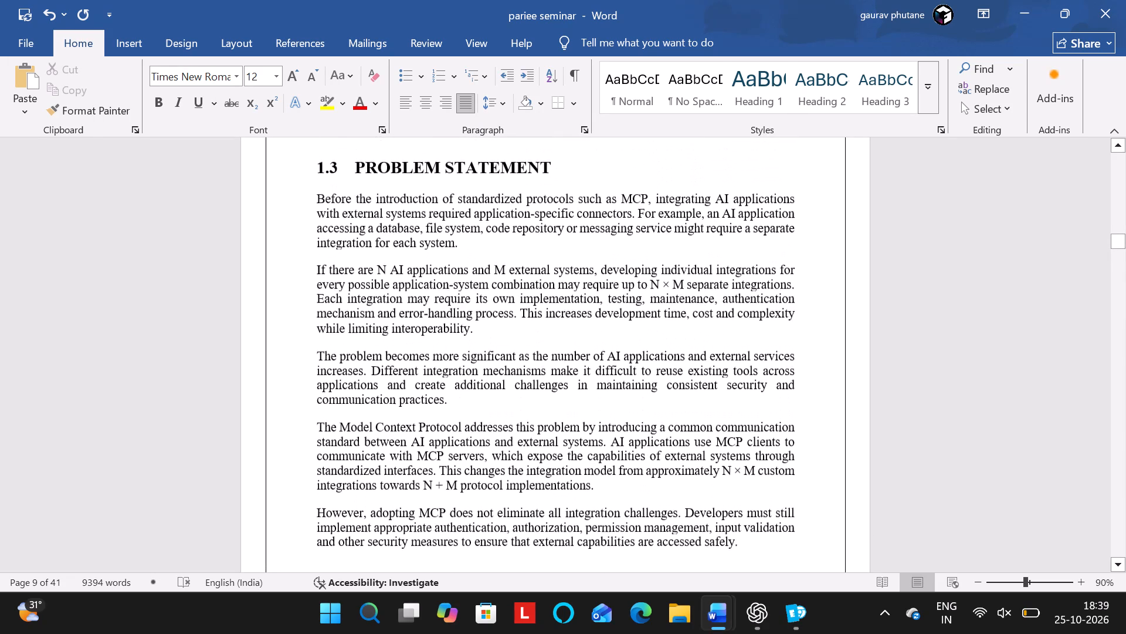
scroll(498, 360, "up", 1)
scroll(498, 360, "down", 3)
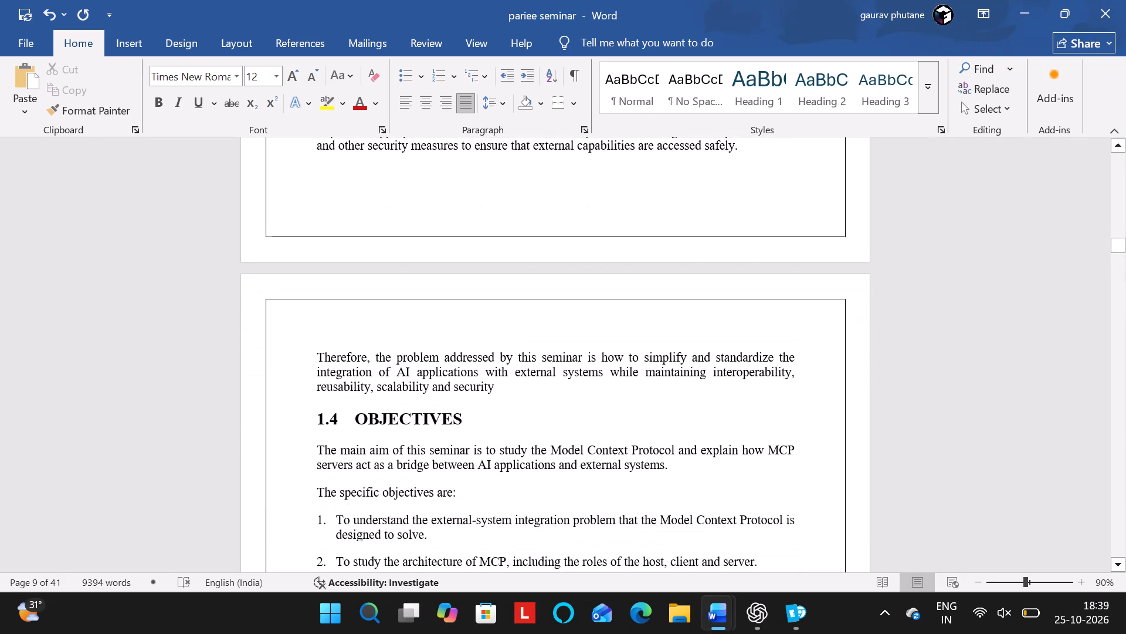
left_click(503, 389)
key("Down")
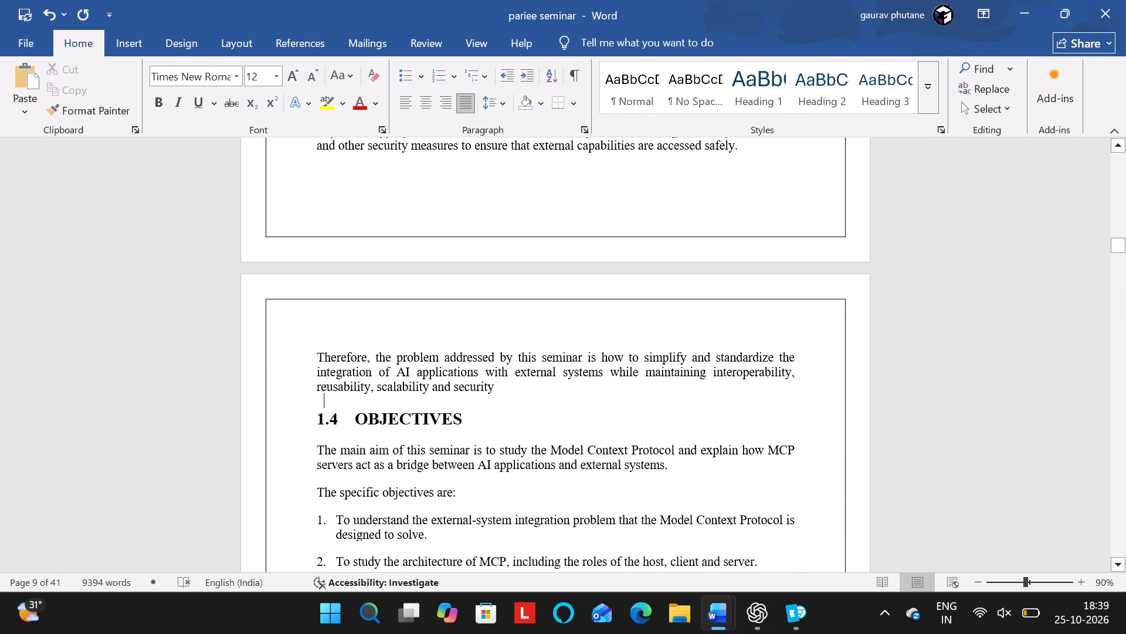
key("BackSpace")
key("Return")
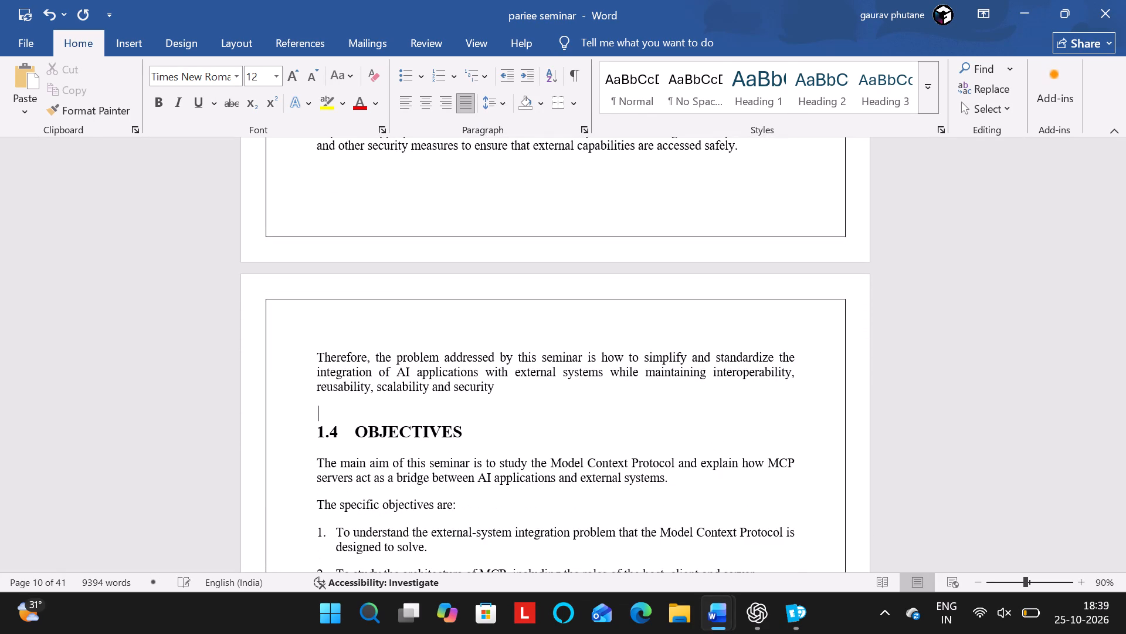
key("Up")
key("Down")
Examine the line and paragraph spacing settings of the seven numbered objectives in section 1.4.
scroll(503, 389, "down", 2)
left_click(379, 262)
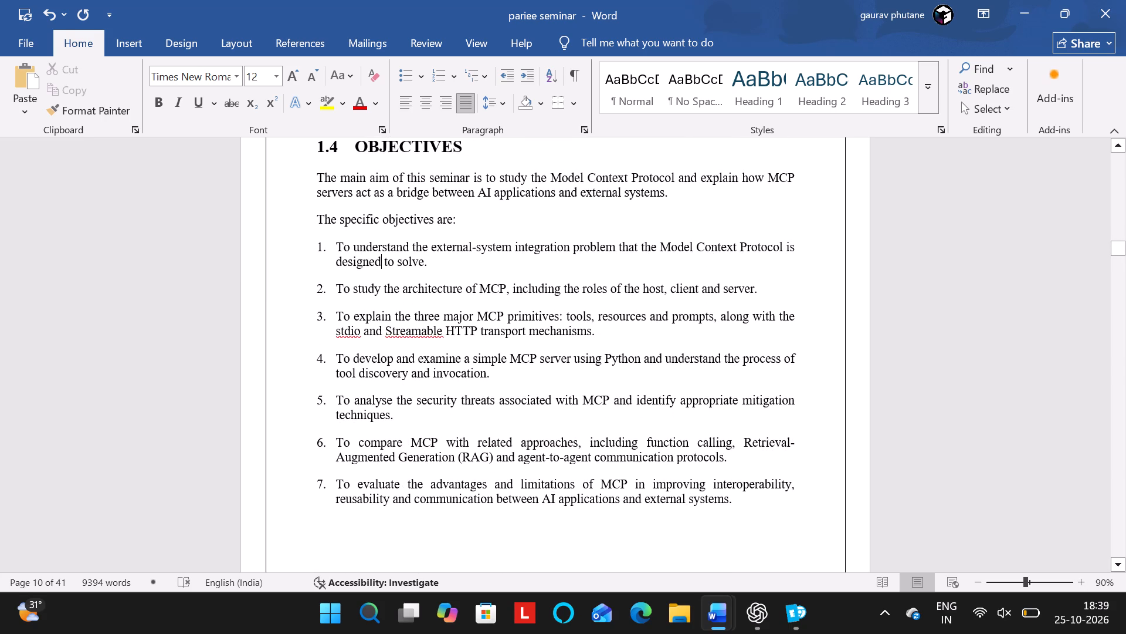
left_click(502, 103)
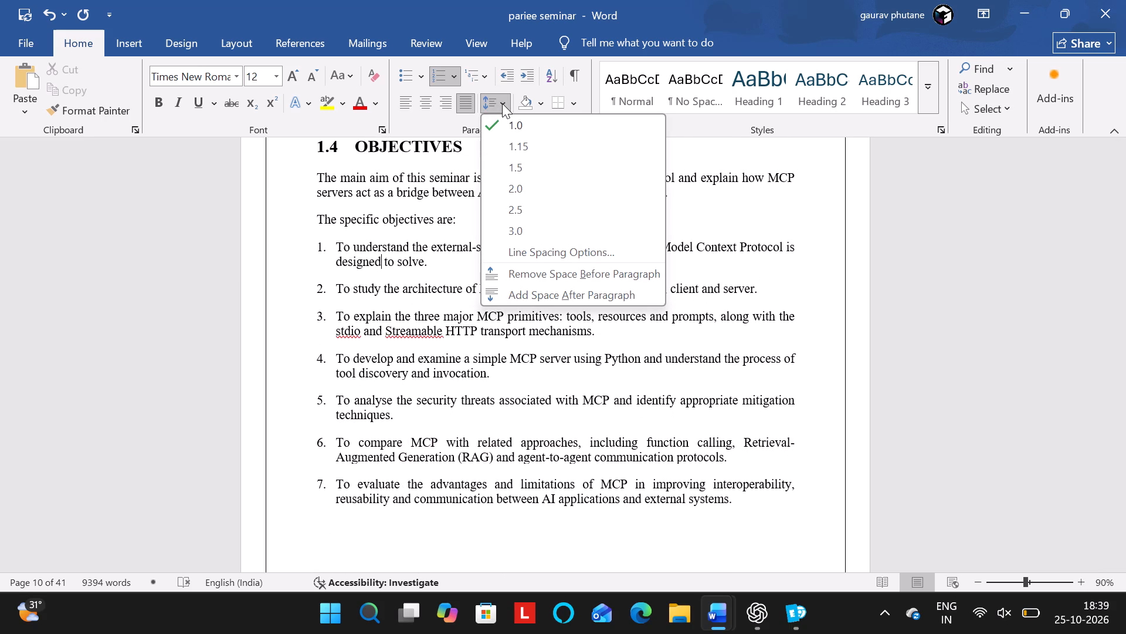
left_click(391, 306)
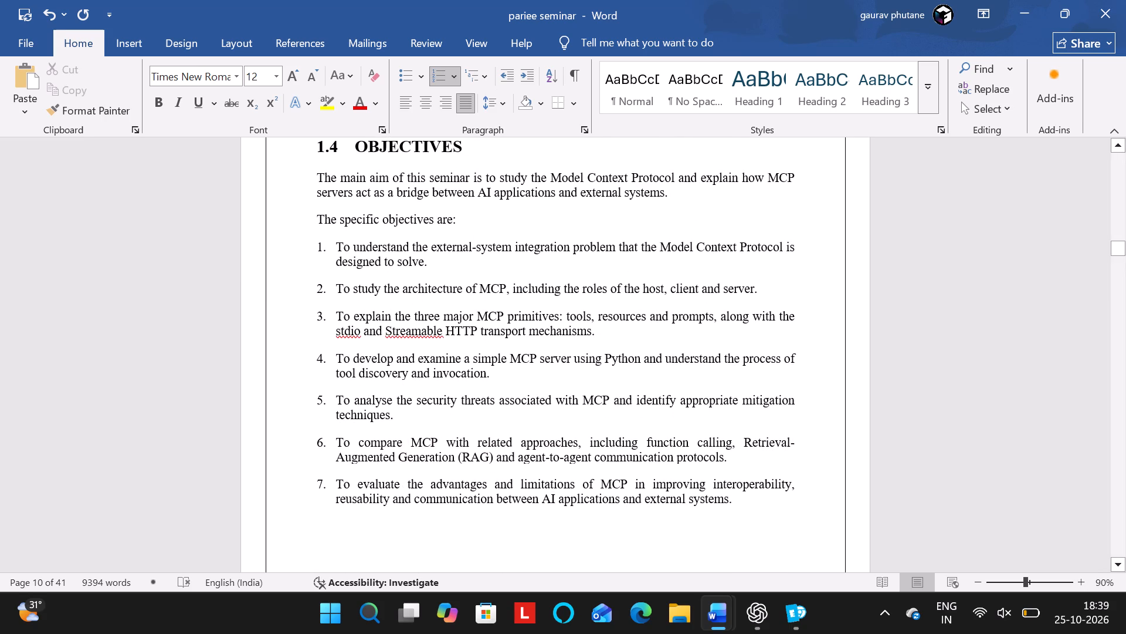
left_click_drag(744, 501, 342, 253)
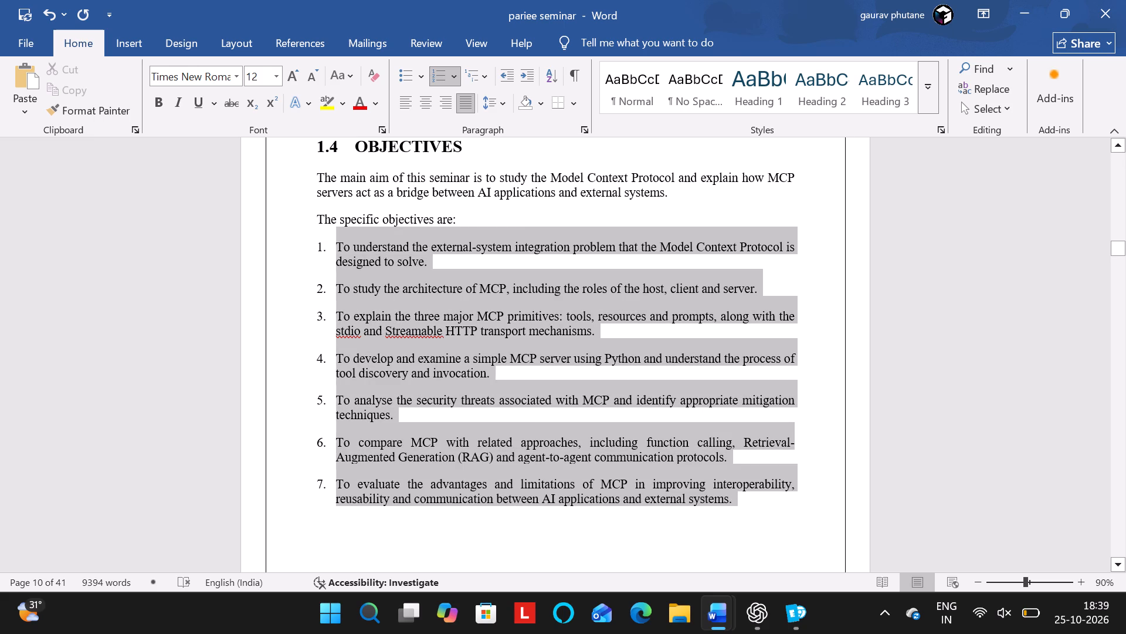
left_click_drag(342, 253, 341, 252)
left_click(501, 102)
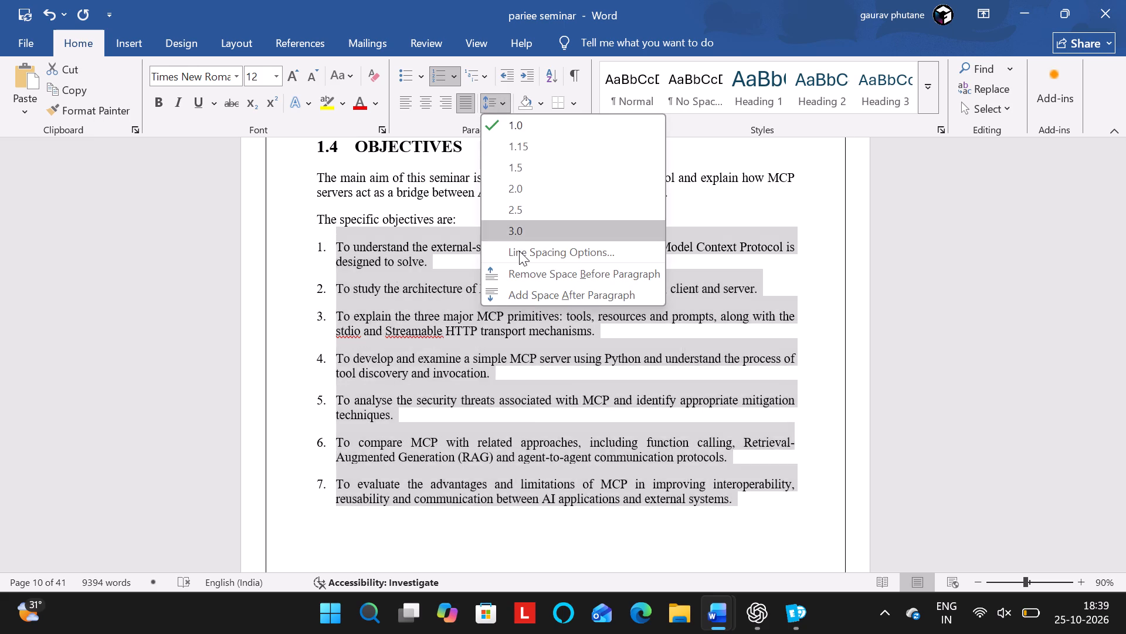
left_click(435, 385)
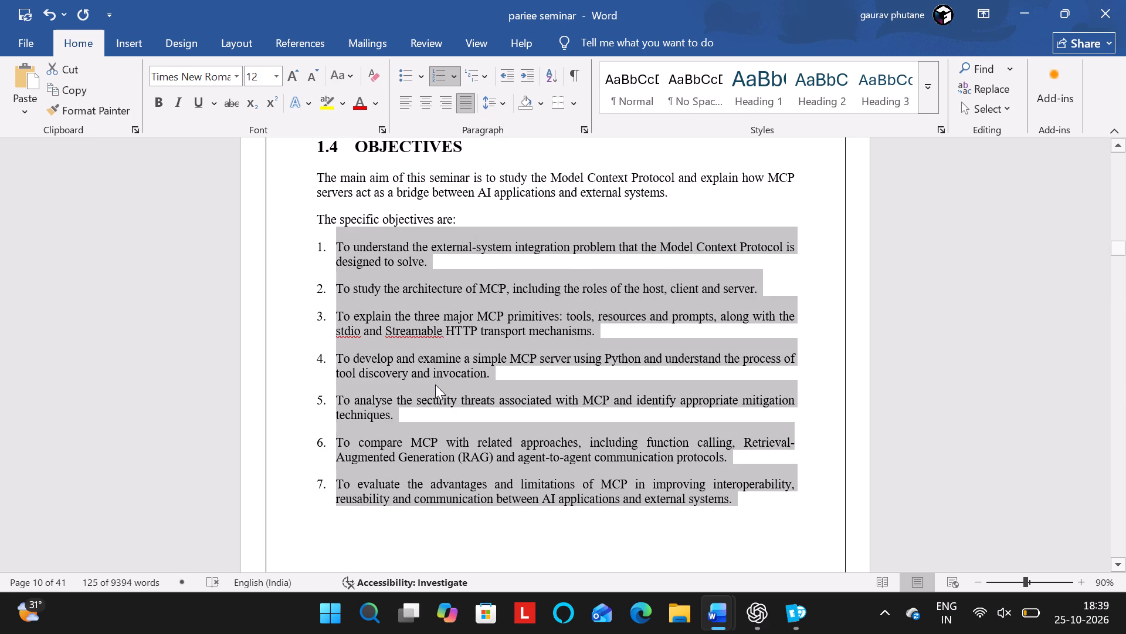
left_click(435, 385)
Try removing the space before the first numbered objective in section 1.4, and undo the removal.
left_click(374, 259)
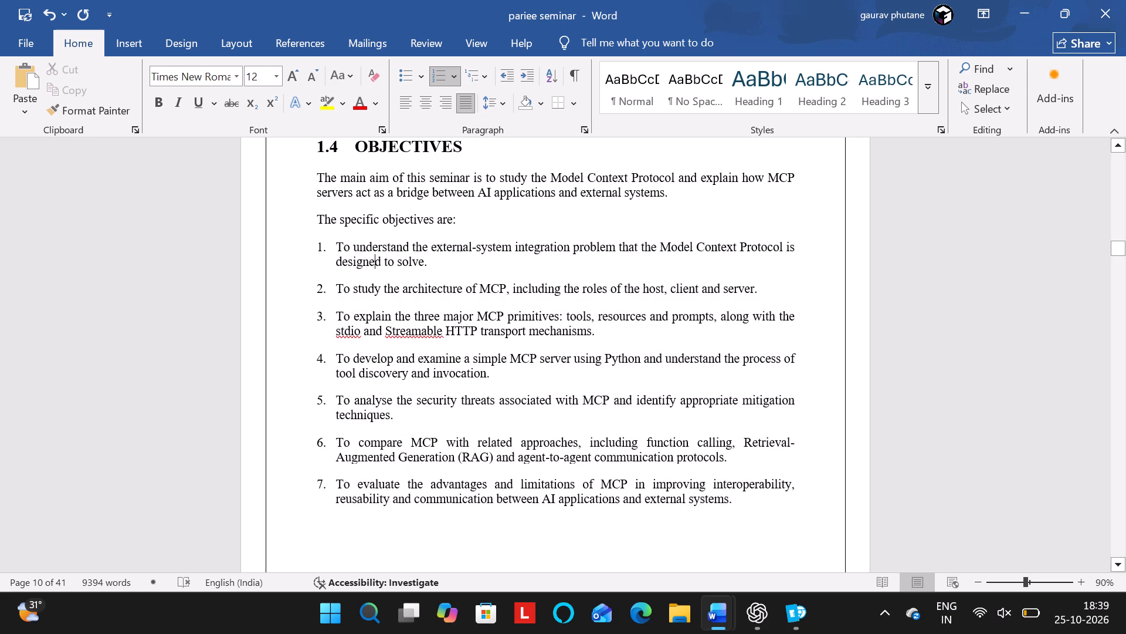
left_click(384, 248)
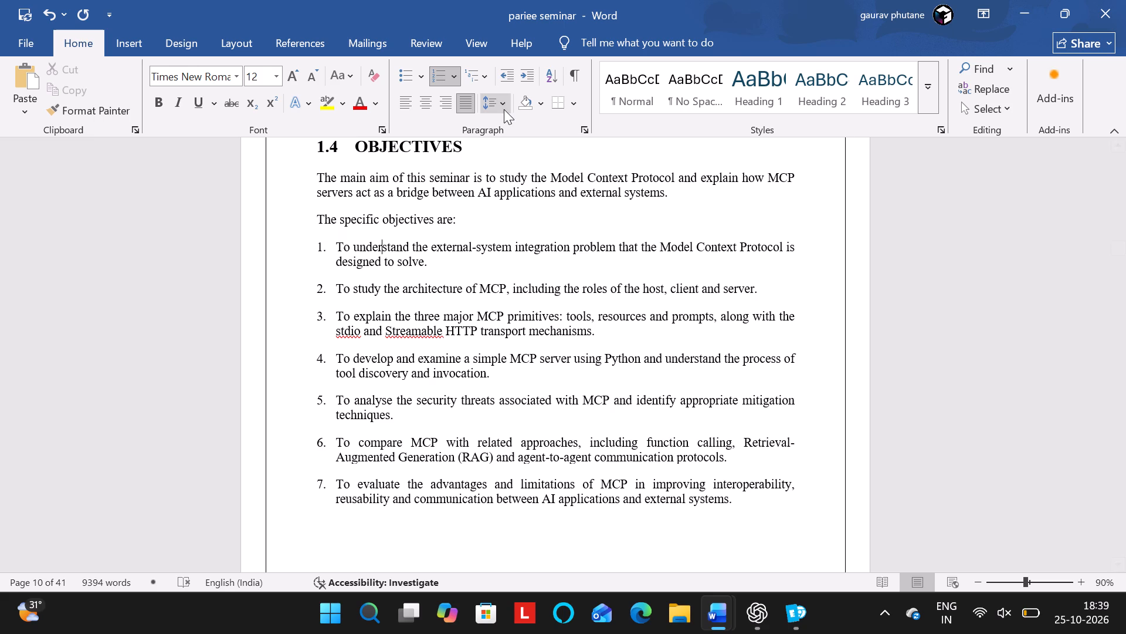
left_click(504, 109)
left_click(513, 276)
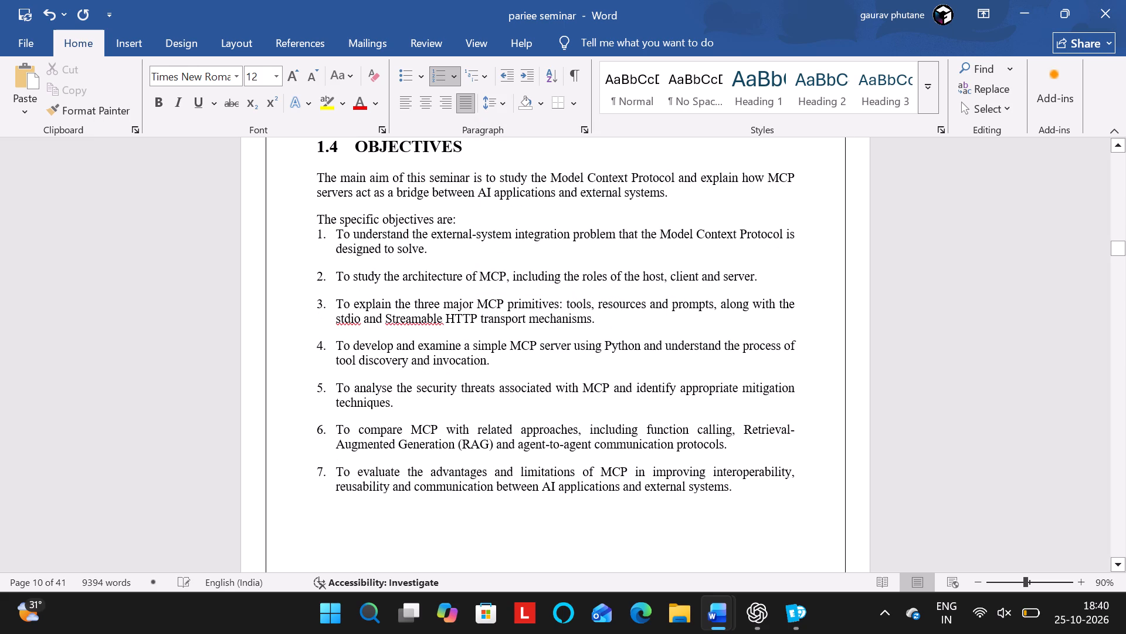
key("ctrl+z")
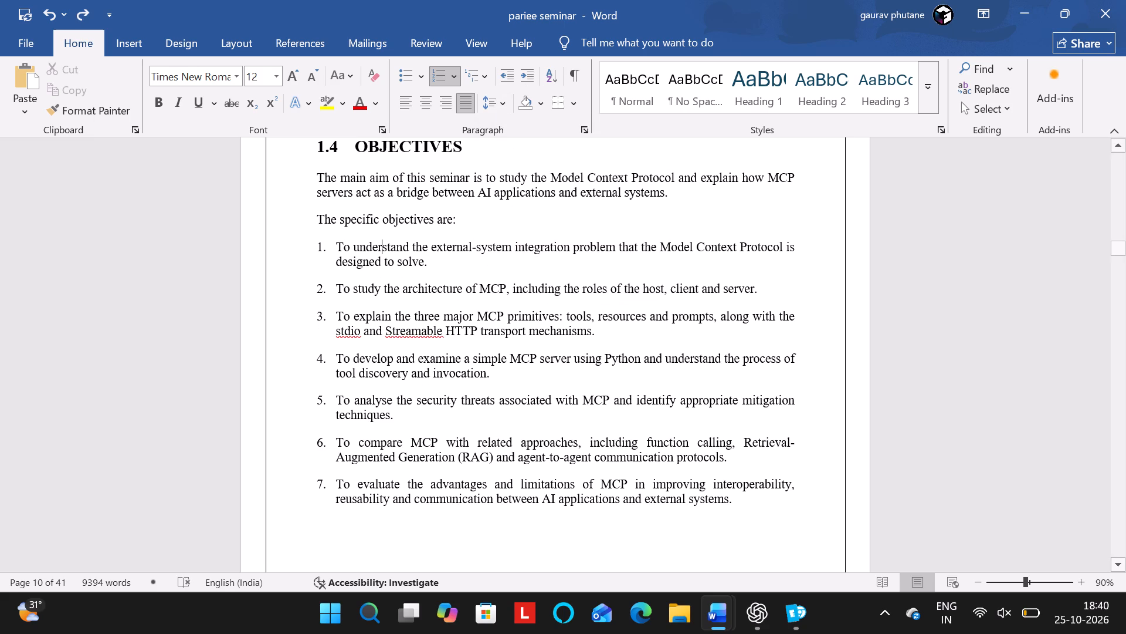
Delete the extra blank space above the "Chapter : 2 LITERATURE REVIEW" title at the top of its page.
left_click(544, 218)
scroll(544, 218, "up", 1)
scroll(544, 218, "down", 1)
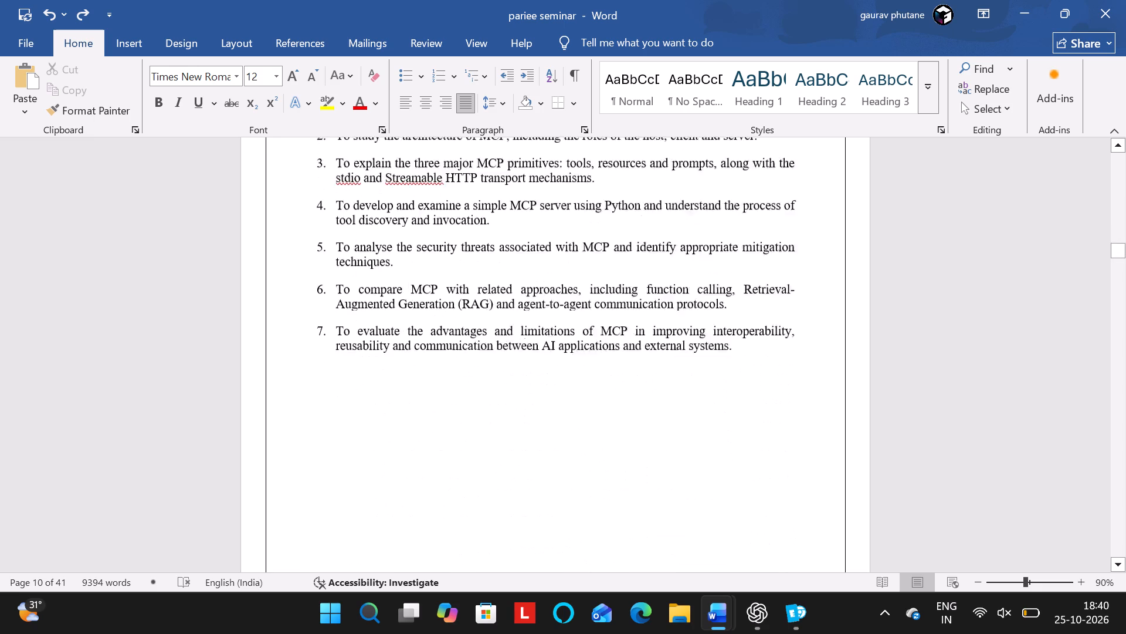
scroll(544, 218, "down", 2)
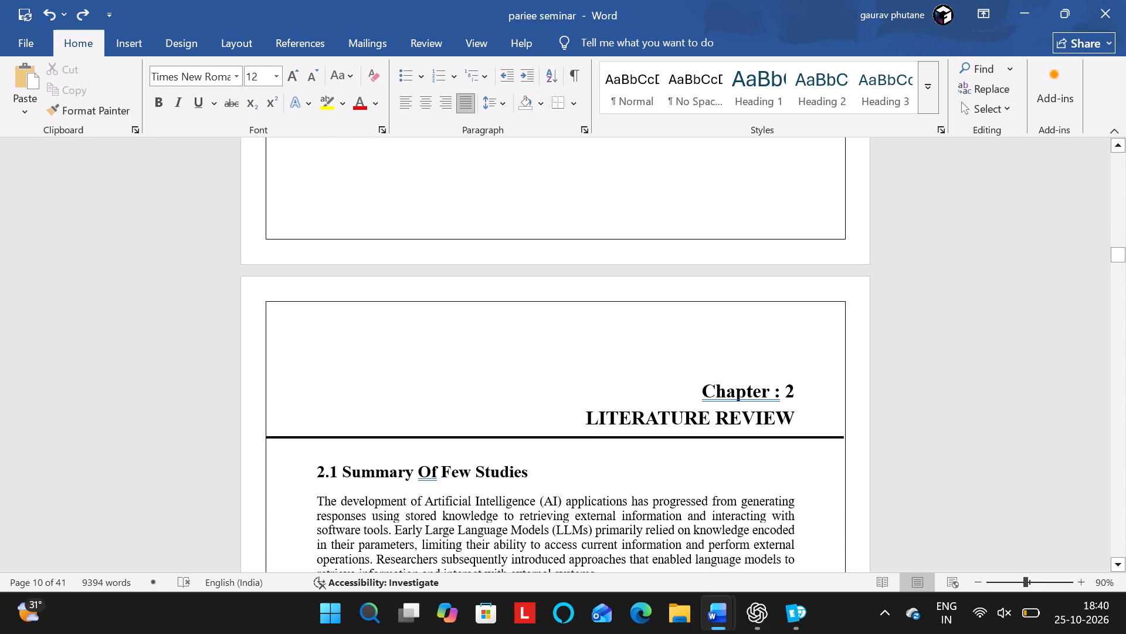
left_click(686, 366)
key("BackSpace")
key("BackSpace")
key("BackSpace")
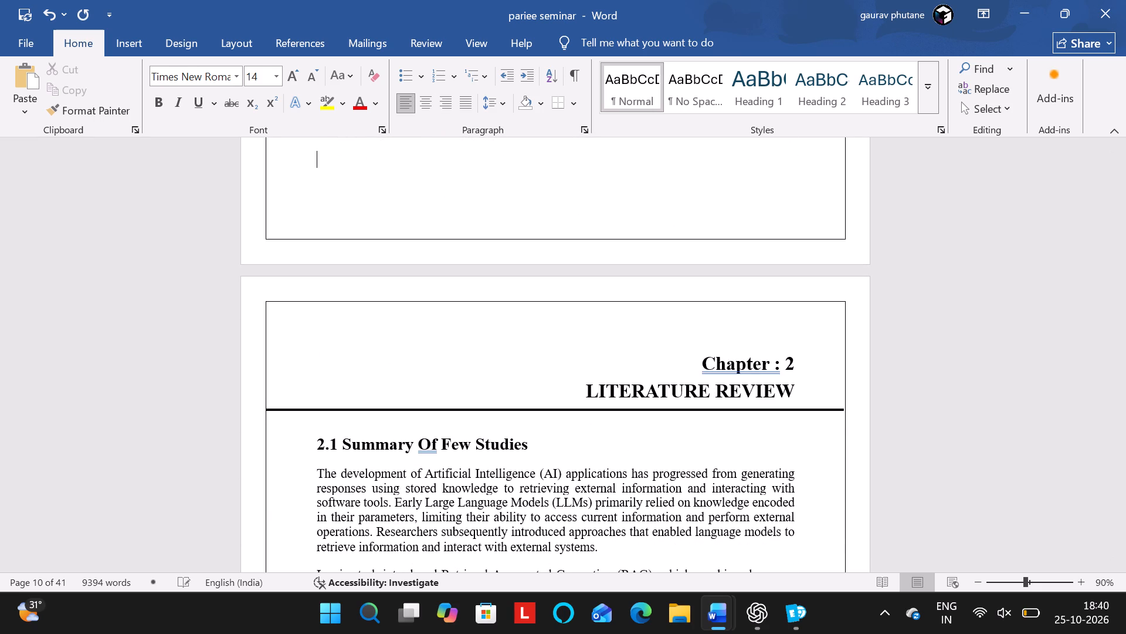
Change the text of the "1.4 OBJECTIVES" heading to Capitalize Each Word case, keeping its font size.
scroll(686, 366, "down", 1)
scroll(604, 328, "down", 1)
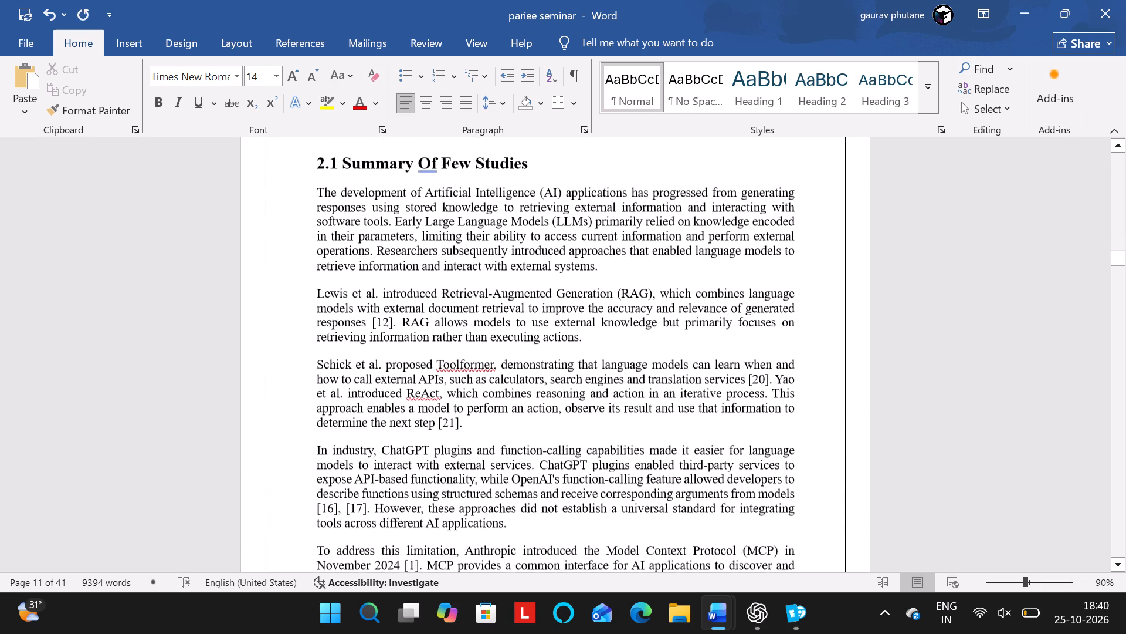
scroll(604, 328, "down", 2)
scroll(604, 328, "up", 2)
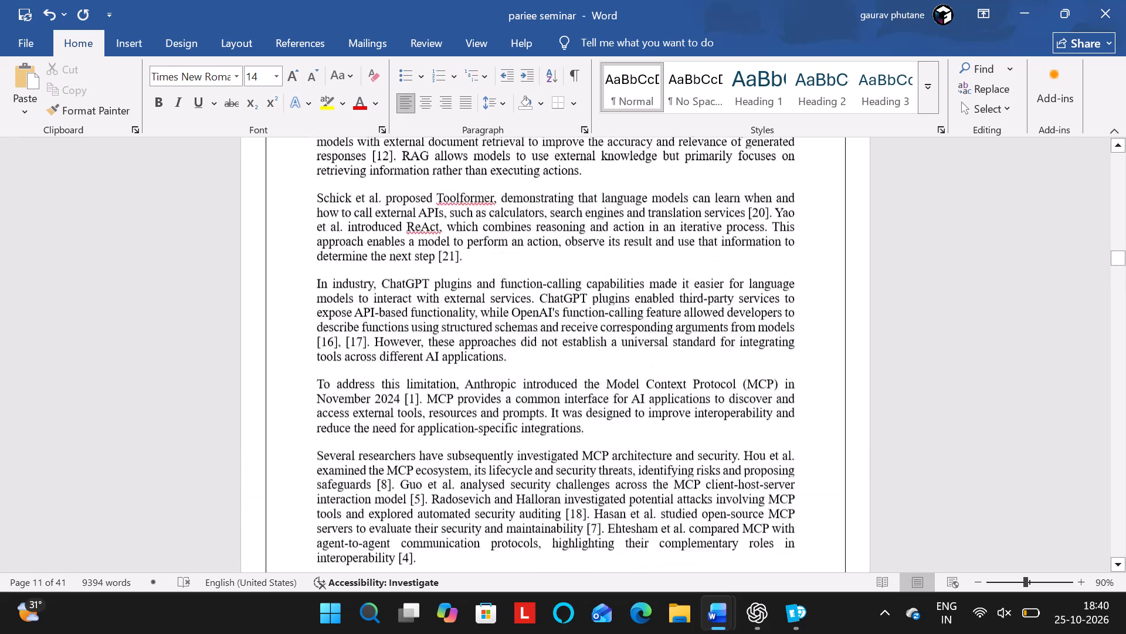
scroll(604, 328, "up", 2)
scroll(604, 328, "down", 1)
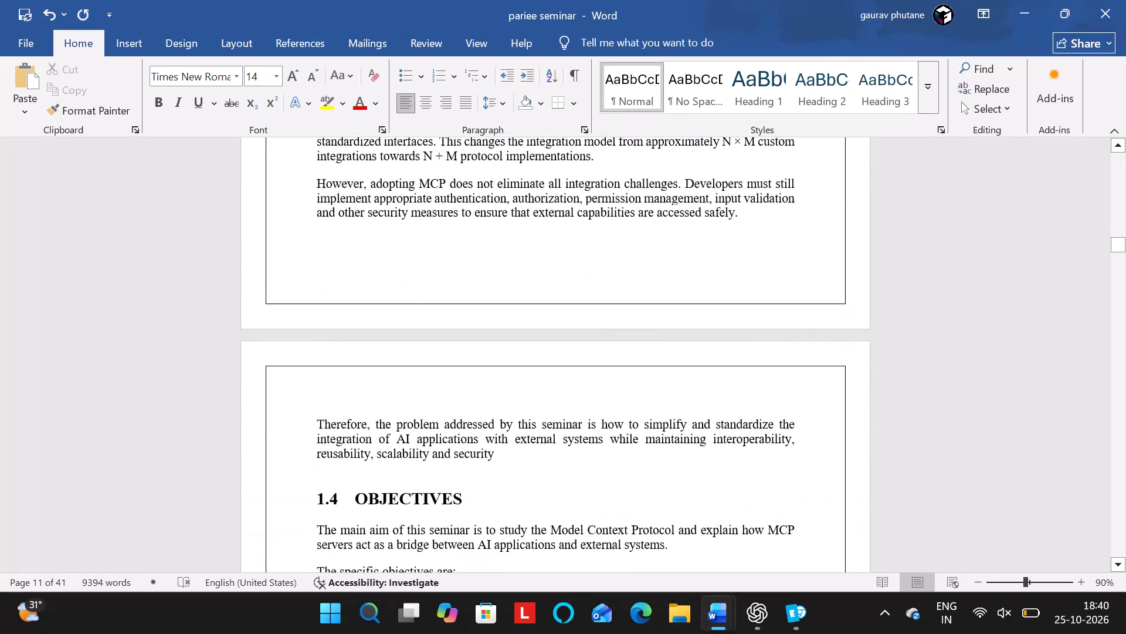
scroll(504, 429, "down", 1)
left_click_drag(480, 312, 351, 310)
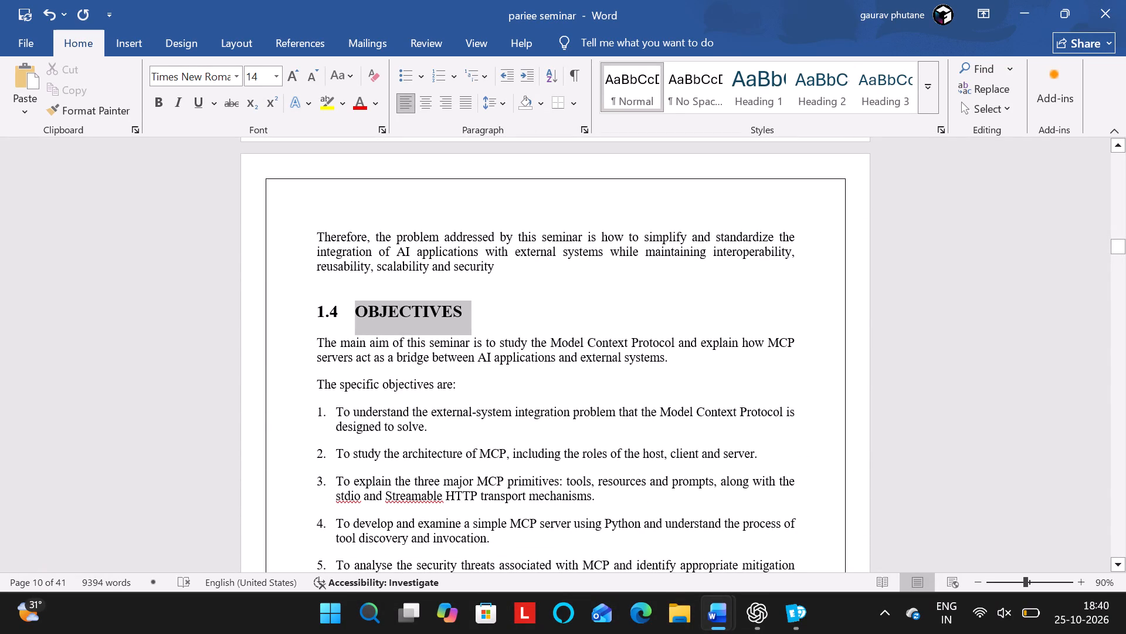
left_click_drag(351, 310, 350, 310)
left_click(315, 73)
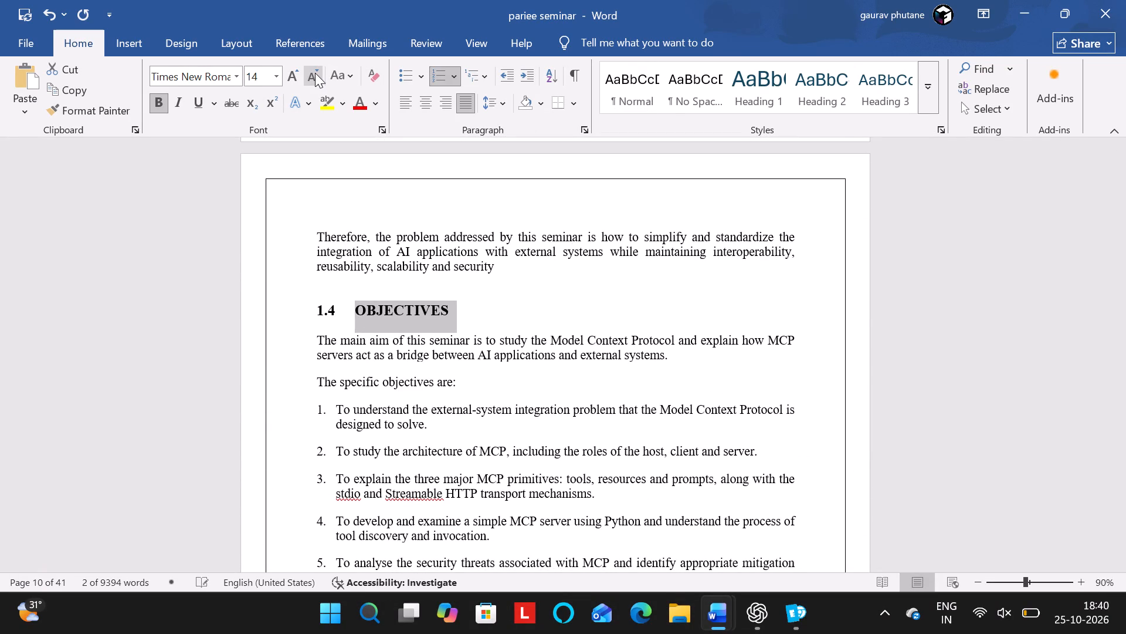
key("ctrl+z")
left_click(338, 70)
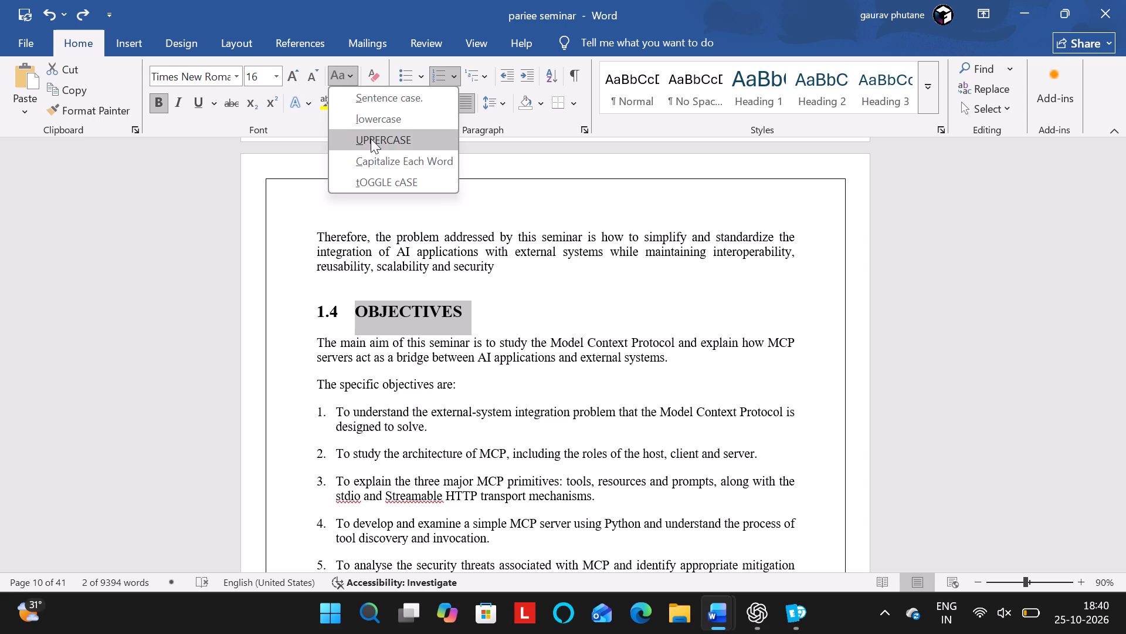
left_click(372, 161)
Change the text of the "1.3 PROBLEM STATEMENT" heading to Capitalize Each Word case.
scroll(378, 265, "up", 1)
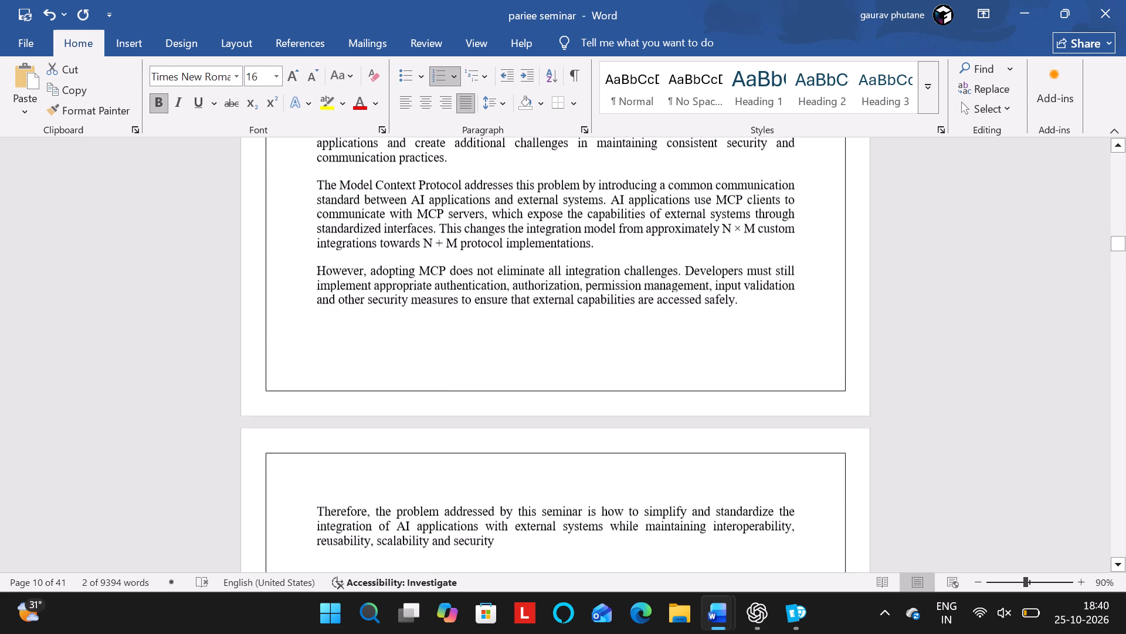
scroll(378, 265, "up", 2)
left_click_drag(564, 229, 405, 235)
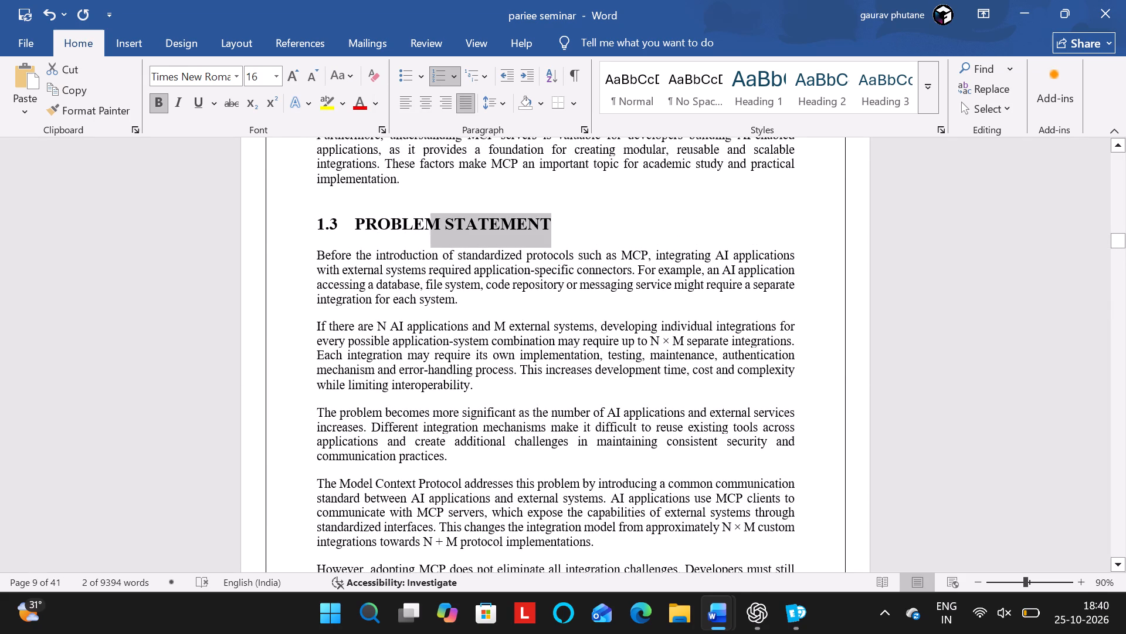
left_click_drag(405, 235, 350, 231)
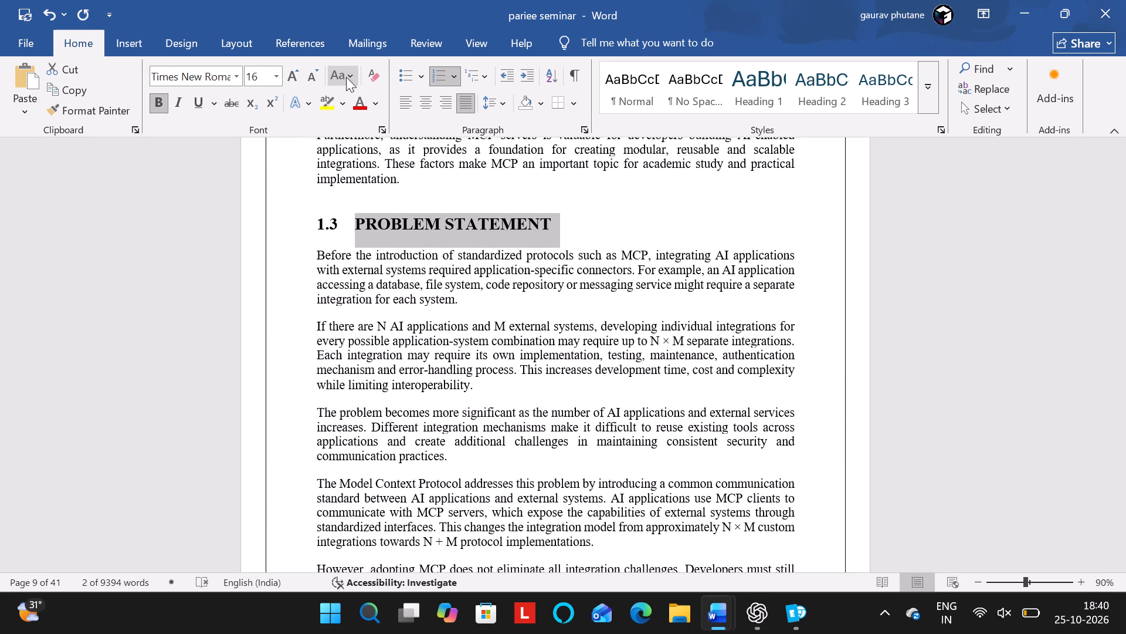
left_click(345, 77)
left_click(358, 155)
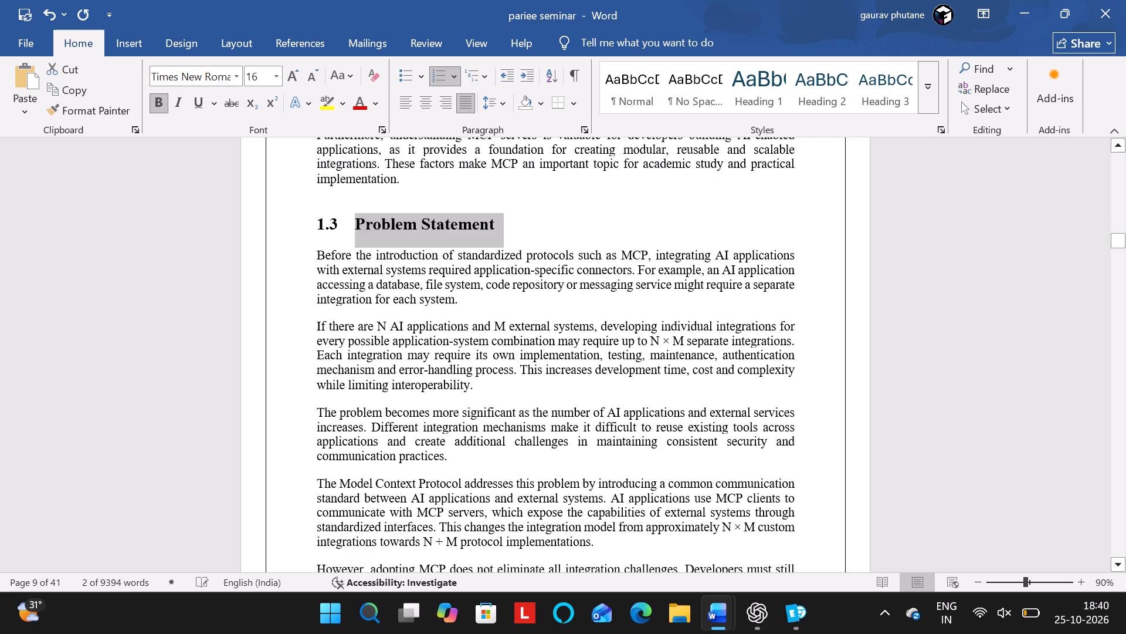
Change the text of the "1.2 MOTIVATION" heading to Capitalize Each Word case.
scroll(358, 155, "up", 3)
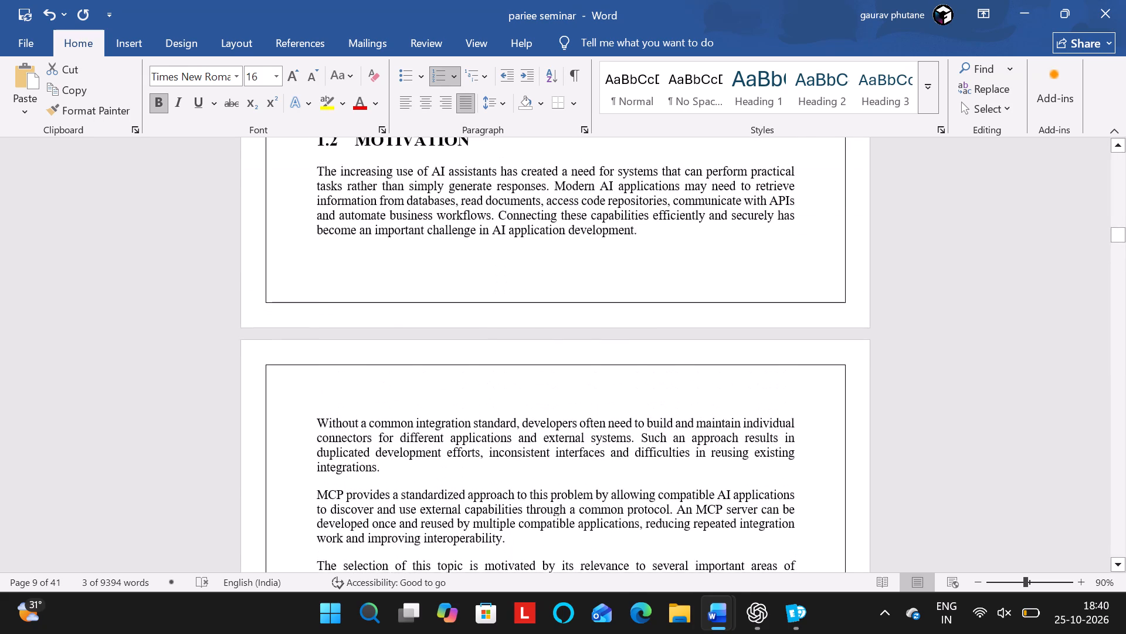
scroll(358, 155, "up", 1)
left_click_drag(470, 390, 328, 380)
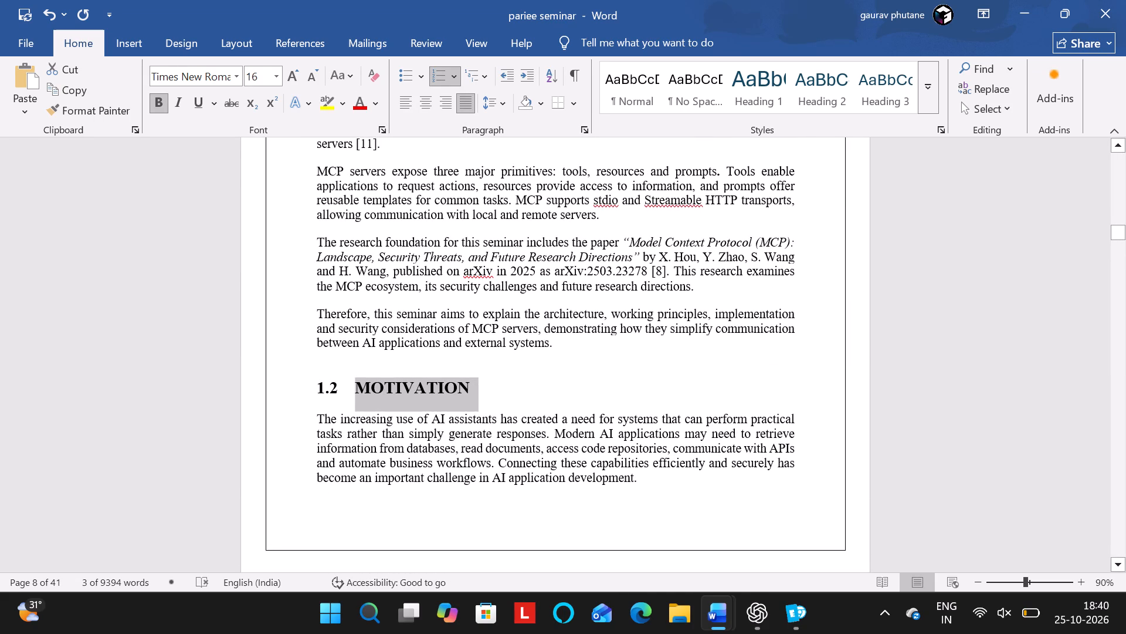
left_click_drag(328, 380, 326, 380)
left_click(346, 73)
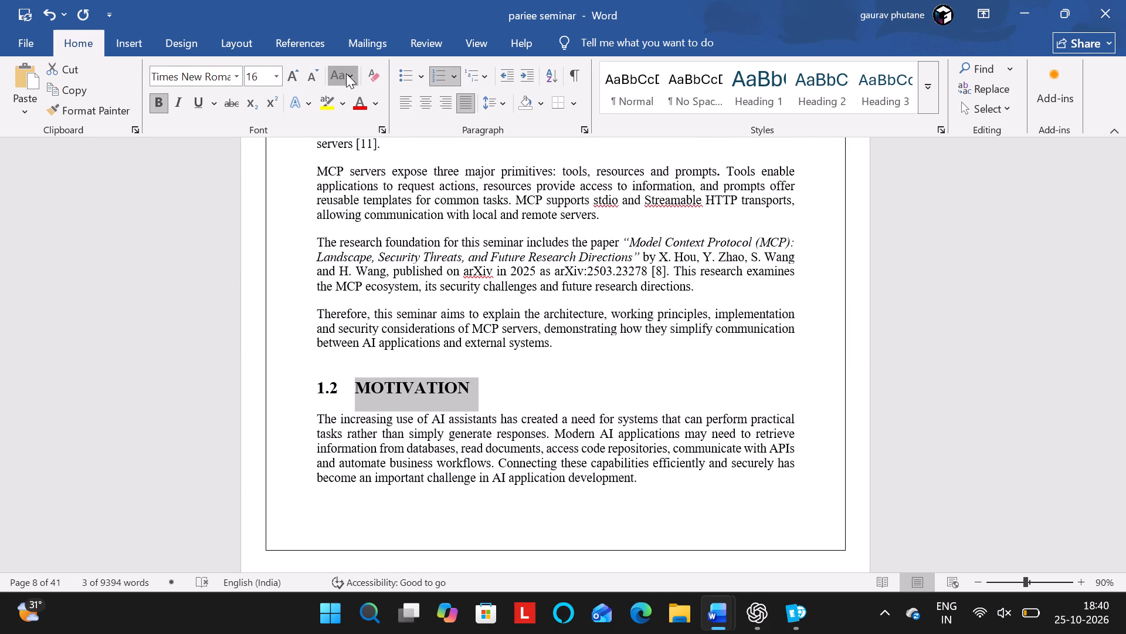
left_click(377, 161)
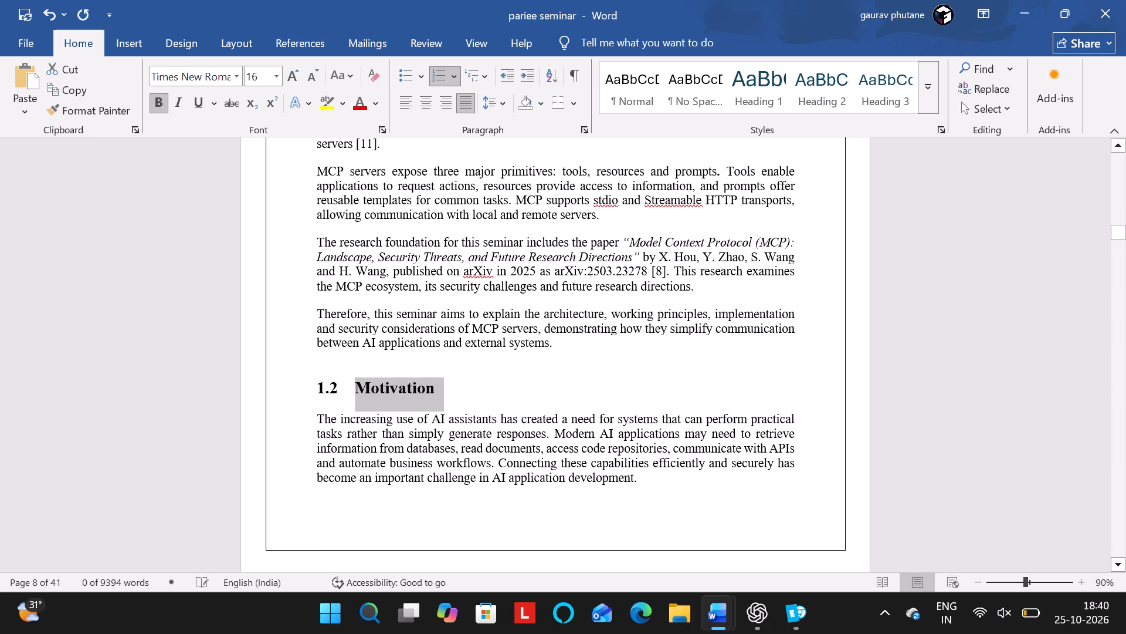
Change the text of the "1.1 INTRODUCTION" section heading to Capitalize Each Word case.
scroll(617, 316, "up", 1)
scroll(538, 333, "up", 1)
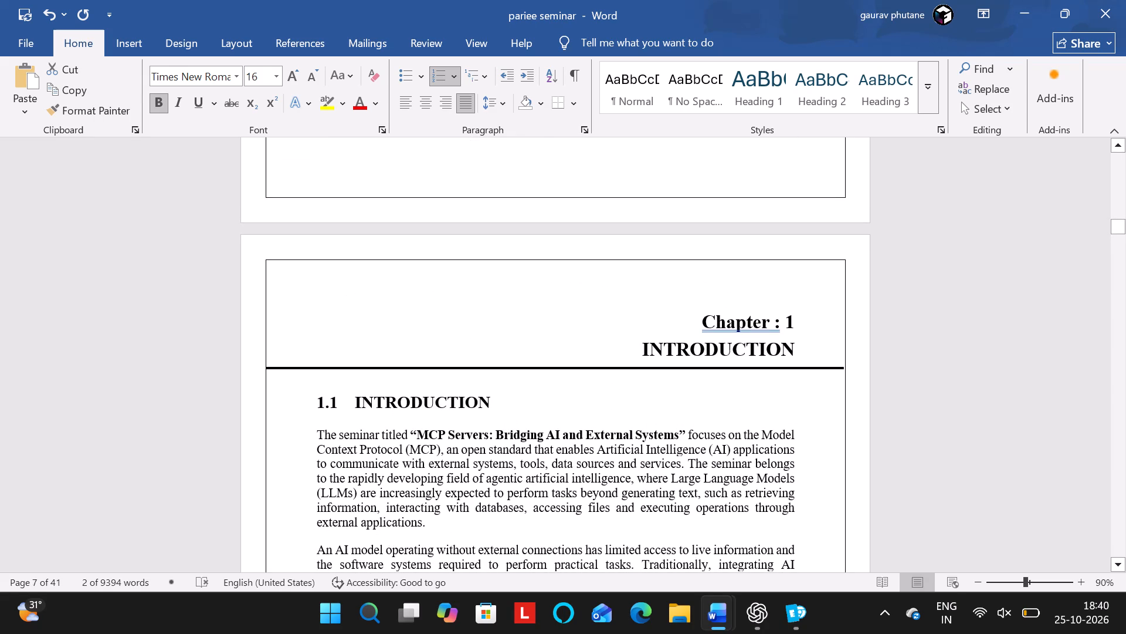
left_click_drag(507, 406, 350, 404)
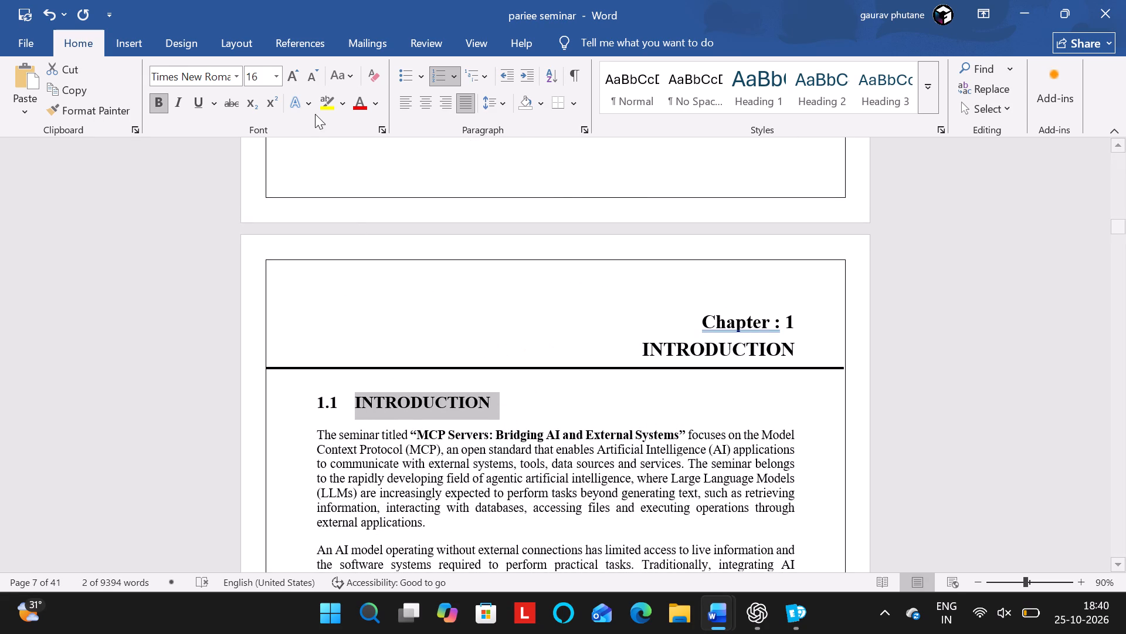
left_click(345, 70)
left_click(360, 168)
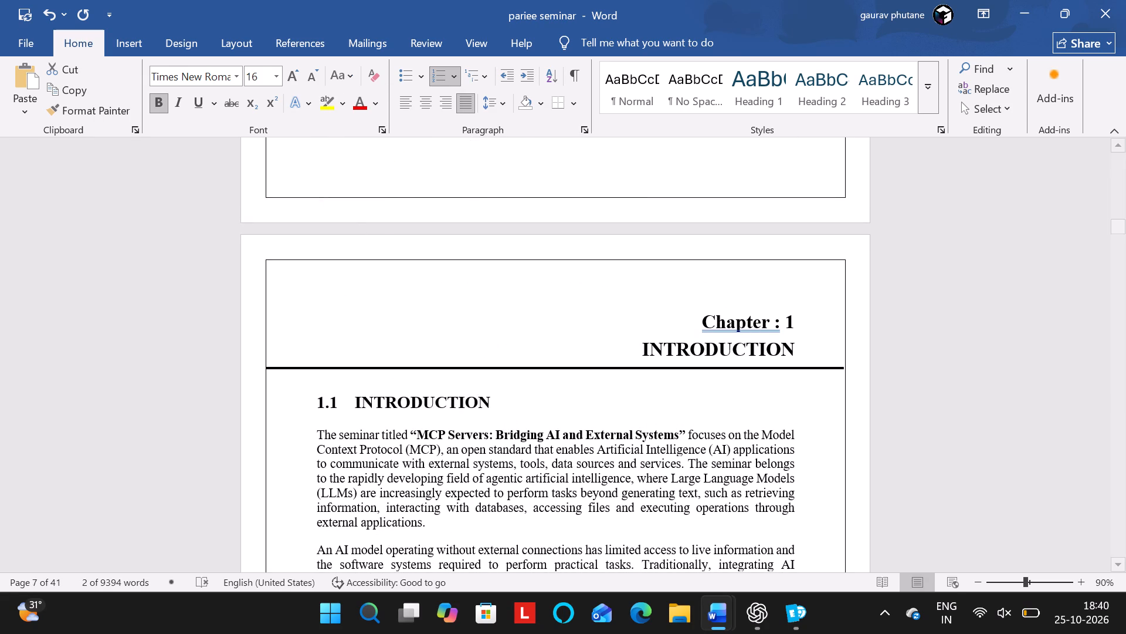
Change the "2.2 RELATED WORK" heading in Chapter 2 to Capitalize Each Word case.
scroll(419, 323, "down", 5)
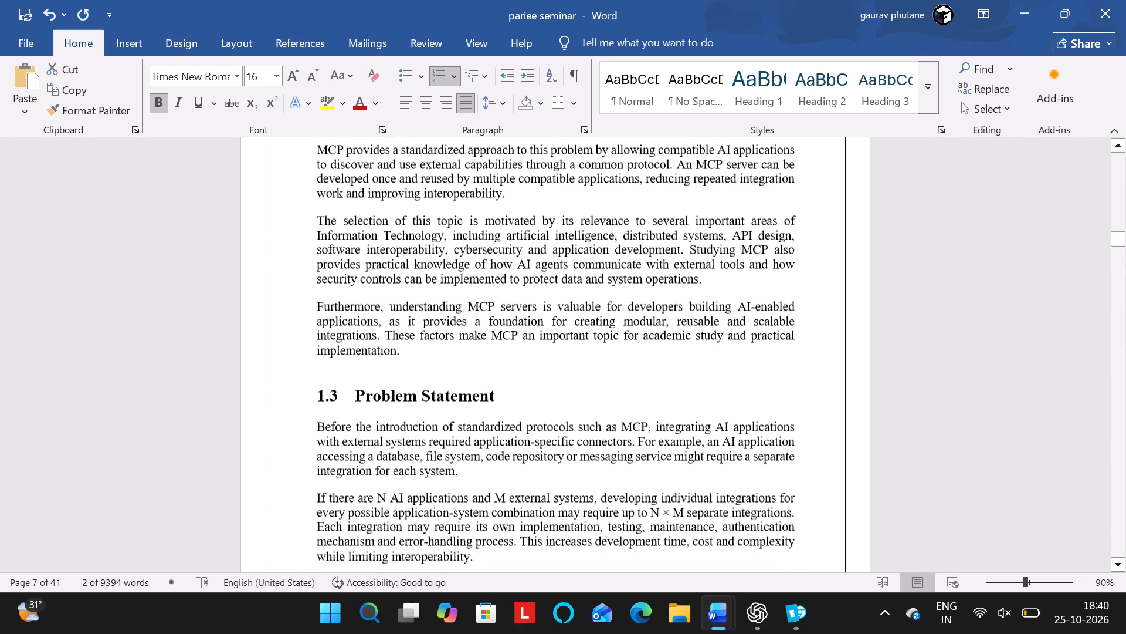
scroll(419, 323, "down", 6)
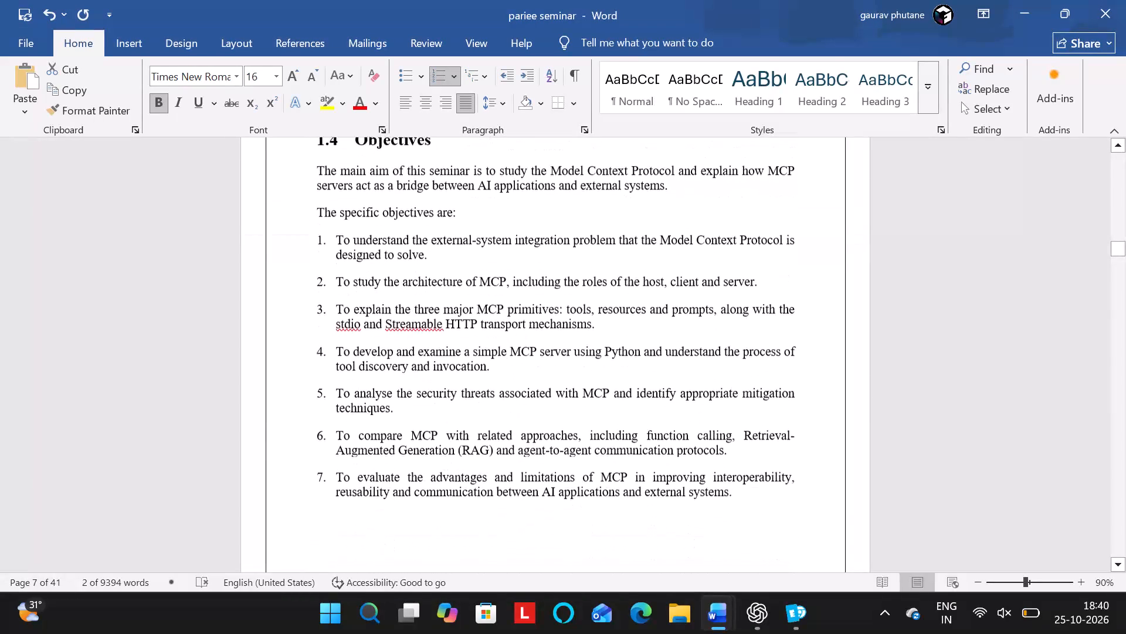
scroll(419, 323, "down", 3)
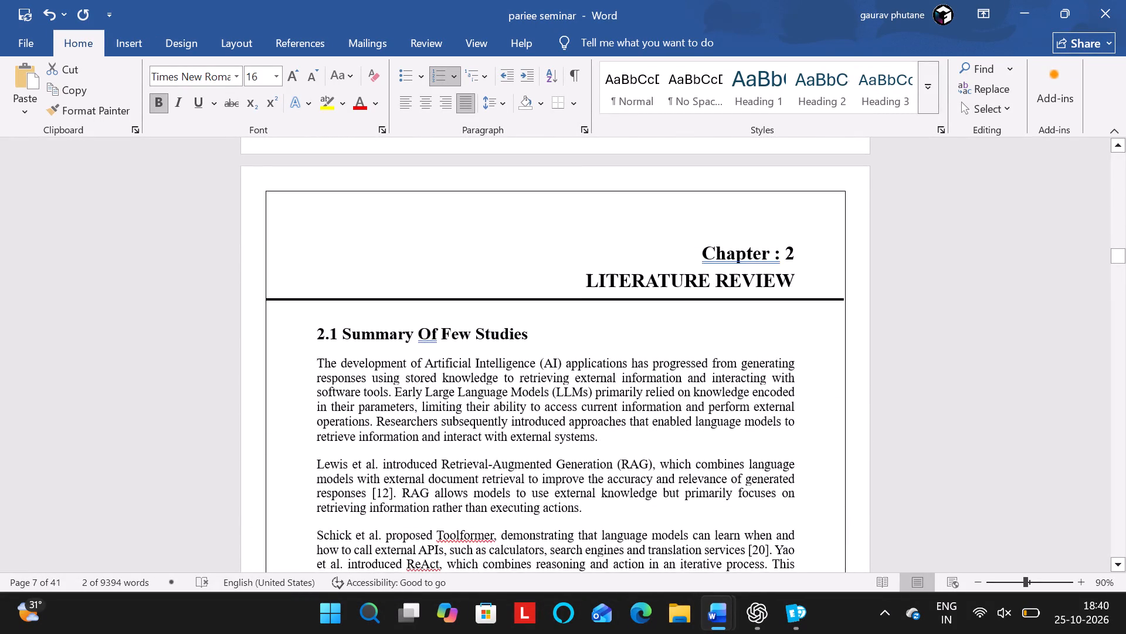
scroll(419, 323, "down", 2)
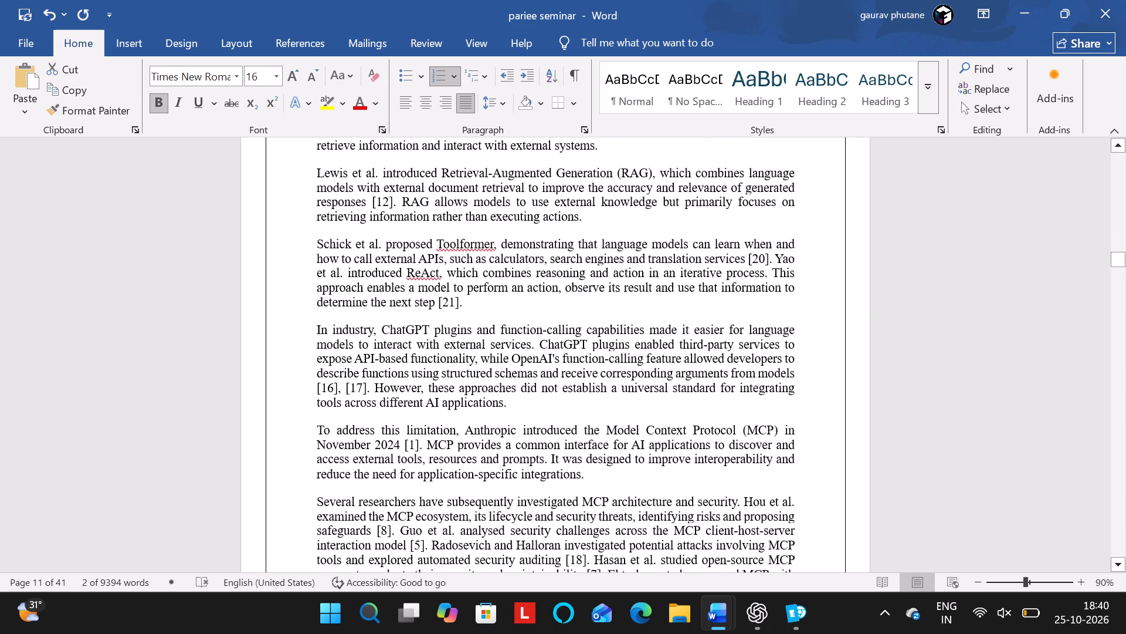
scroll(432, 321, "down", 2)
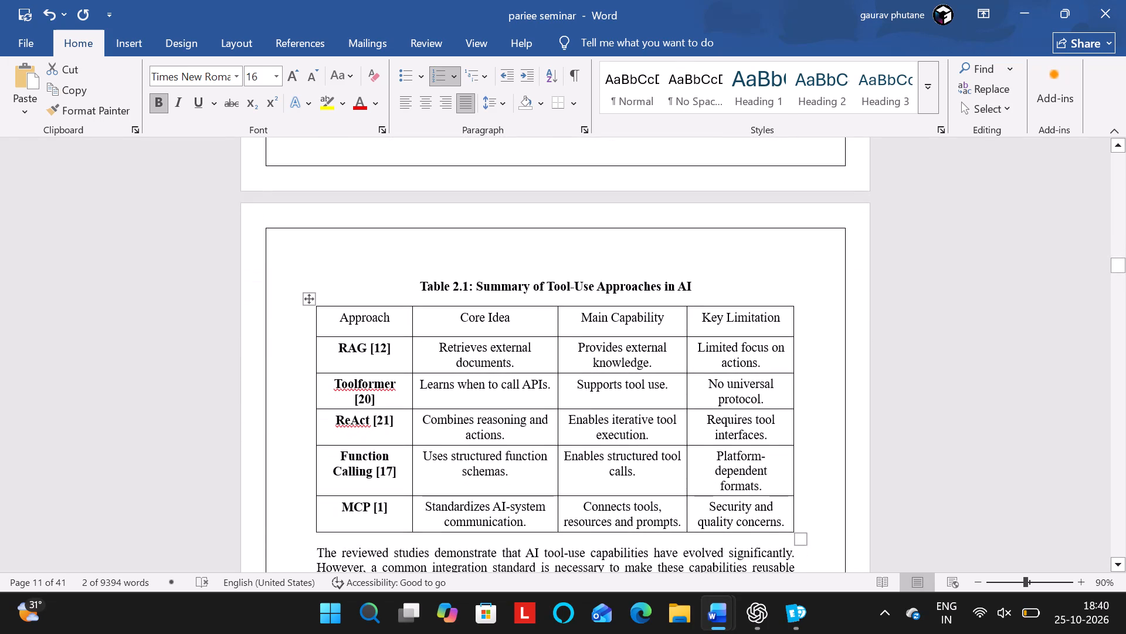
left_click(546, 290)
scroll(546, 290, "down", 1)
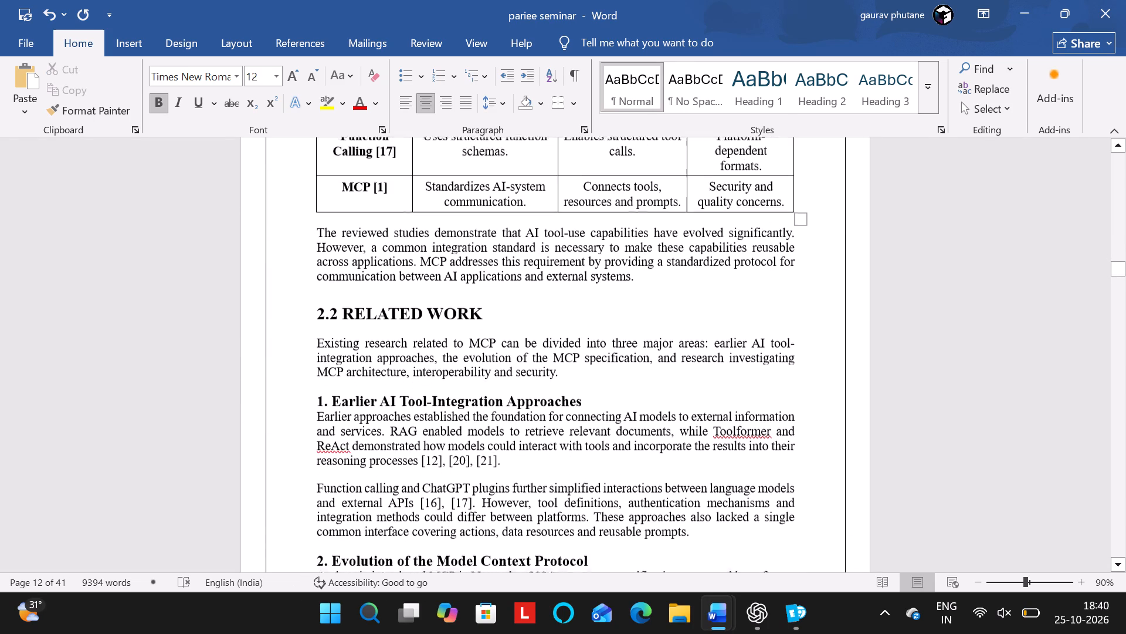
scroll(546, 290, "down", 1)
left_click_drag(490, 283, 310, 282)
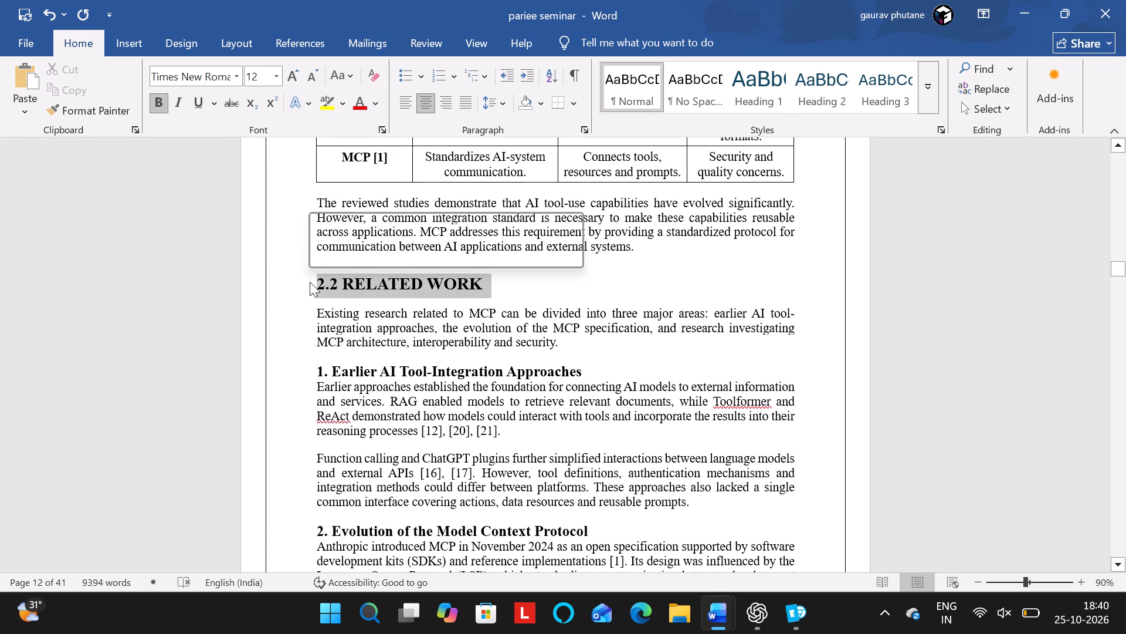
left_click(341, 72)
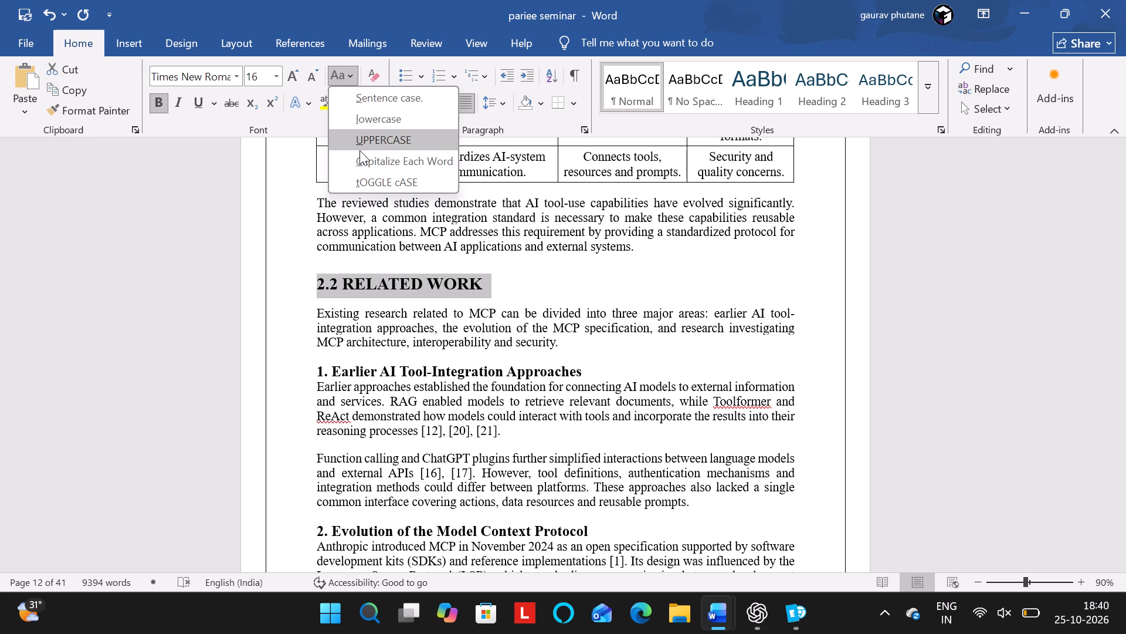
left_click(359, 157)
left_click(491, 318)
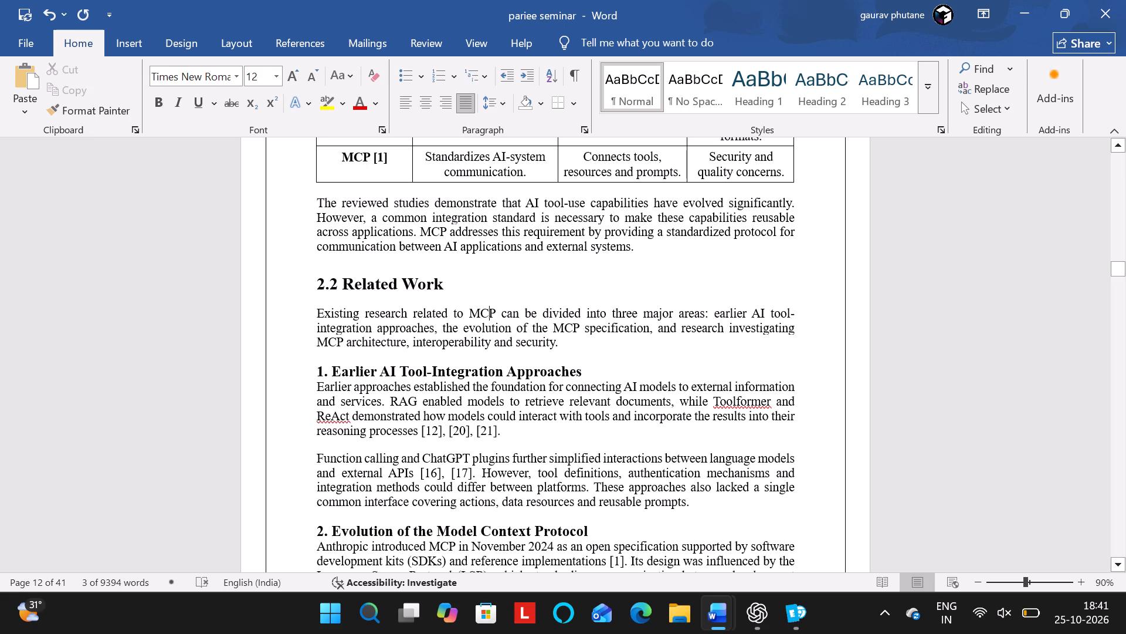
Change the text of the "2.3 SURVEY CONCLUSION" heading to Capitalize Each Word case.
scroll(491, 318, "down", 5)
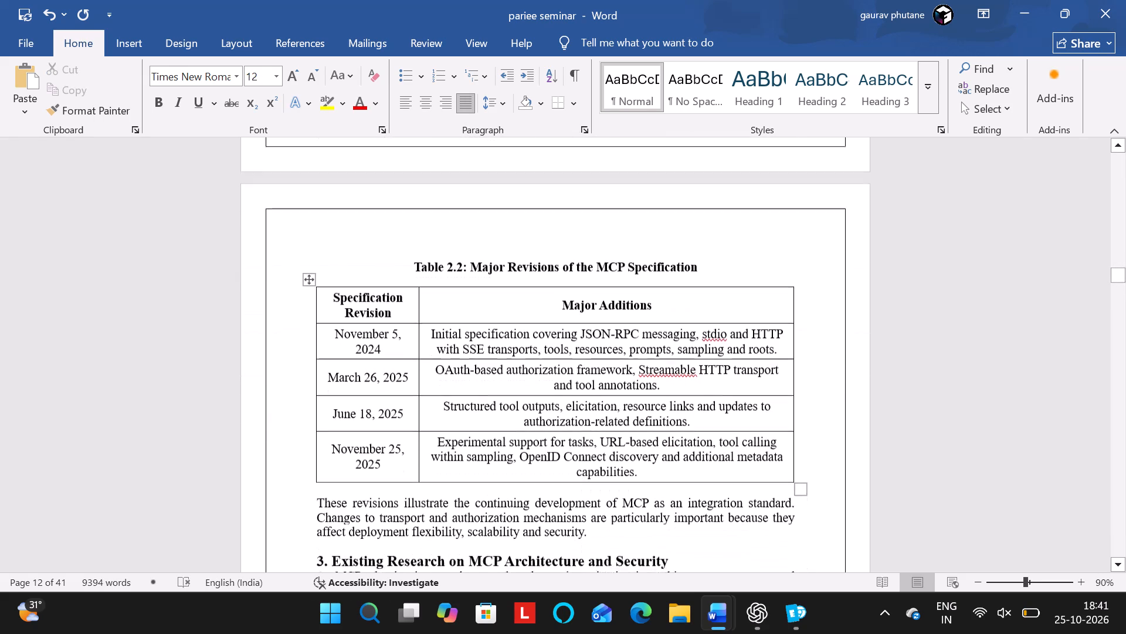
scroll(491, 318, "down", 5)
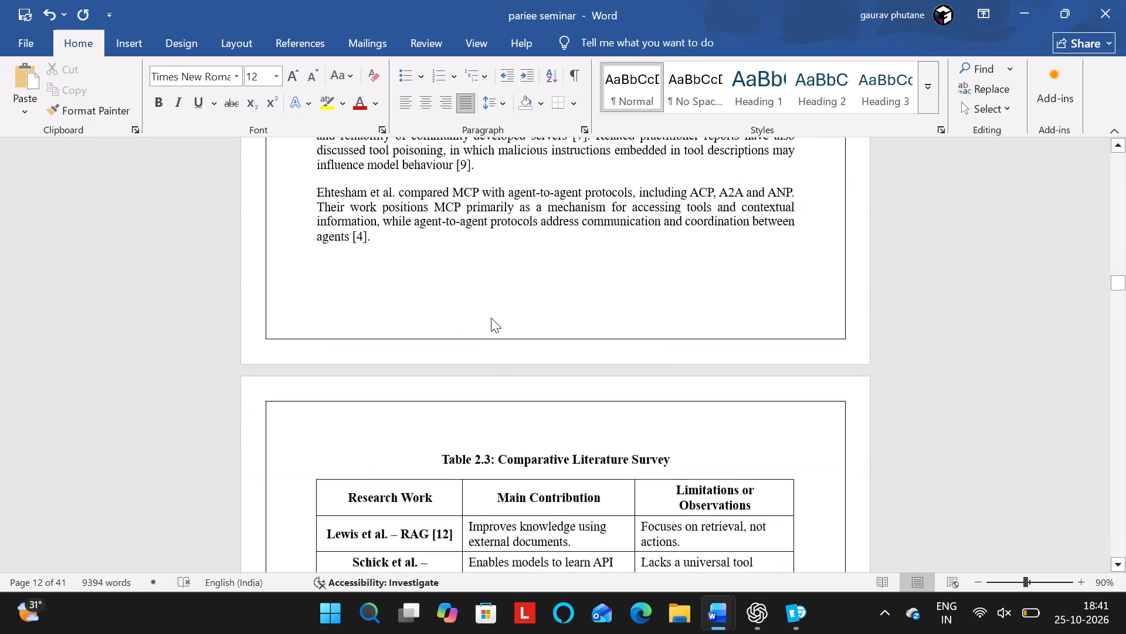
scroll(491, 318, "down", 3)
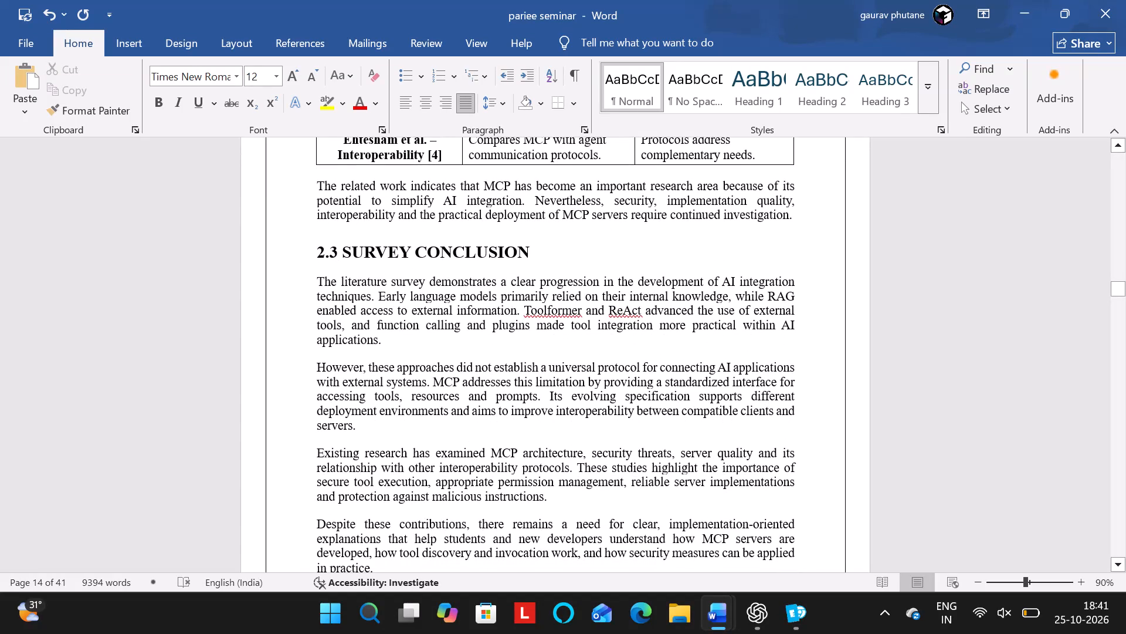
left_click_drag(546, 260, 357, 256)
left_click(341, 70)
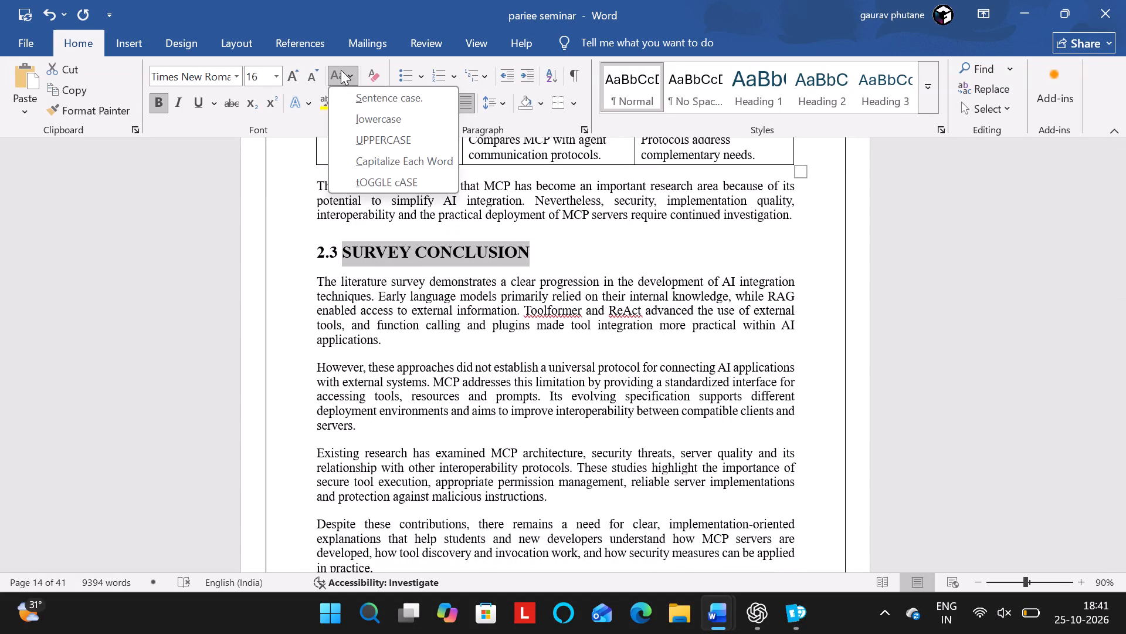
left_click(362, 166)
Change the text of the "3.1 SYSTEM ARCHITECTURE" heading in Chapter 3 to Capitalize Each Word case.
scroll(425, 321, "down", 2)
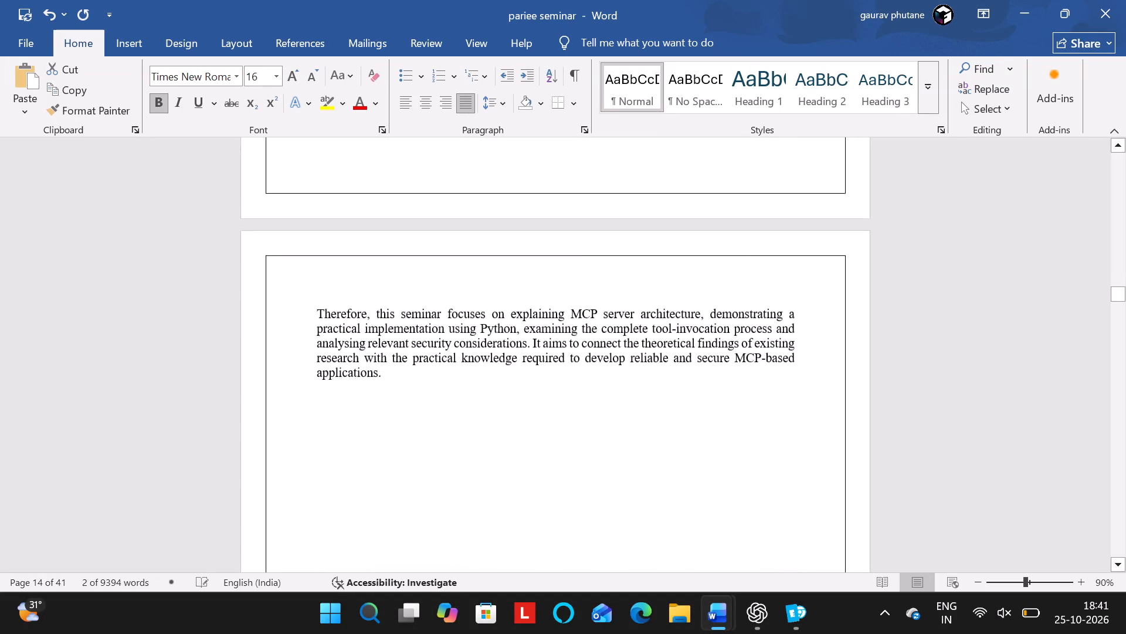
scroll(425, 321, "down", 4)
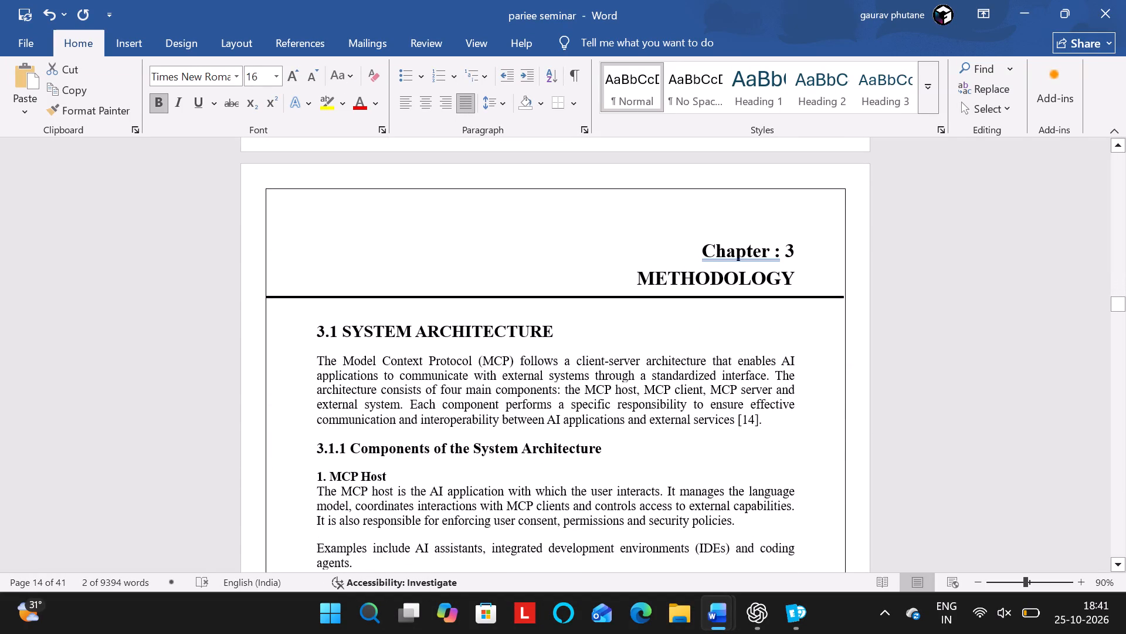
left_click_drag(567, 329, 363, 330)
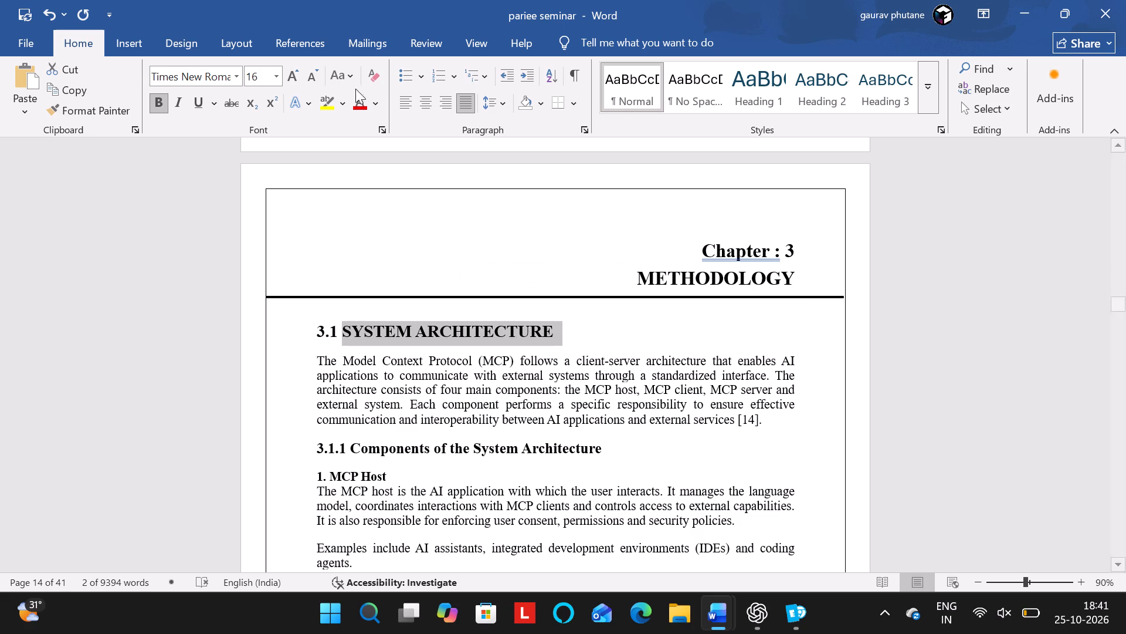
left_click(336, 73)
left_click(342, 158)
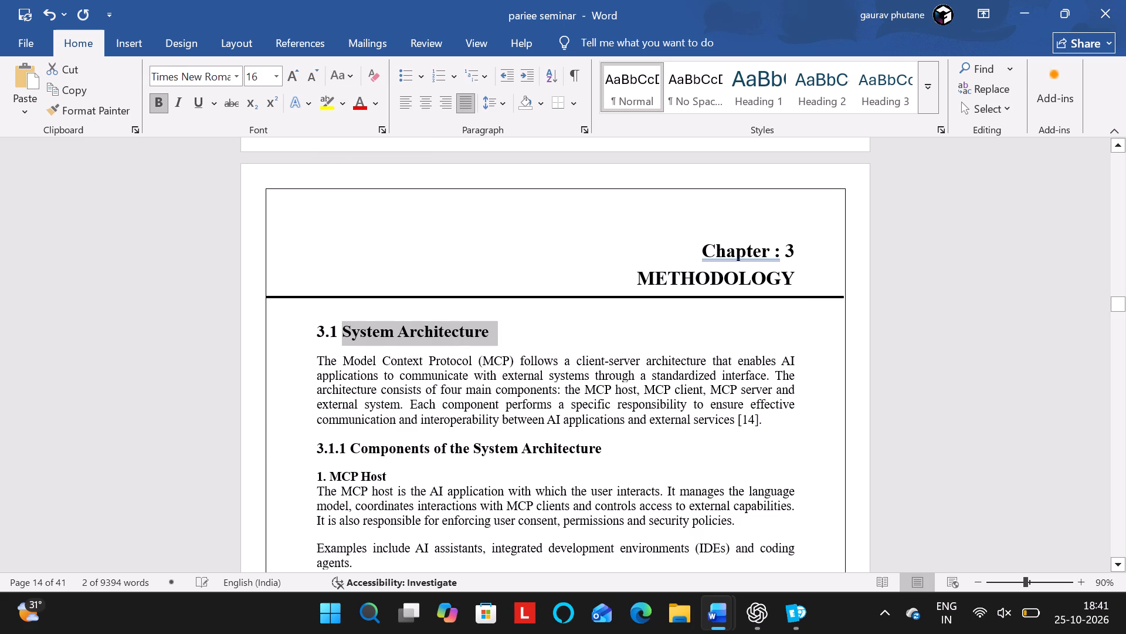
scroll(411, 352, "down", 3)
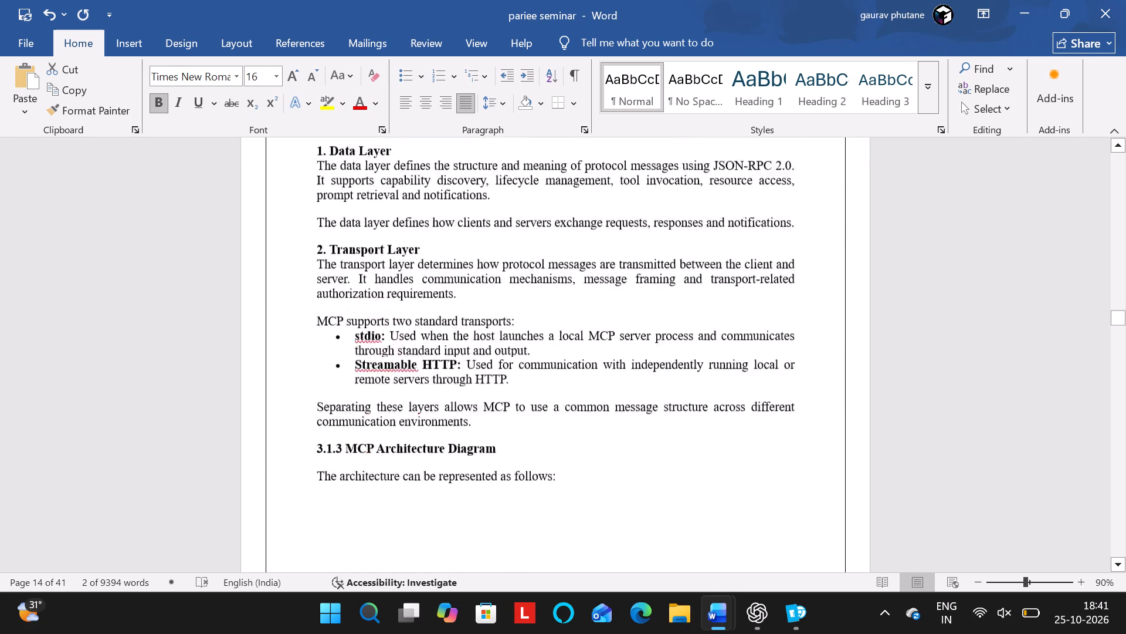
Change the text of the "3.2 WORKING OF MCP SERVERS" heading to Capitalize Each Word case.
scroll(411, 352, "down", 3)
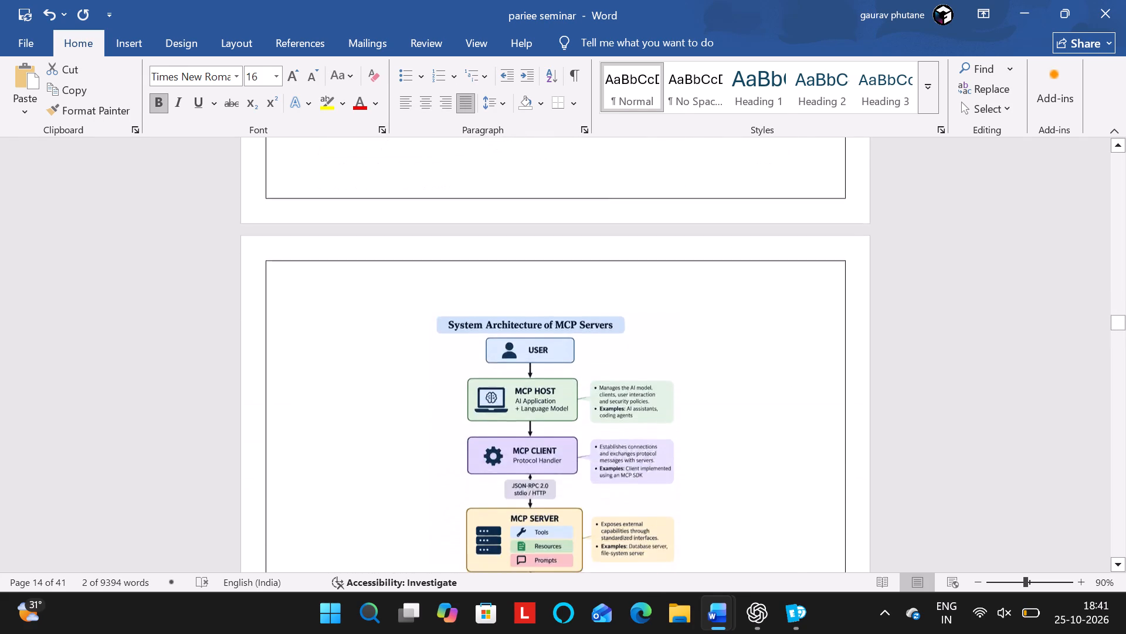
scroll(411, 352, "down", 3)
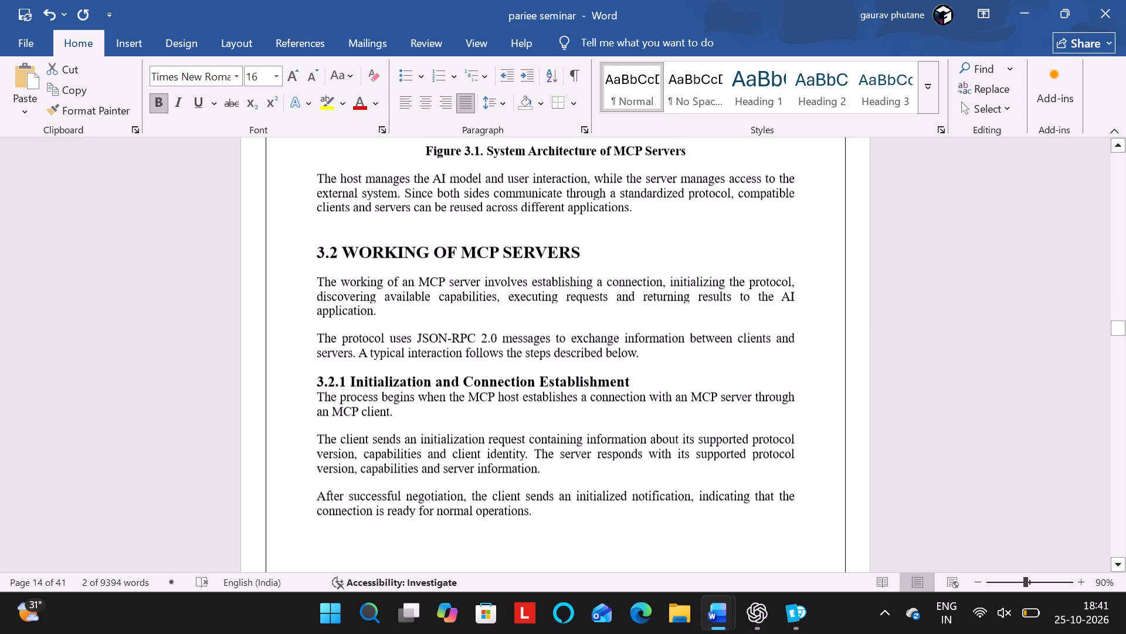
left_click_drag(586, 232, 355, 245)
left_click(344, 70)
left_click(365, 157)
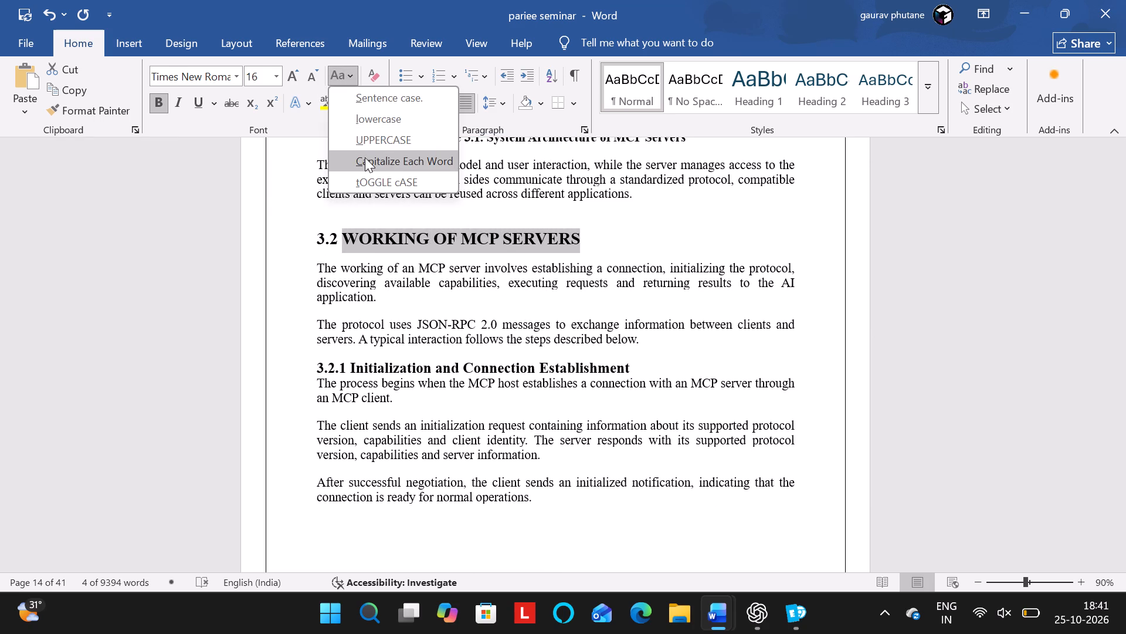
Change the text of the "3.3 MATHEMATICAL MODEL AND ALGORITHM" heading to Capitalize Each Word case.
scroll(474, 321, "down", 3)
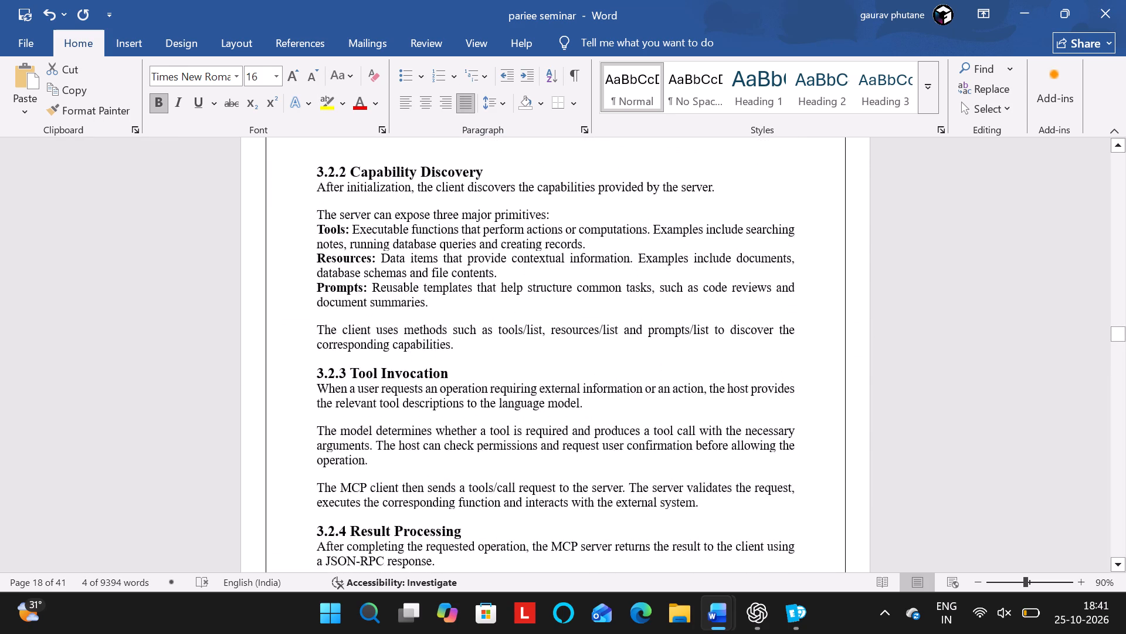
scroll(474, 321, "down", 4)
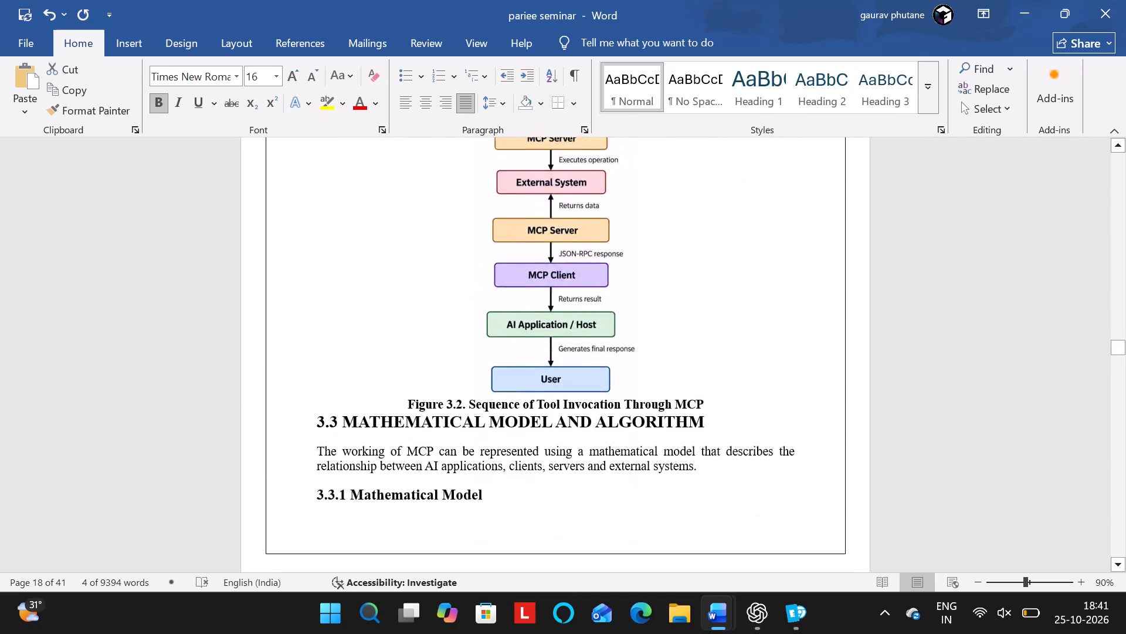
scroll(474, 321, "down", 1)
left_click_drag(713, 284, 364, 291)
left_click(338, 83)
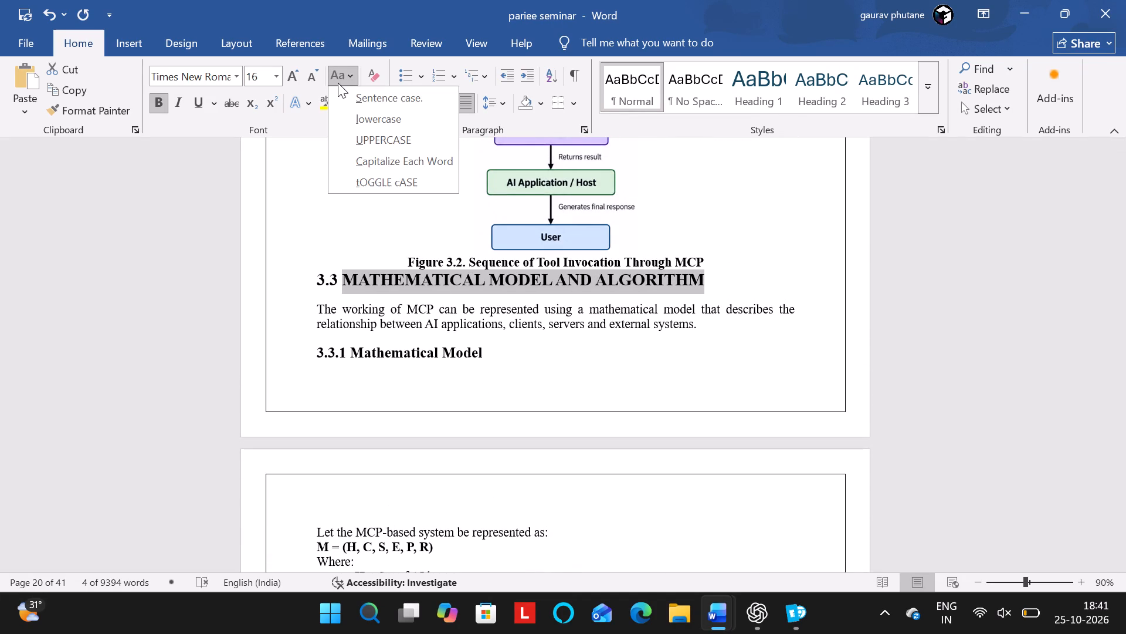
left_click(361, 158)
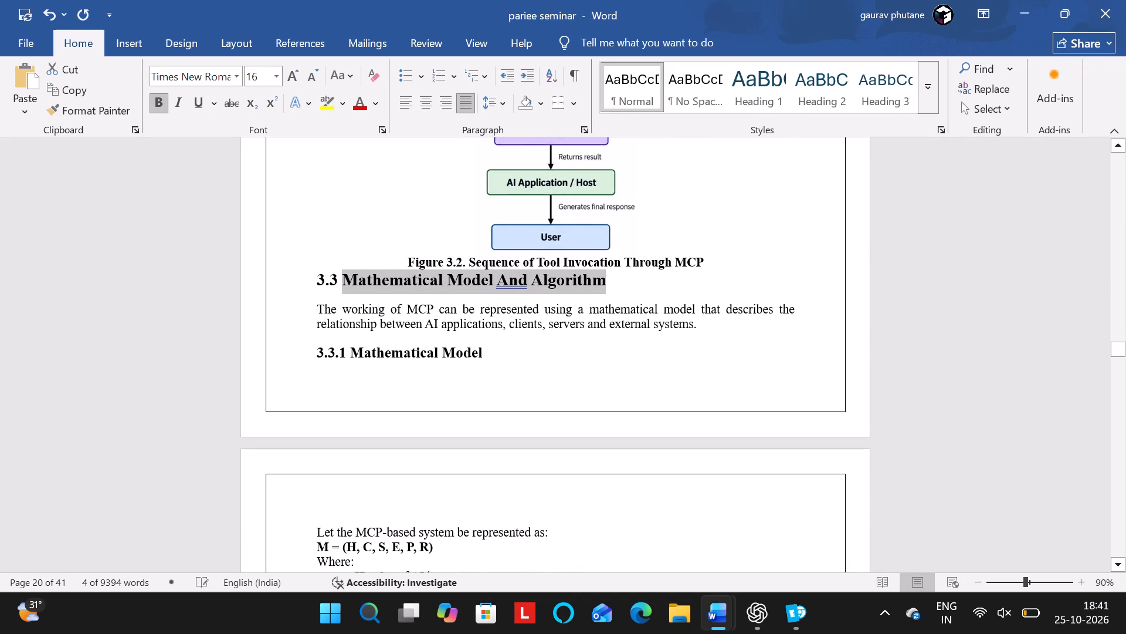
Change the text of the "3.4 IMPLEMENTATION METHODOLOGY" heading to Capitalize Each Word case.
scroll(609, 345, "down", 5)
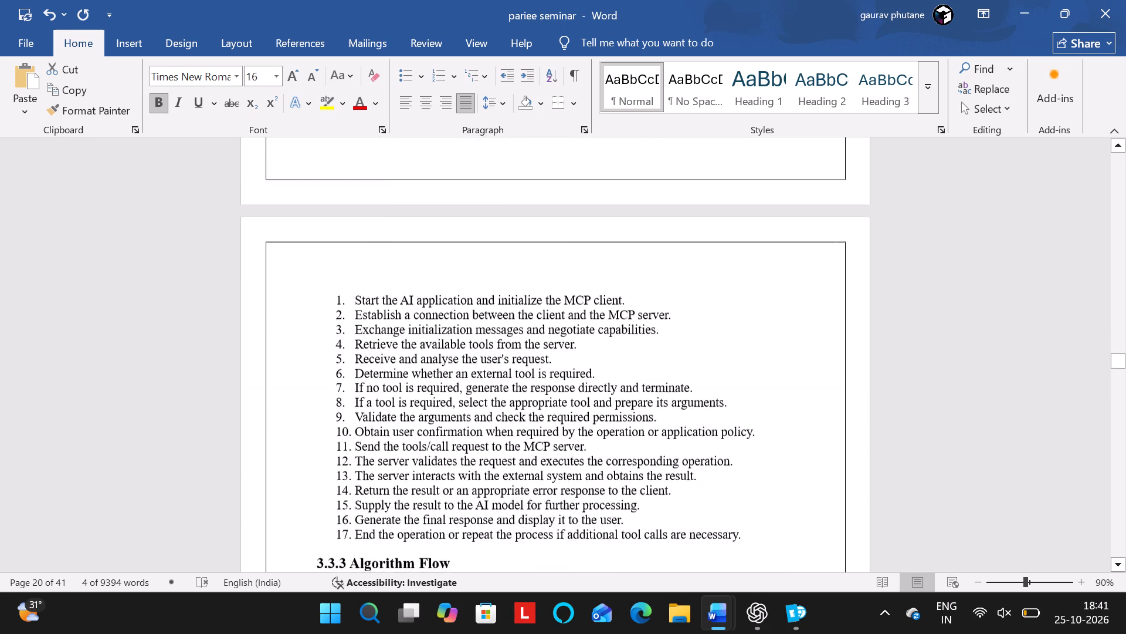
scroll(609, 345, "down", 5)
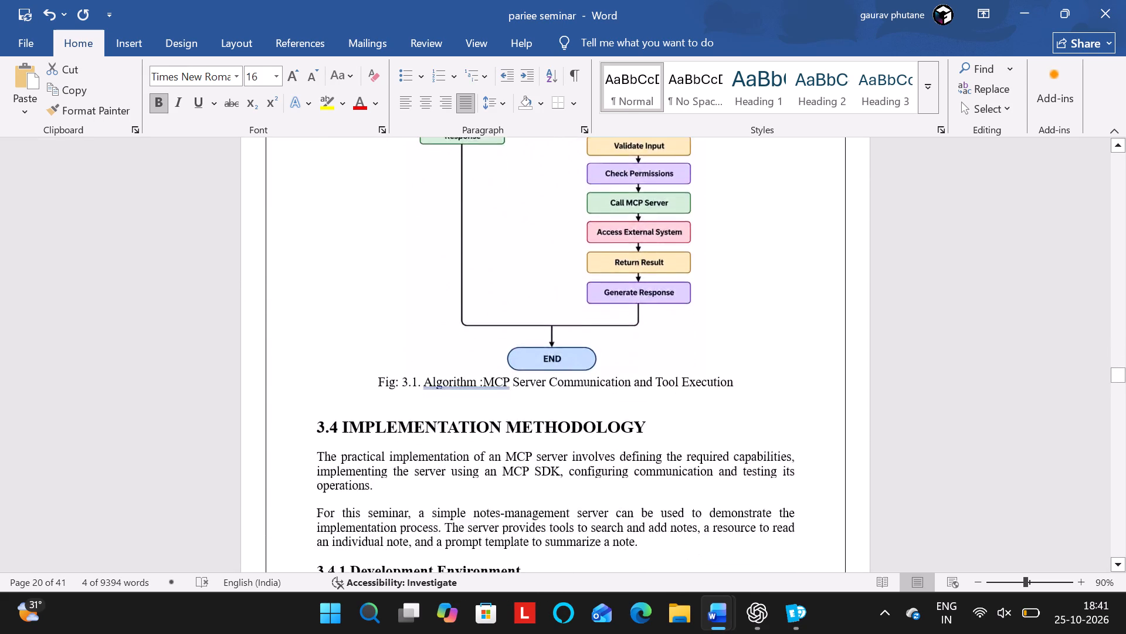
scroll(609, 345, "down", 2)
left_click_drag(660, 198, 378, 200)
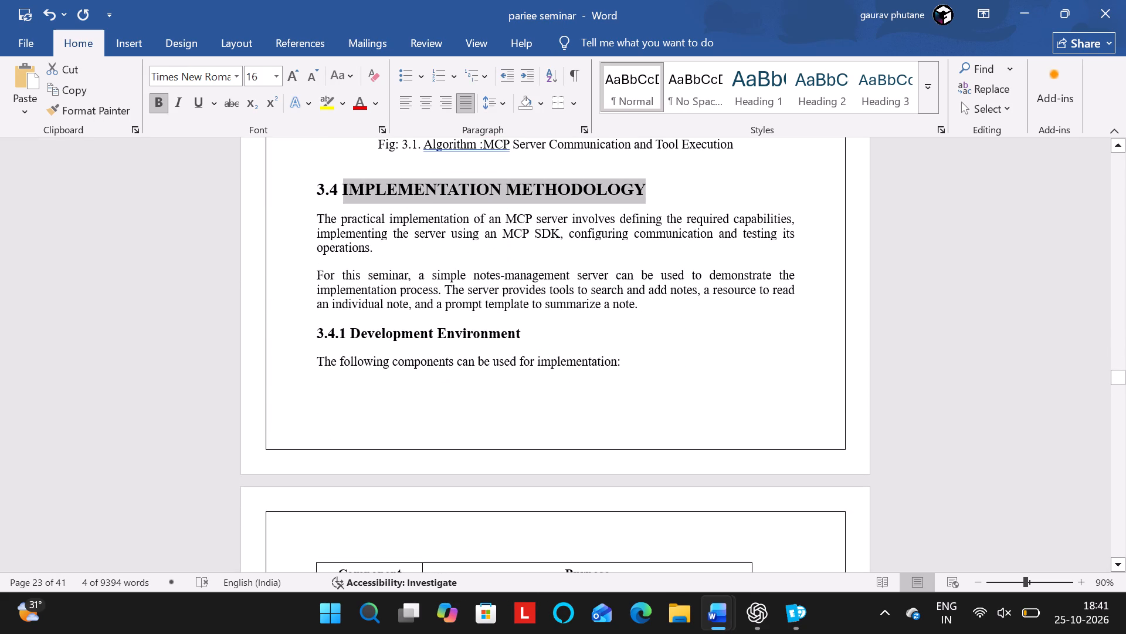
left_click_drag(378, 200, 333, 200)
left_click(340, 77)
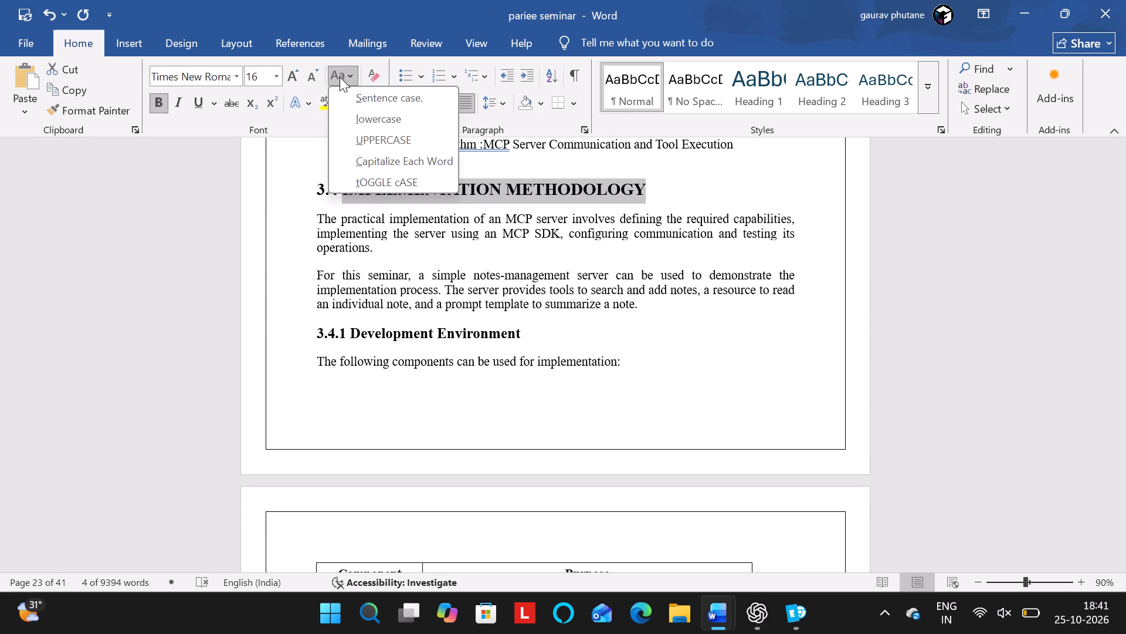
left_click(358, 157)
left_click(549, 289)
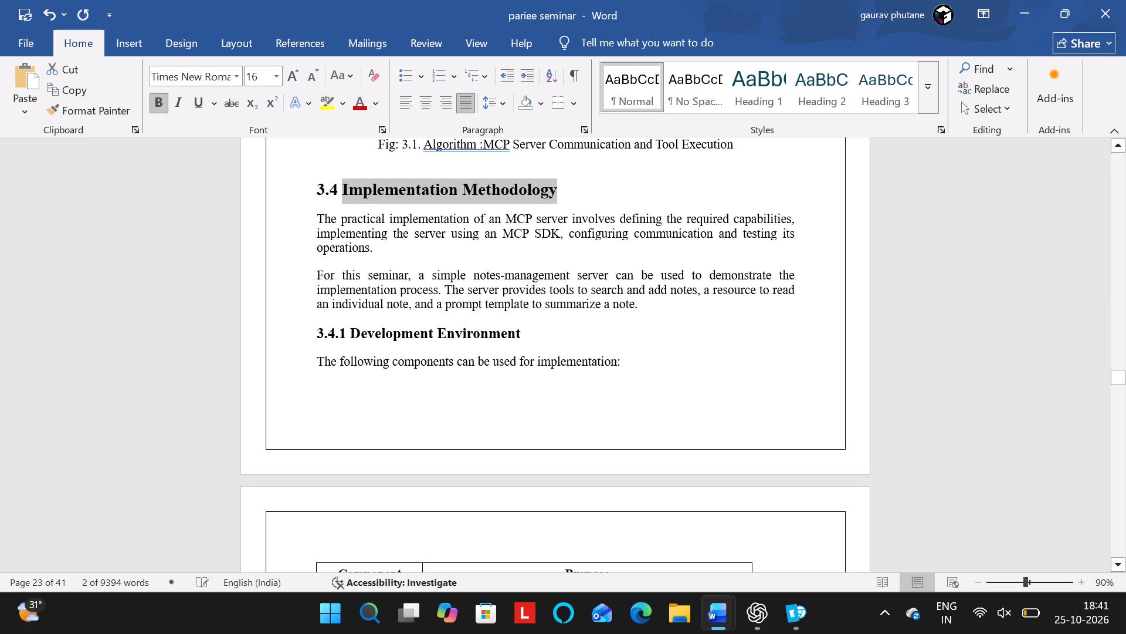
Change the text of the "3.5 SECURITY CONSIDERATIONS AND VALIDATION" heading to Capitalize Each Word case.
scroll(549, 289, "down", 4)
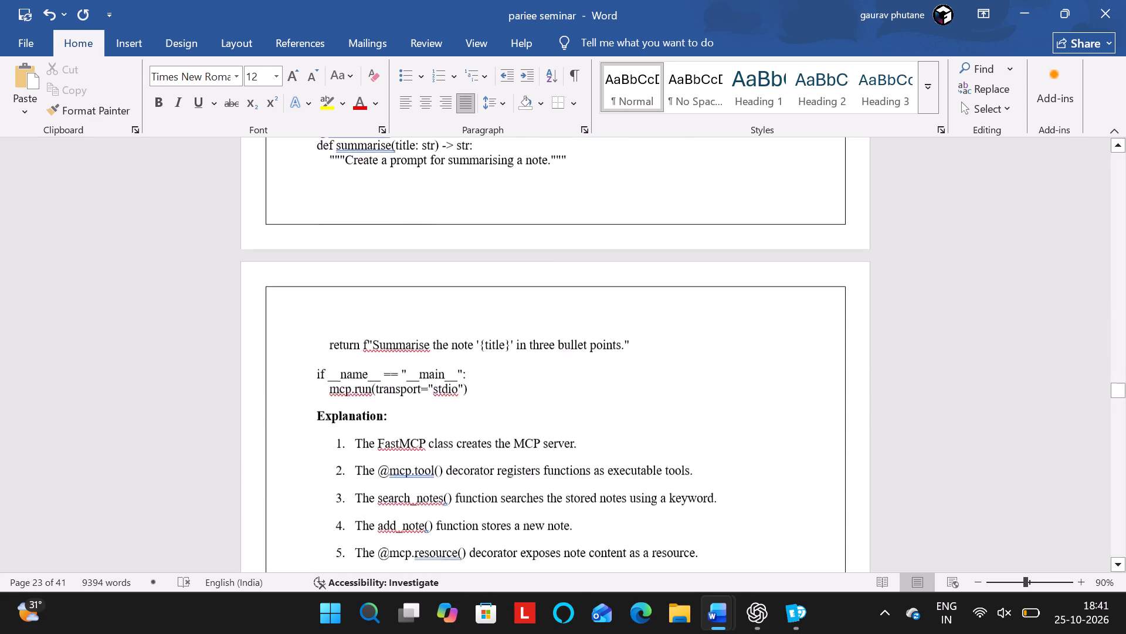
scroll(549, 289, "down", 6)
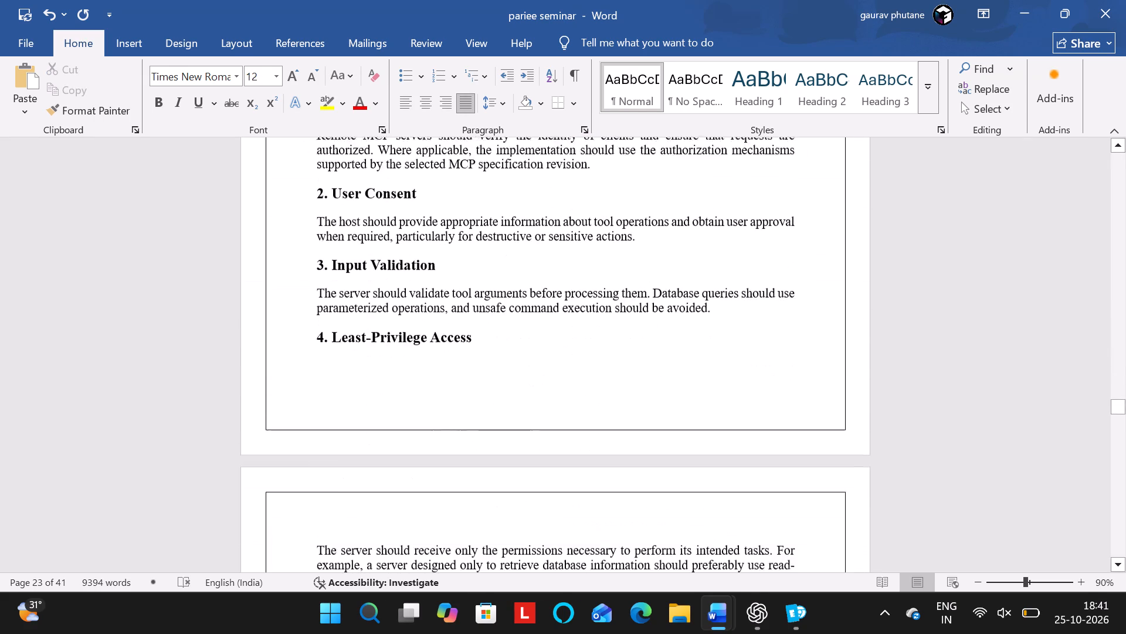
scroll(549, 289, "up", 2)
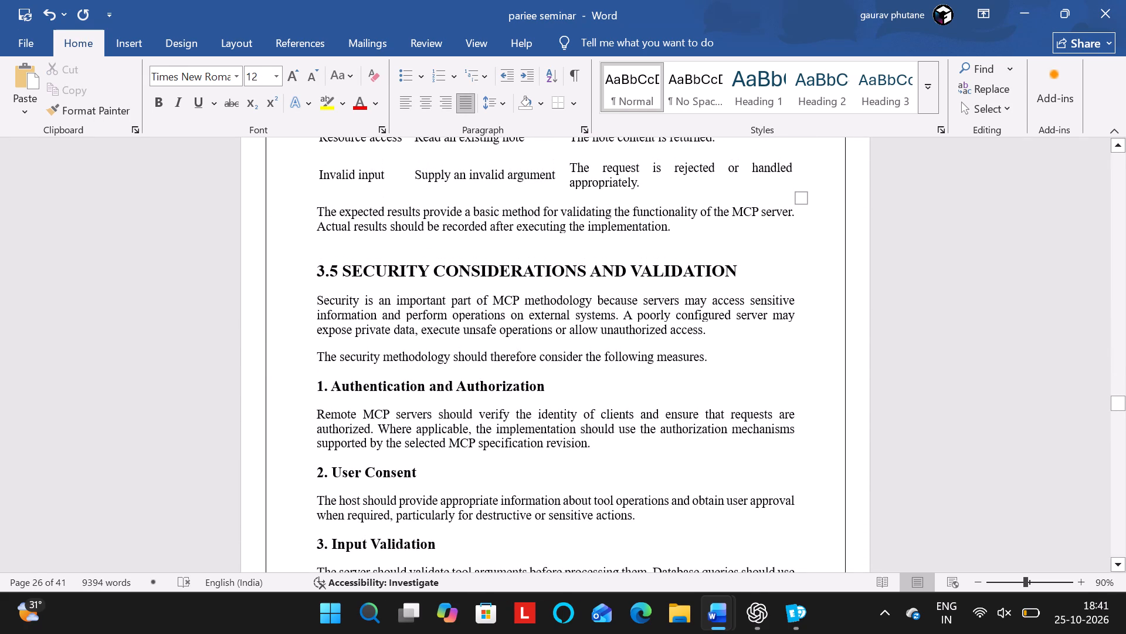
left_click_drag(747, 275, 340, 284)
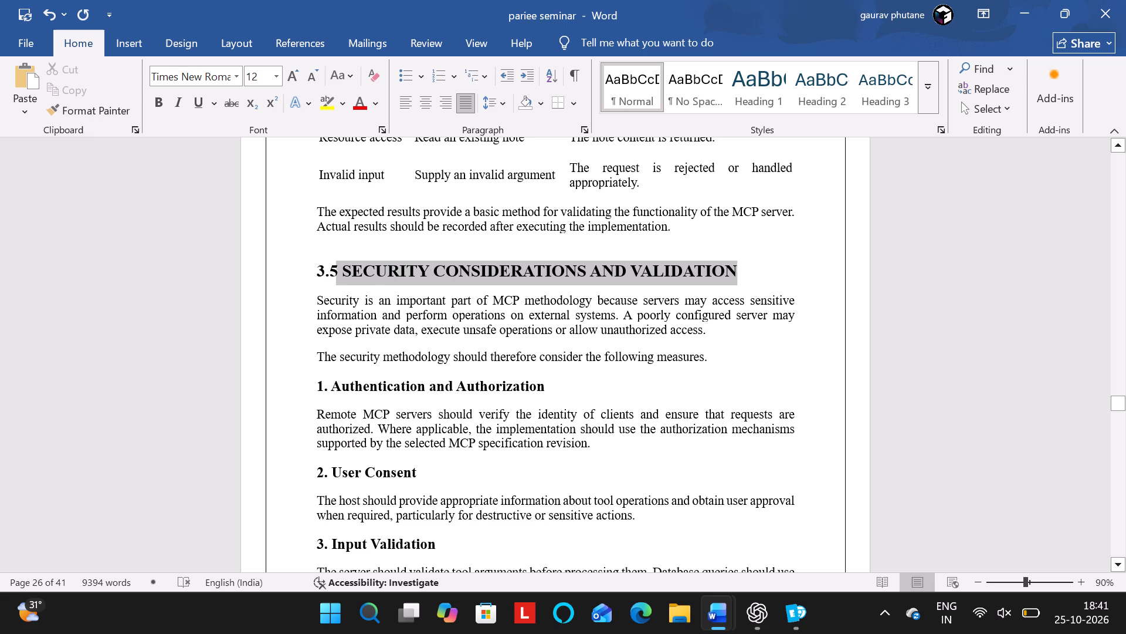
left_click_drag(340, 284, 341, 284)
left_click(347, 77)
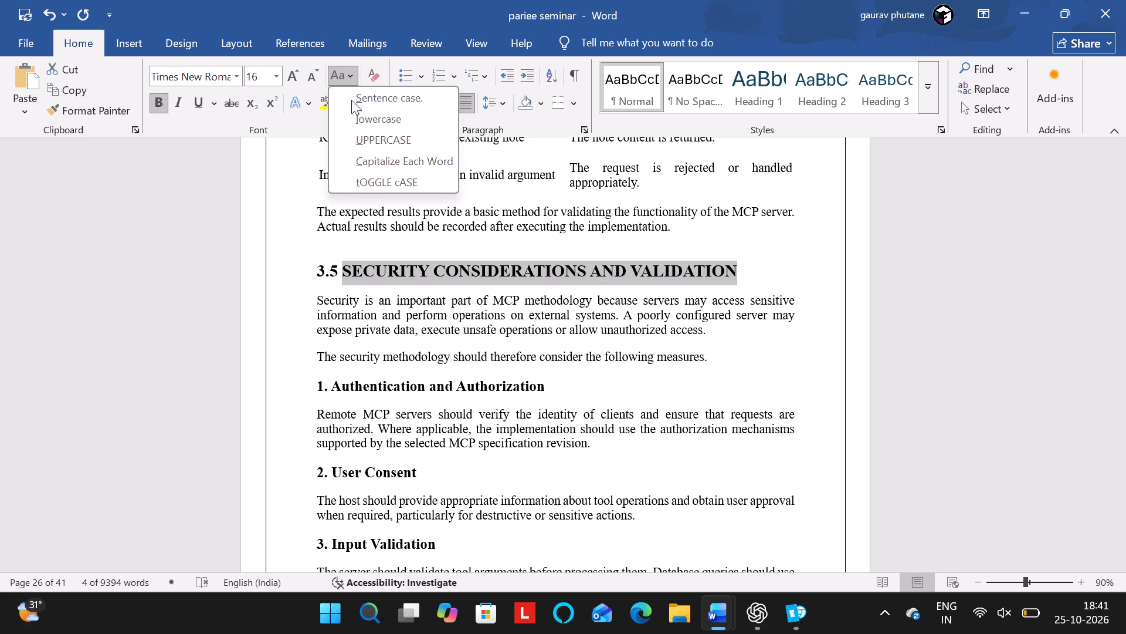
left_click(373, 157)
left_click(483, 378)
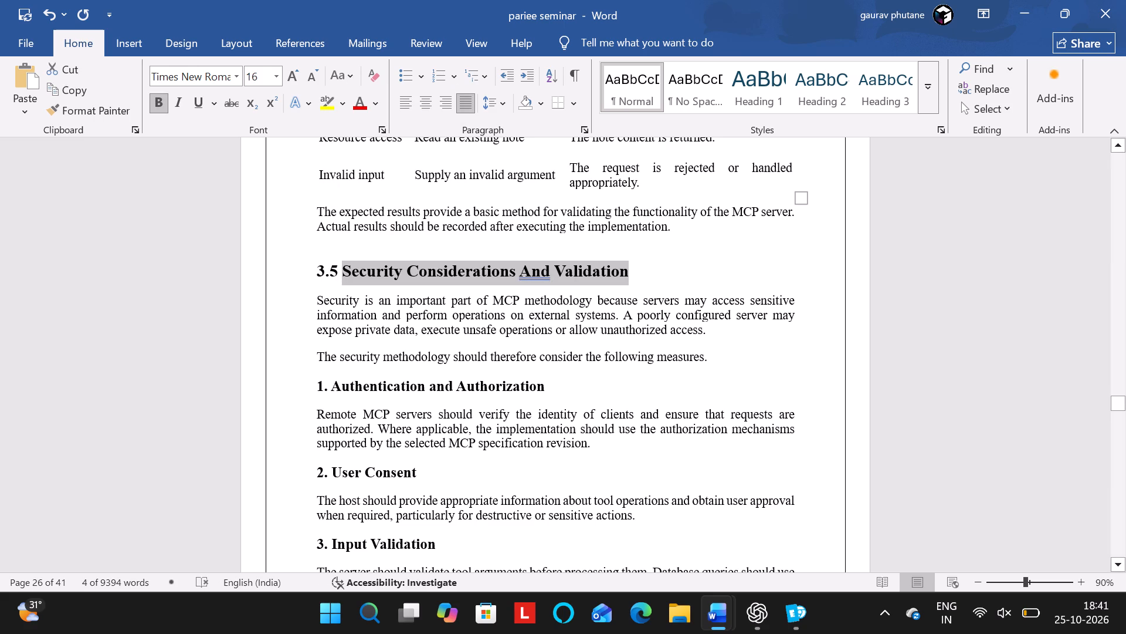
Change the text of the "4.1 ADVANTAGES OF MCP SERVERS" heading in Chapter 4 to Capitalize Each Word case.
scroll(483, 378, "down", 7)
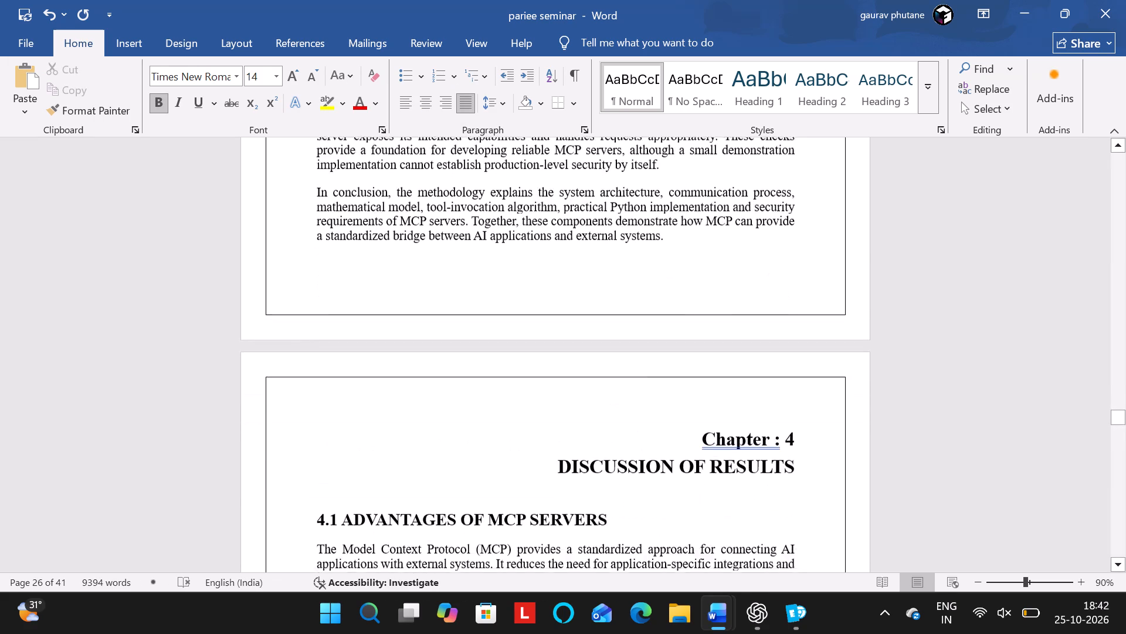
scroll(483, 378, "down", 1)
left_click_drag(616, 310, 381, 311)
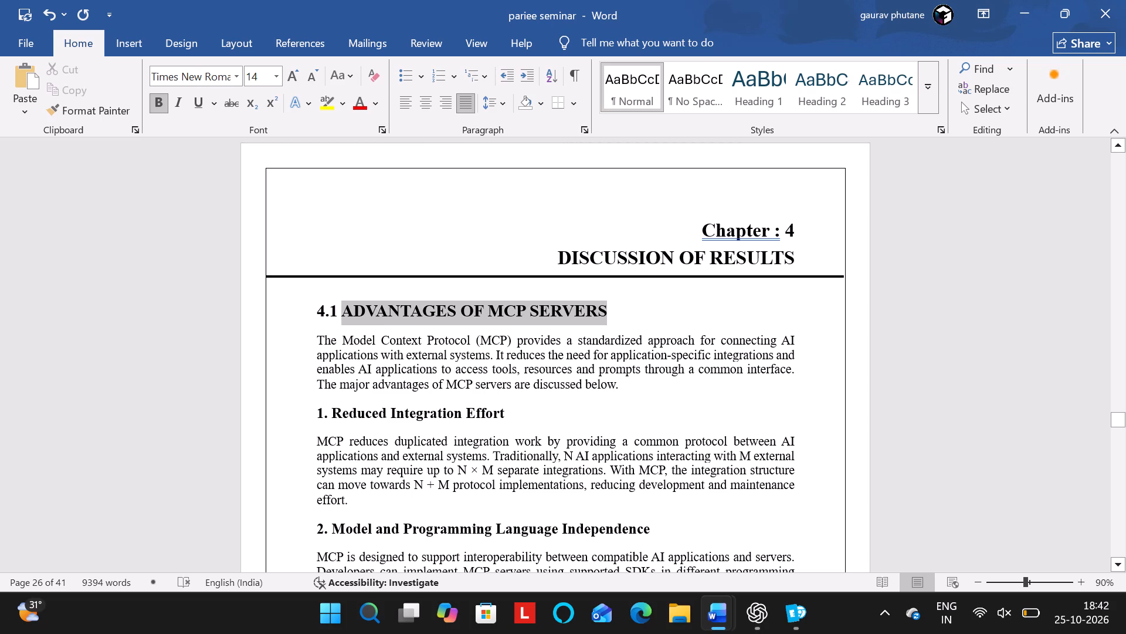
left_click_drag(381, 311, 374, 311)
left_click(349, 73)
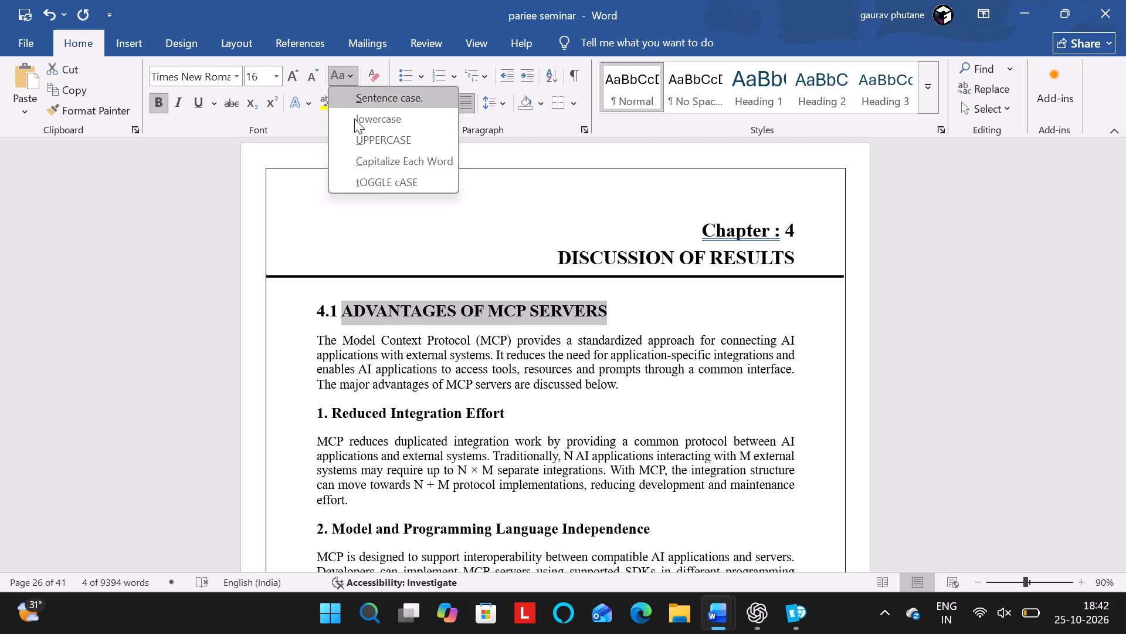
left_click(364, 154)
Change the text of the "4.2 APPLICATIONS AND USE CASES" heading to Capitalize Each Word case.
scroll(427, 330, "down", 2)
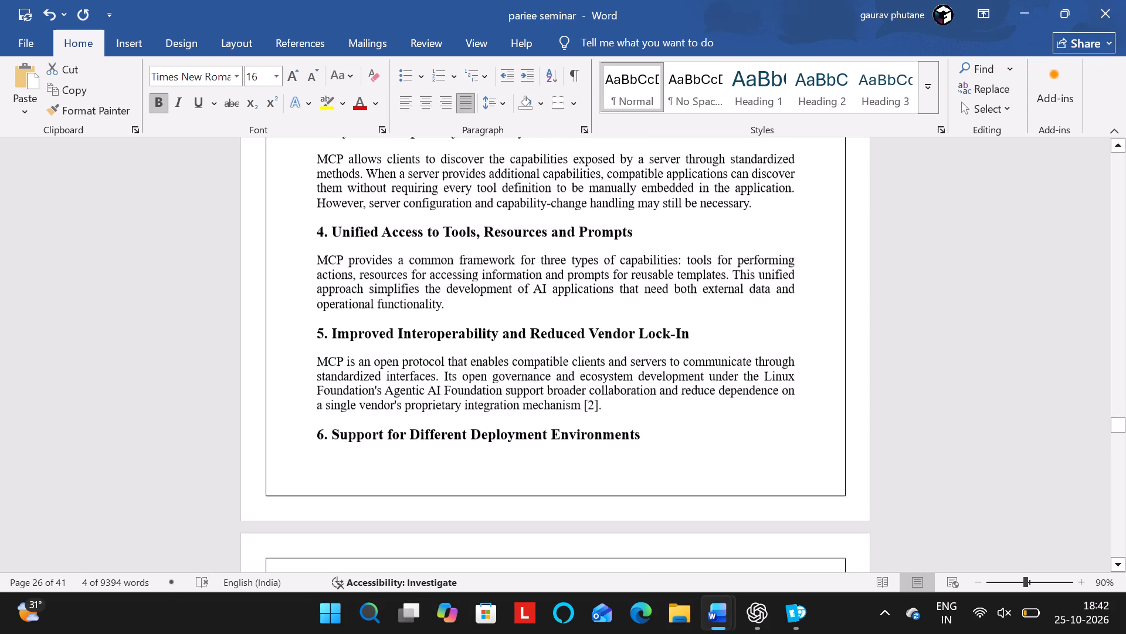
scroll(427, 330, "down", 2)
scroll(591, 292, "down", 1)
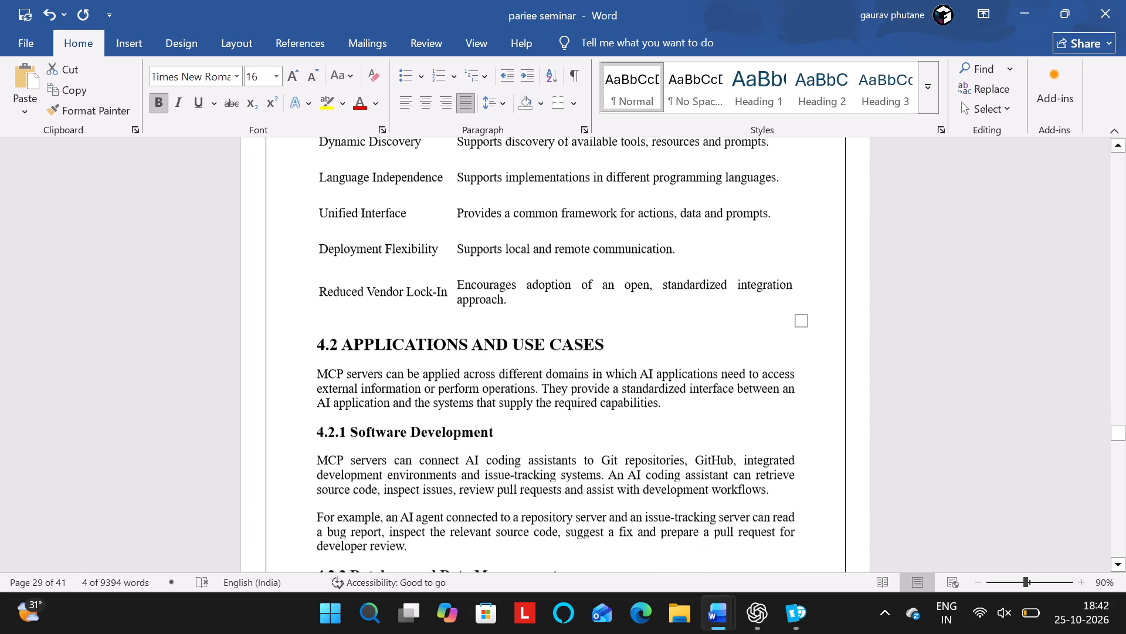
left_click_drag(612, 343, 390, 338)
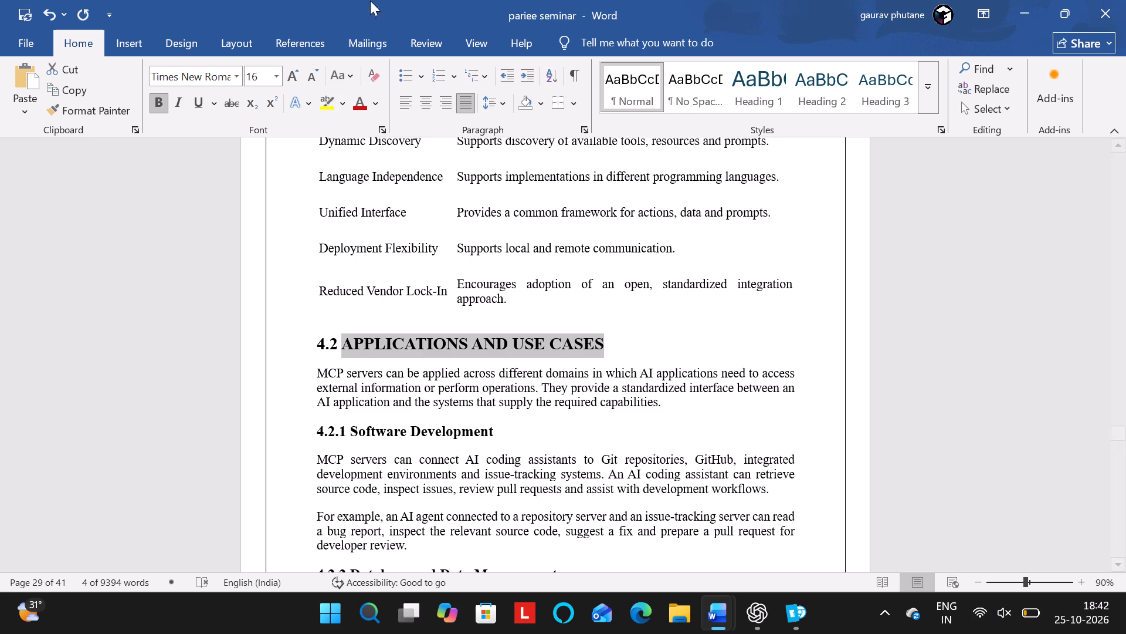
left_click(343, 68)
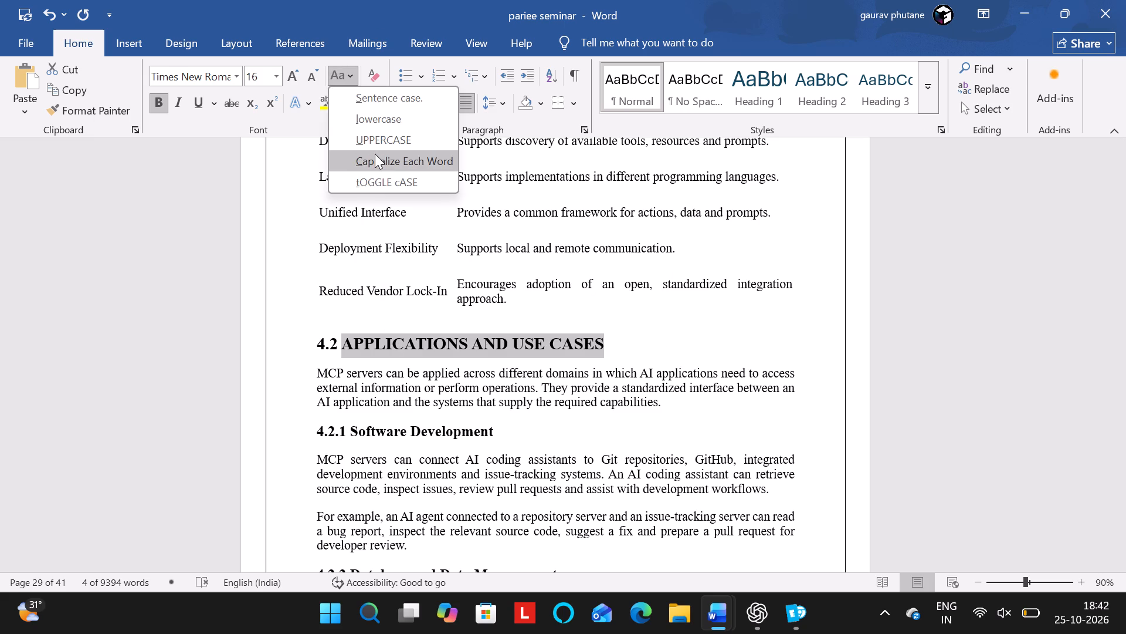
left_click(375, 154)
Change the text of the "4.3 PERFORMANCE METRICS" heading to Capitalize Each Word case.
scroll(450, 281, "down", 4)
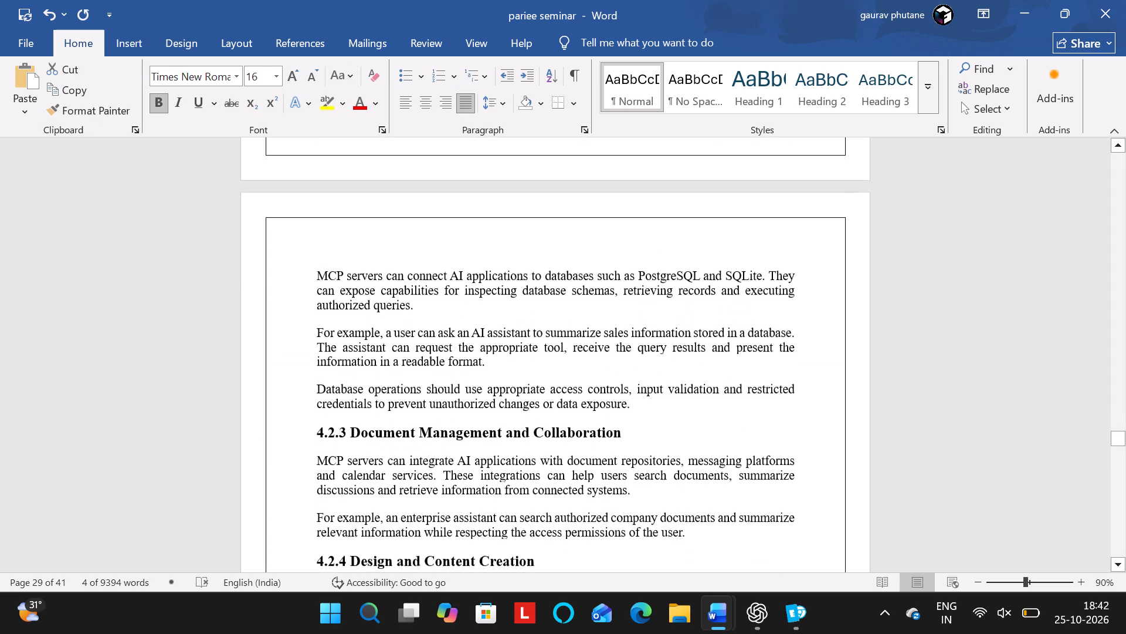
scroll(450, 281, "down", 4)
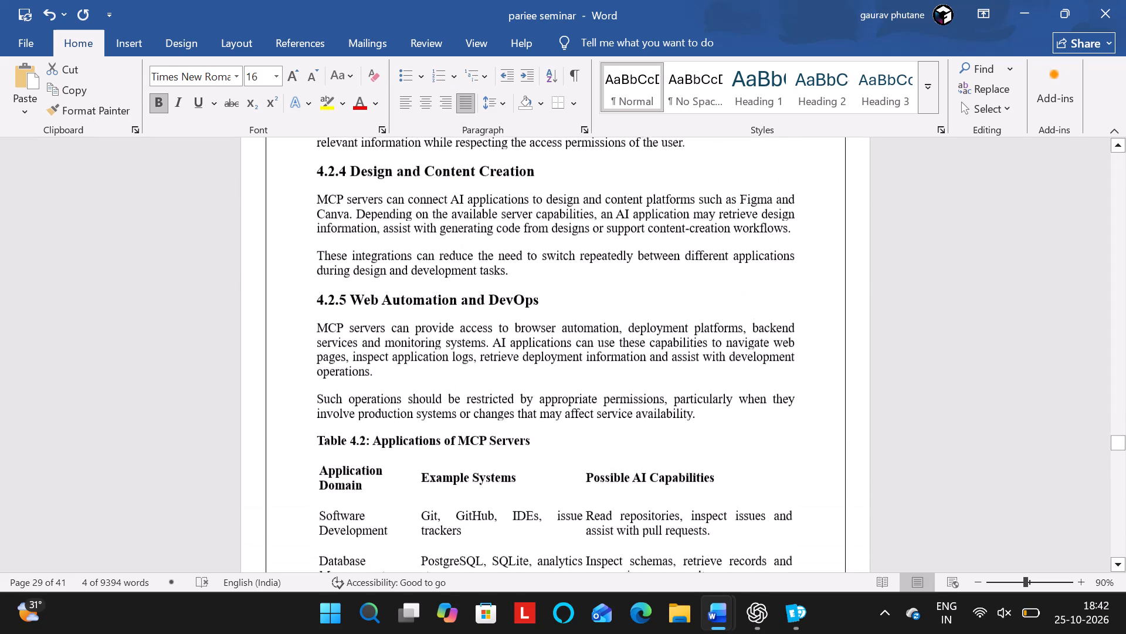
scroll(450, 281, "down", 3)
left_click_drag(575, 289, 368, 287)
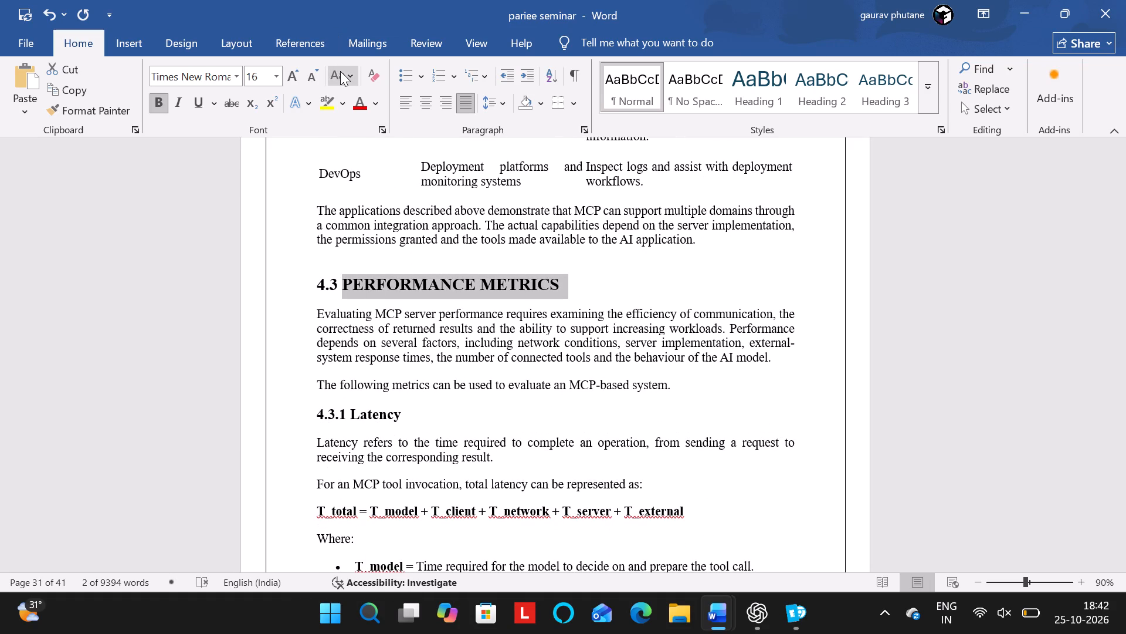
left_click(340, 71)
left_click(359, 158)
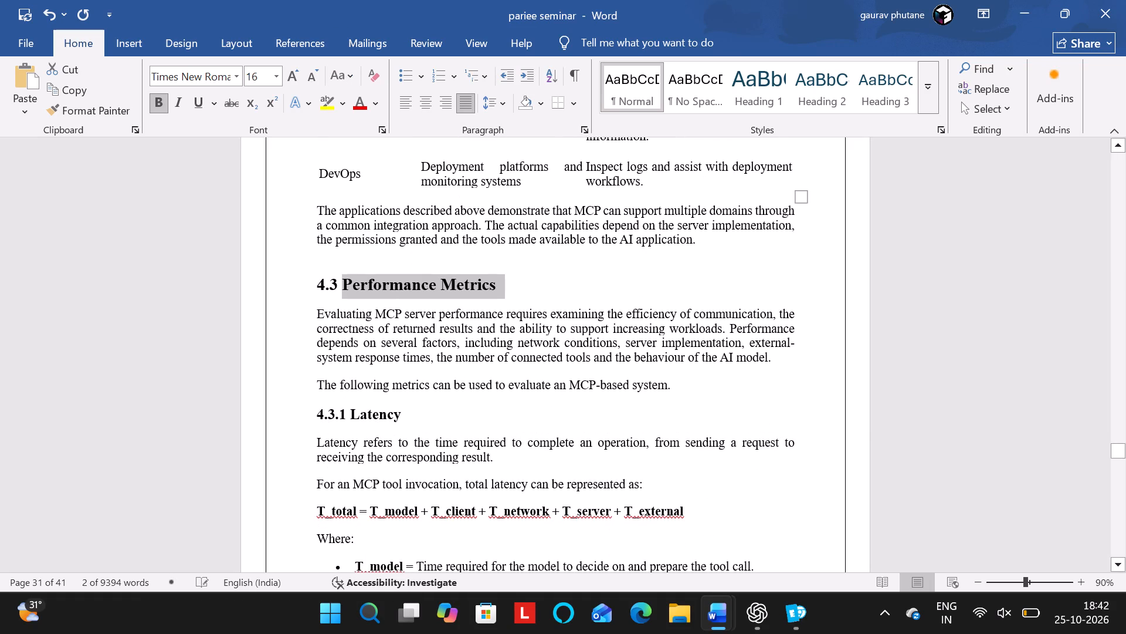
Change the text of the "4.4 RESULT COMPARISON" heading to Capitalize Each Word case.
scroll(396, 307, "down", 5)
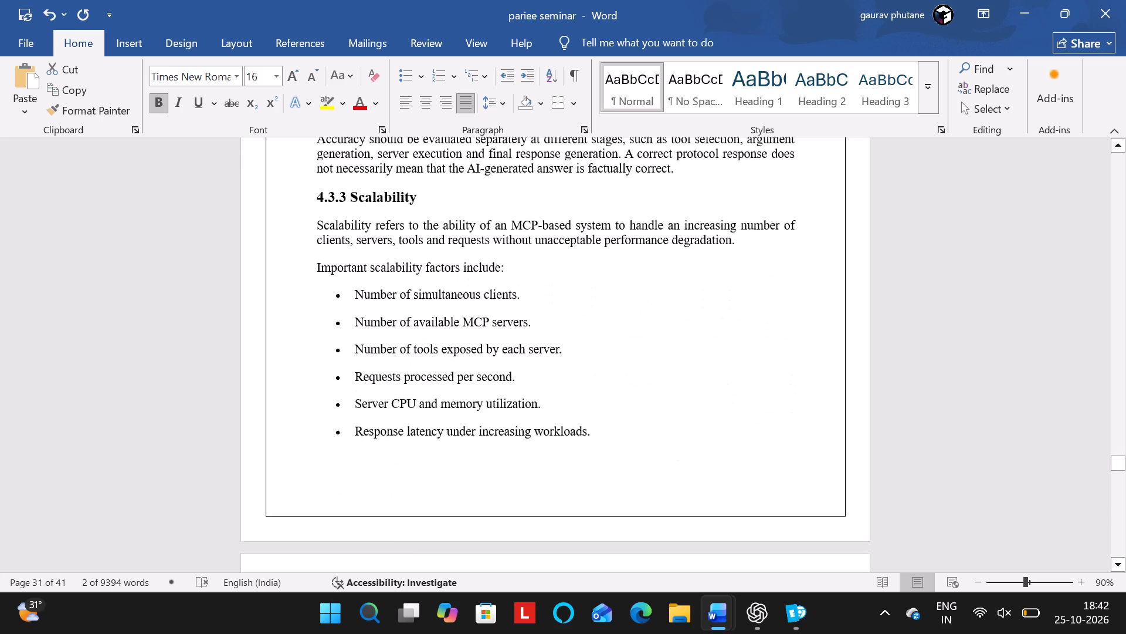
scroll(396, 307, "down", 5)
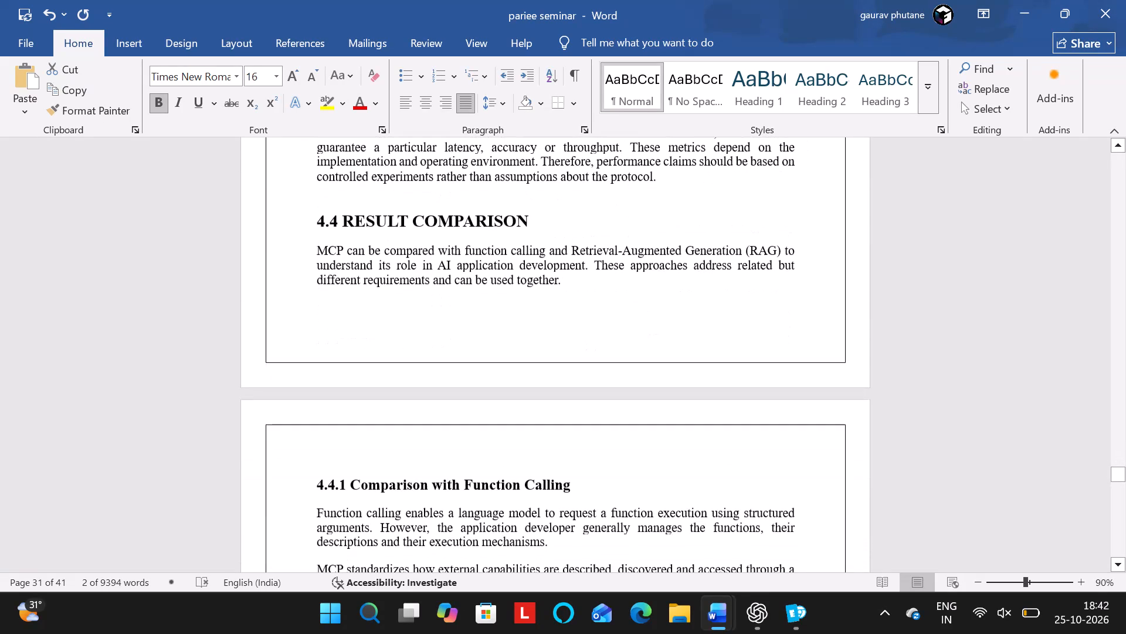
left_click_drag(542, 224, 344, 225)
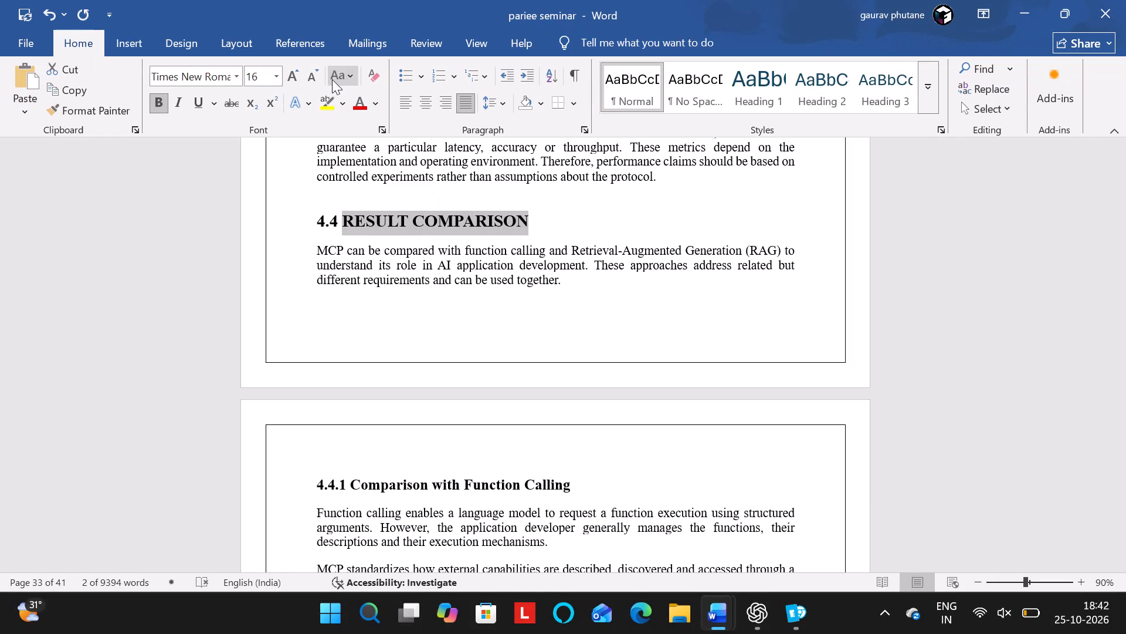
left_click(333, 78)
left_click(401, 160)
Change the text of the "4.5 LIMITATIONS AND CHALLENGES" heading to Capitalize Each Word case.
scroll(468, 439, "down", 3)
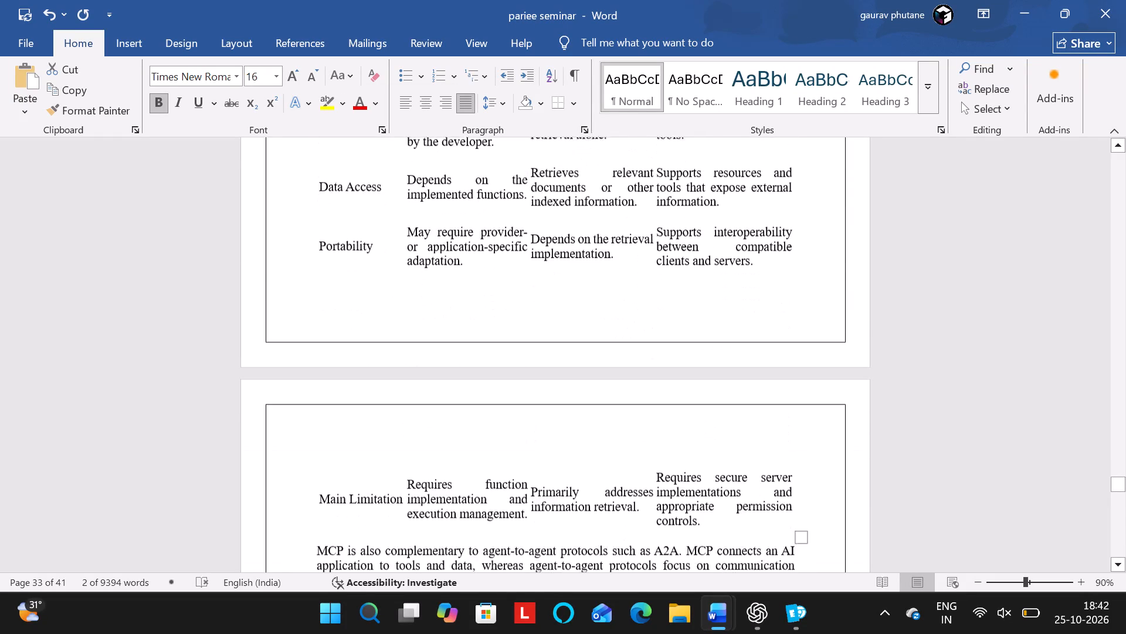
scroll(468, 439, "down", 4)
scroll(468, 439, "up", 1)
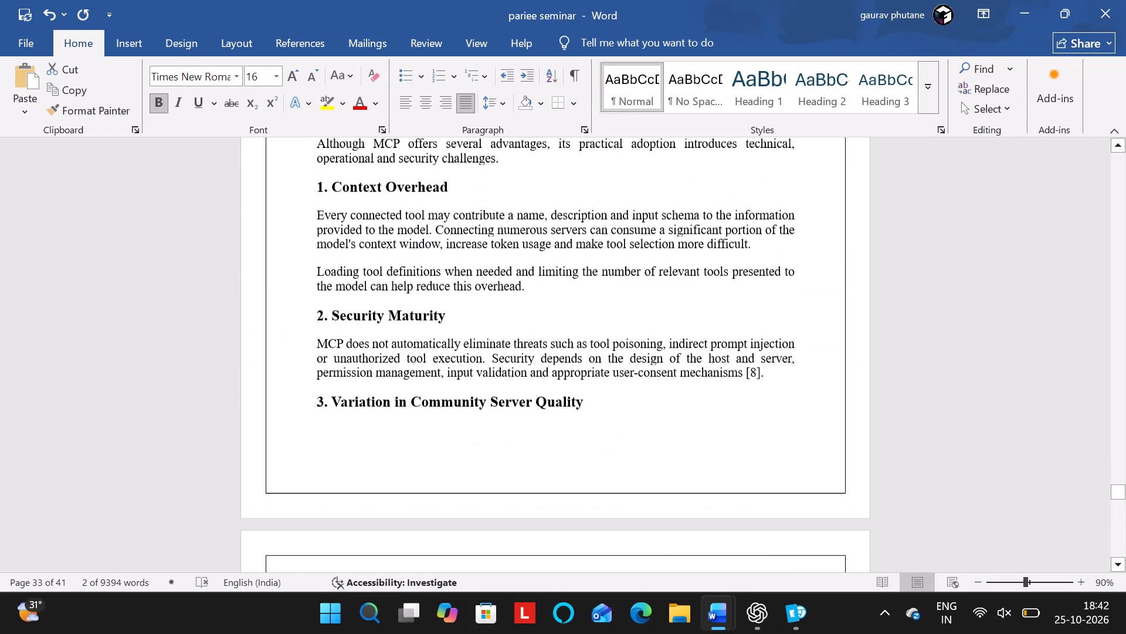
scroll(468, 439, "up", 1)
scroll(540, 337, "up", 1)
left_click_drag(635, 192, 361, 195)
left_click(351, 72)
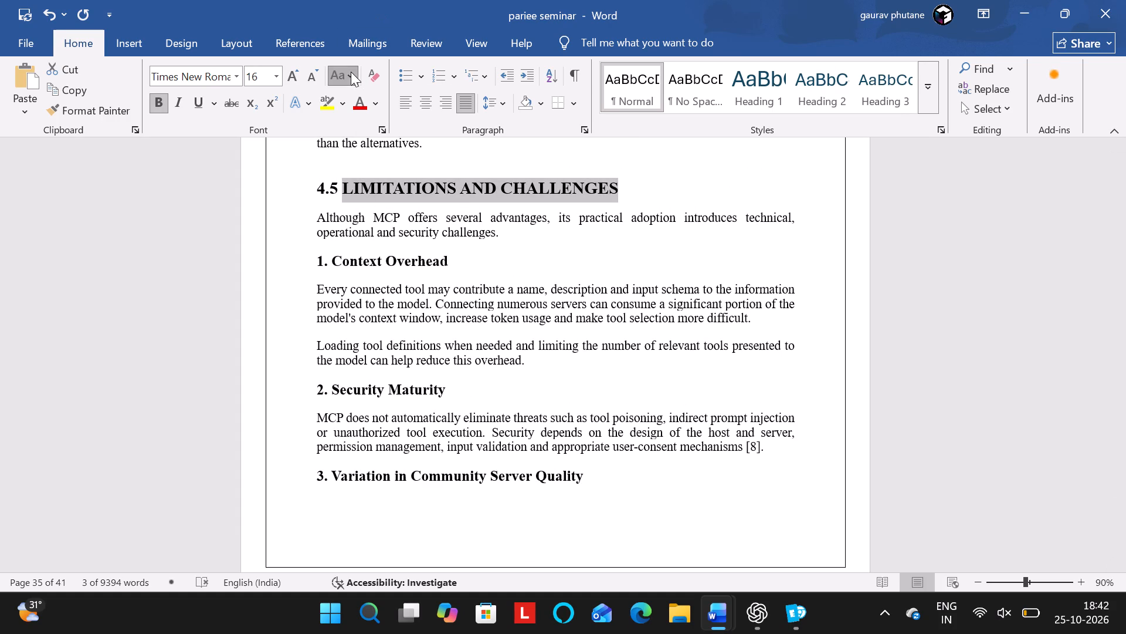
left_click(354, 156)
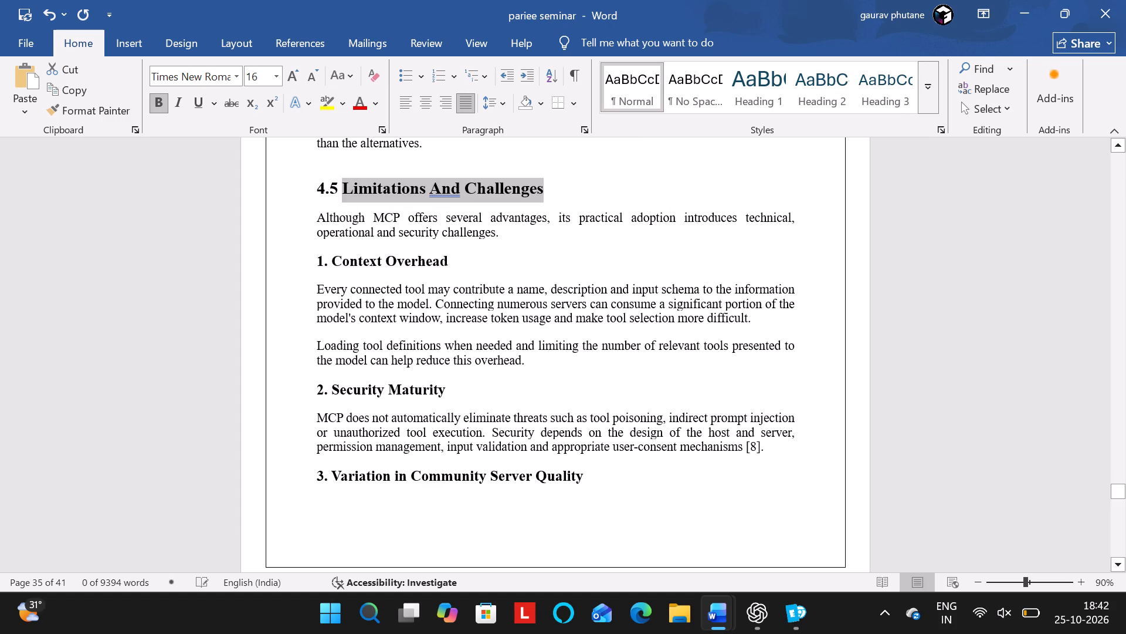
Change the text of the "4.6 FUTURE DIRECTIONS" heading to Capitalize Each Word case.
scroll(391, 288, "down", 4)
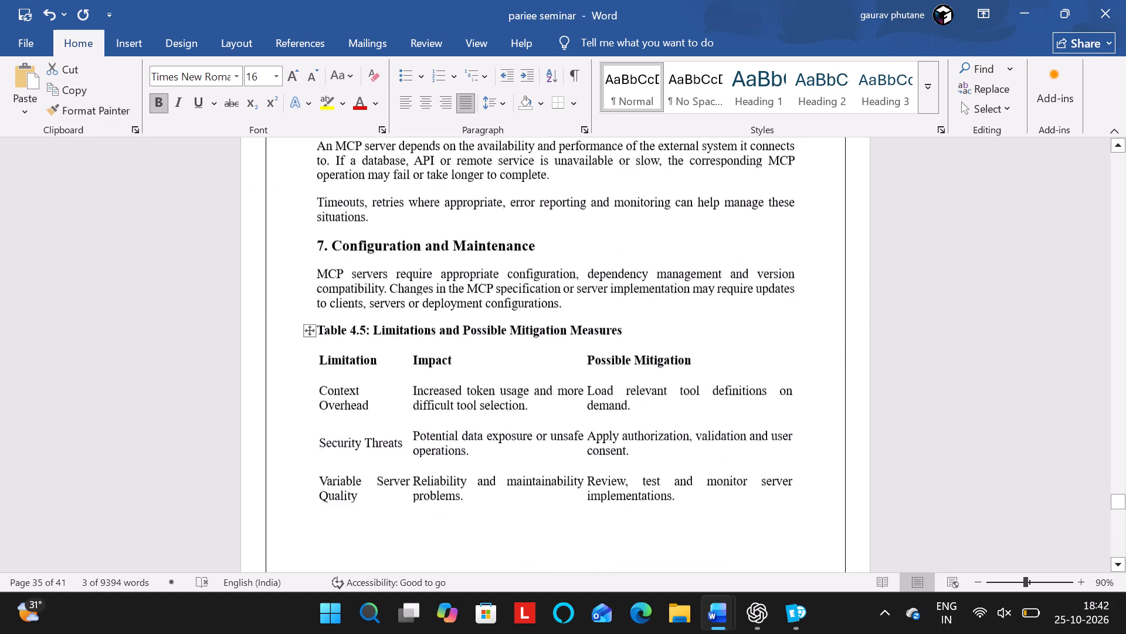
scroll(391, 288, "down", 2)
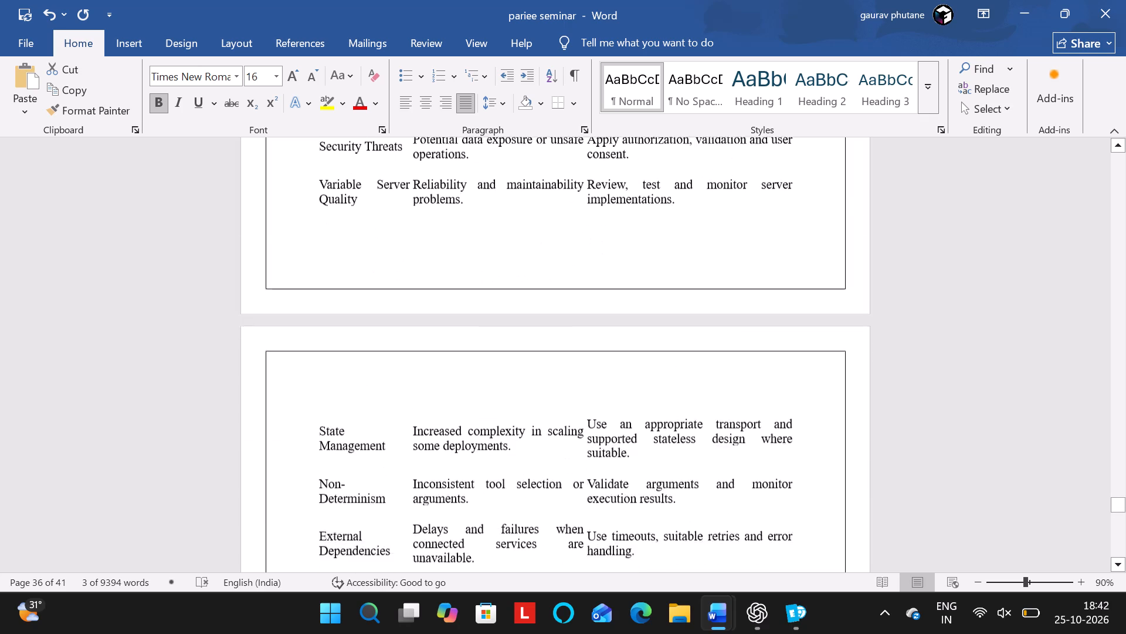
scroll(391, 288, "down", 1)
left_click_drag(535, 285, 469, 288)
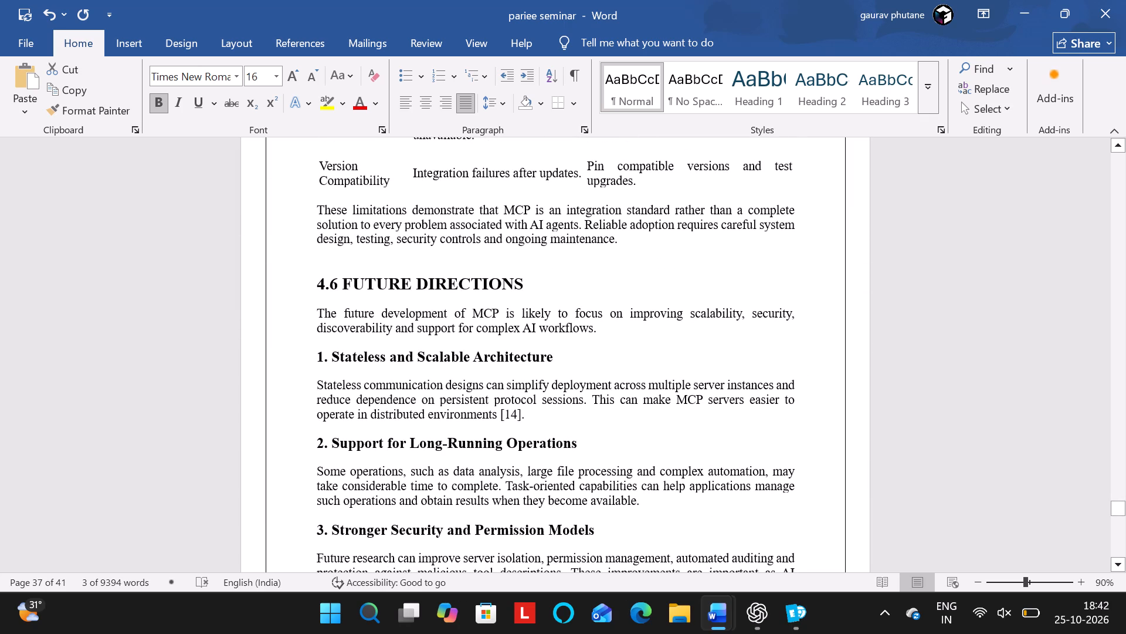
left_click_drag(469, 288, 357, 296)
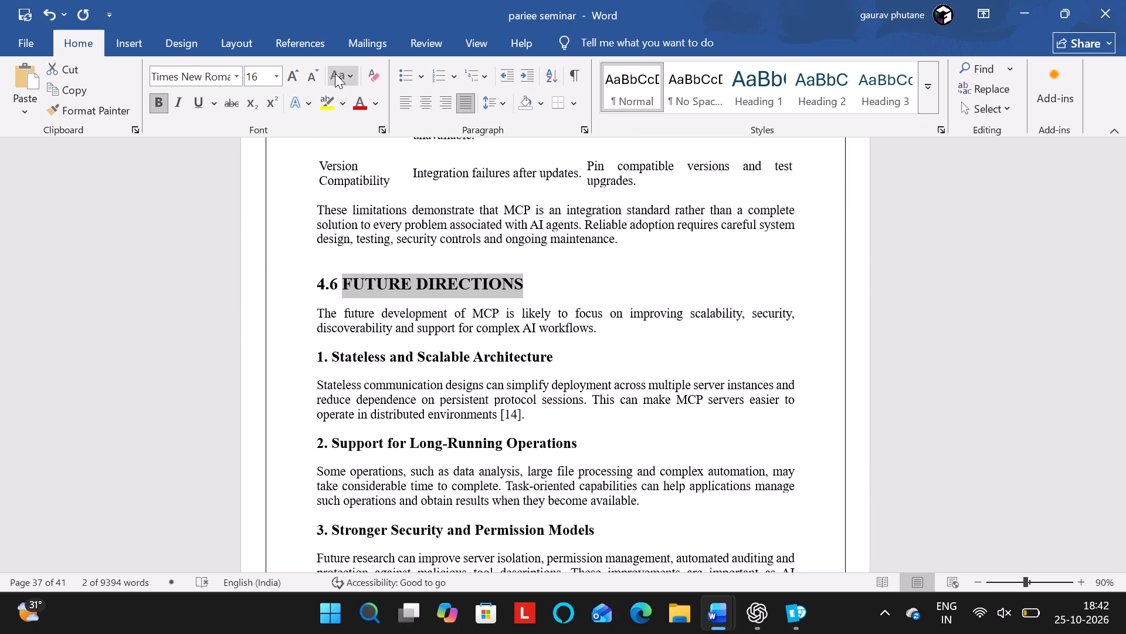
left_click(335, 73)
left_click(367, 163)
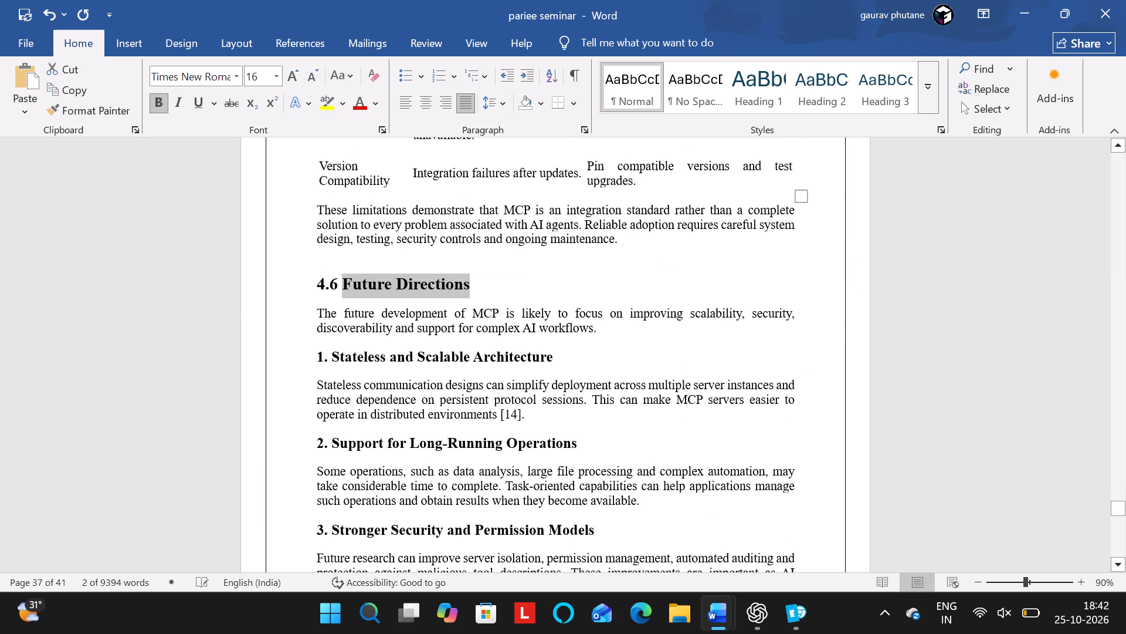
Change the text of the "5.1 CONCLUSION" heading in Chapter 5 to Capitalize Each Word case.
scroll(463, 345, "down", 5)
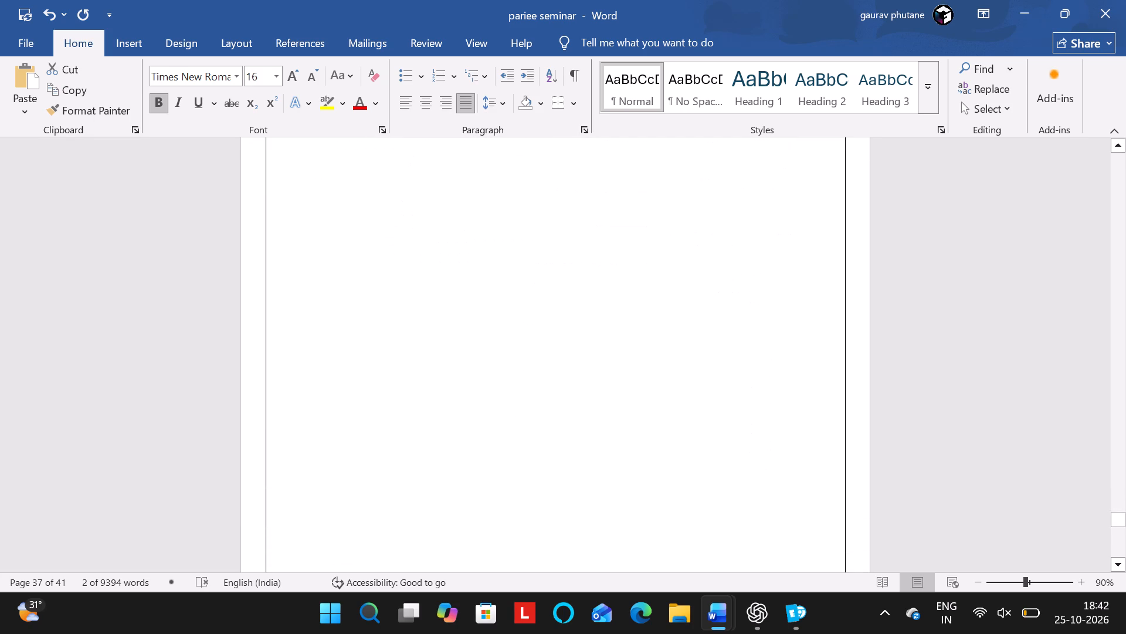
scroll(463, 345, "down", 3)
scroll(463, 345, "up", 1)
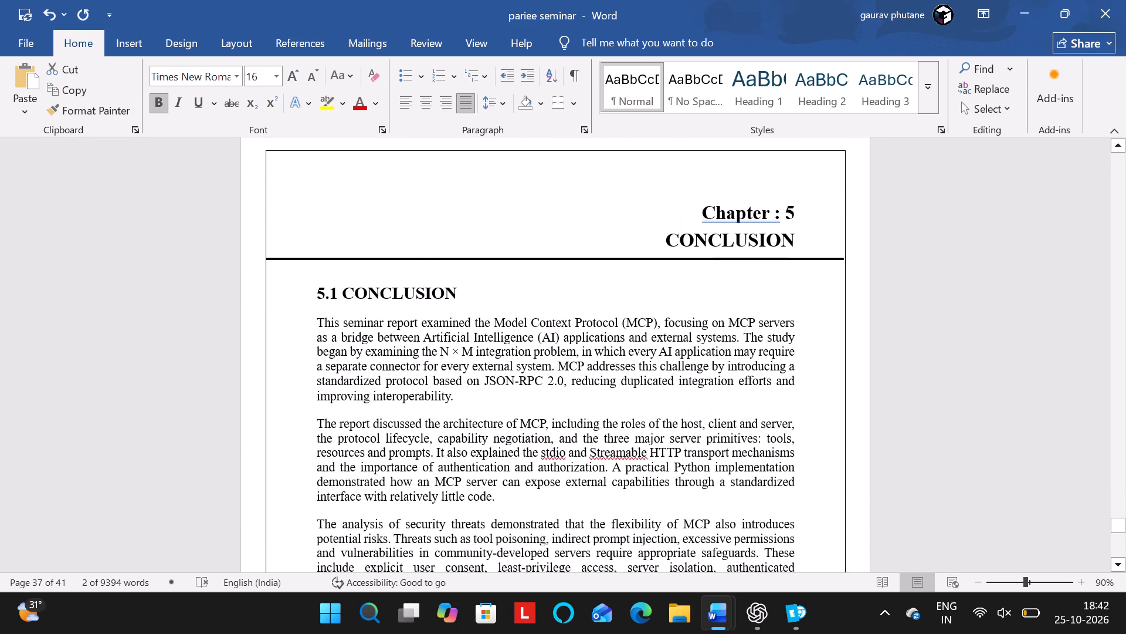
left_click_drag(465, 292, 347, 297)
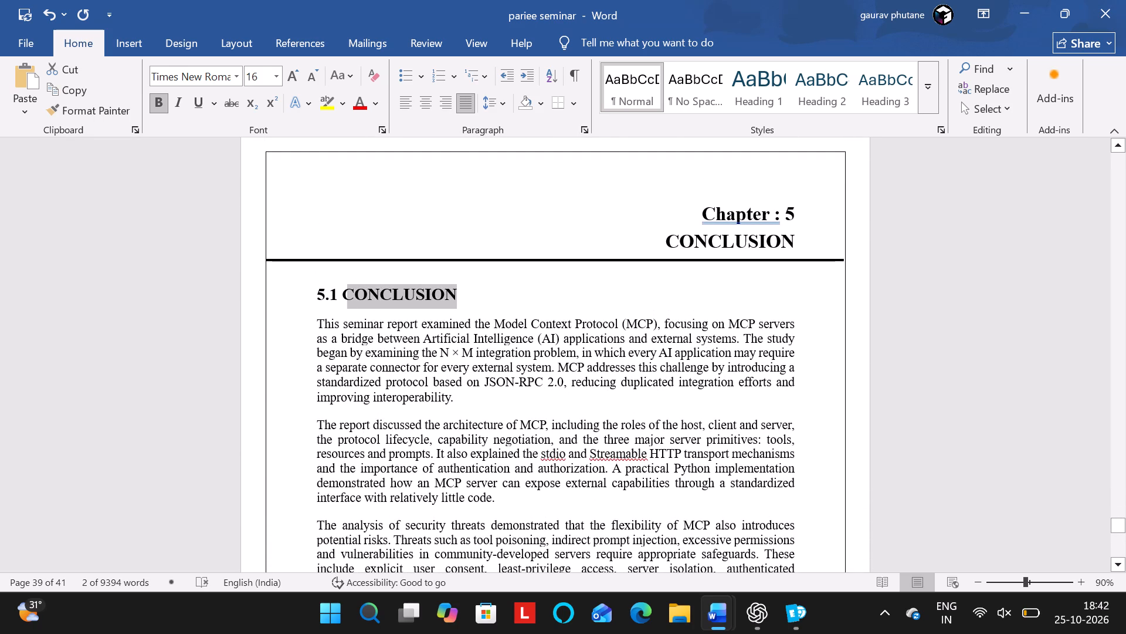
left_click_drag(347, 297, 346, 299)
left_click(348, 72)
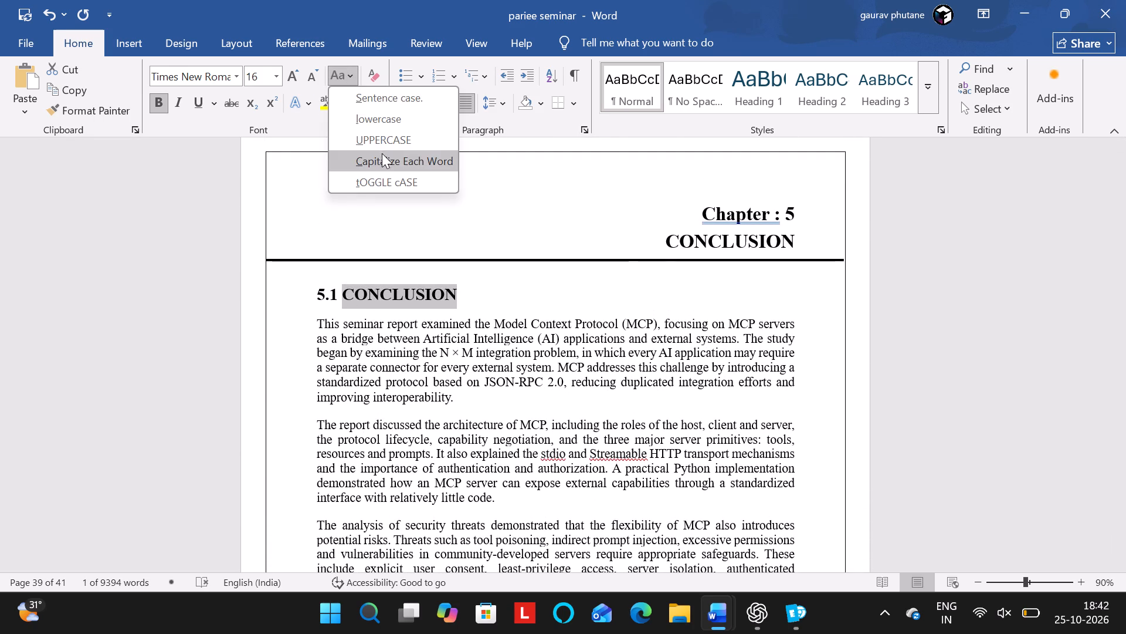
left_click(385, 156)
Look through the end of the report, and compare with the Chapter 1 formatting in the Seminar Final_Report (1) document.
scroll(385, 156, "down", 3)
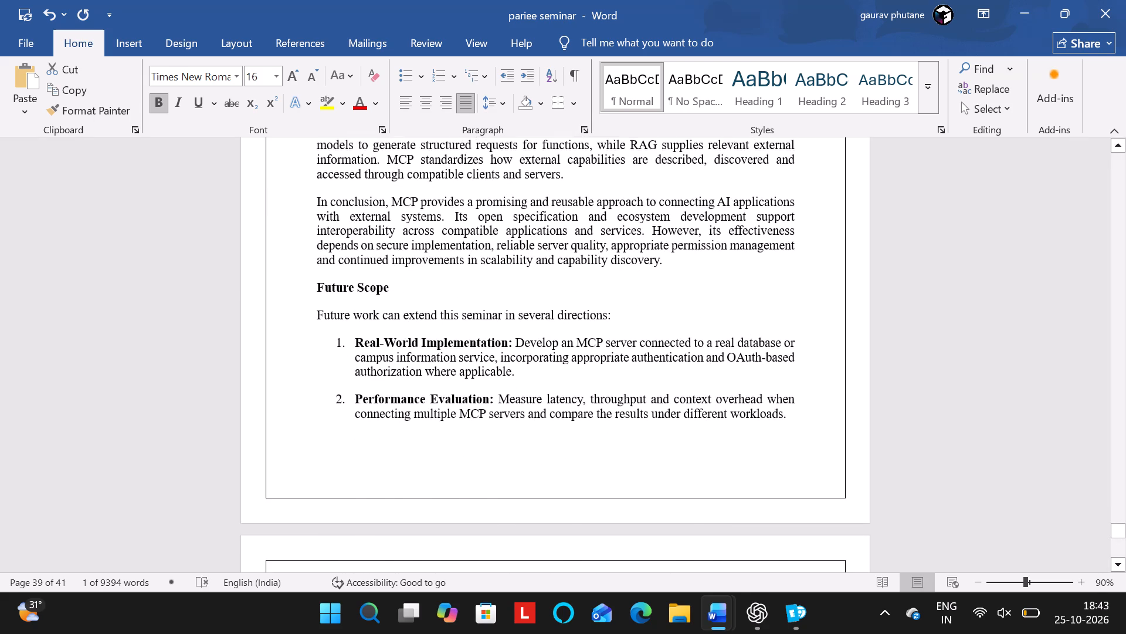
scroll(385, 156, "down", 5)
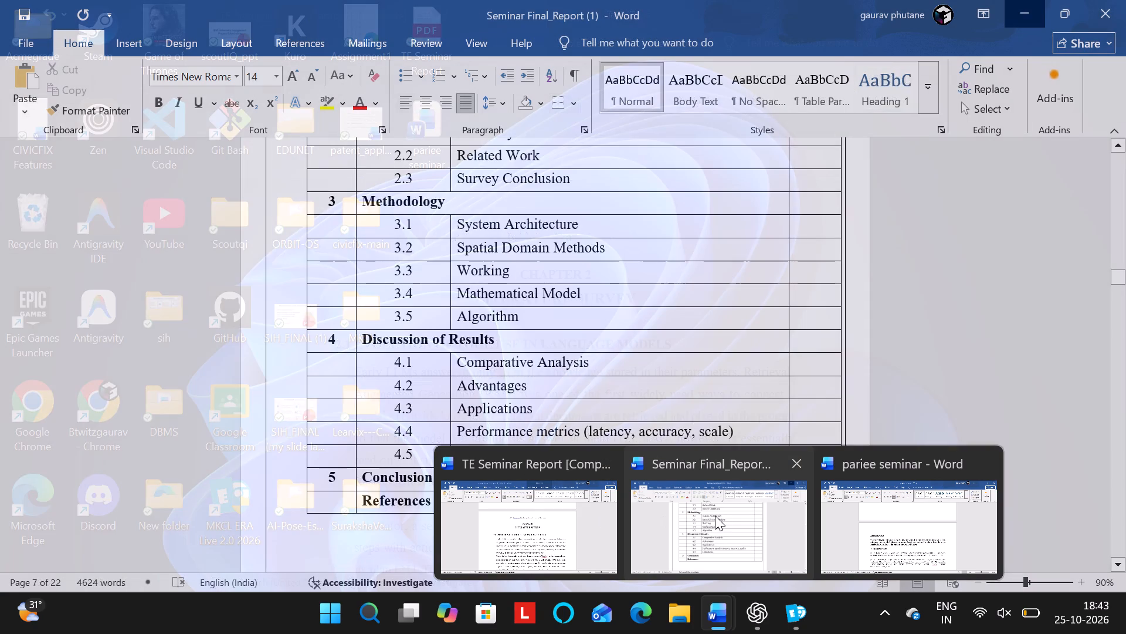
left_click(715, 515)
scroll(564, 431, "down", 3)
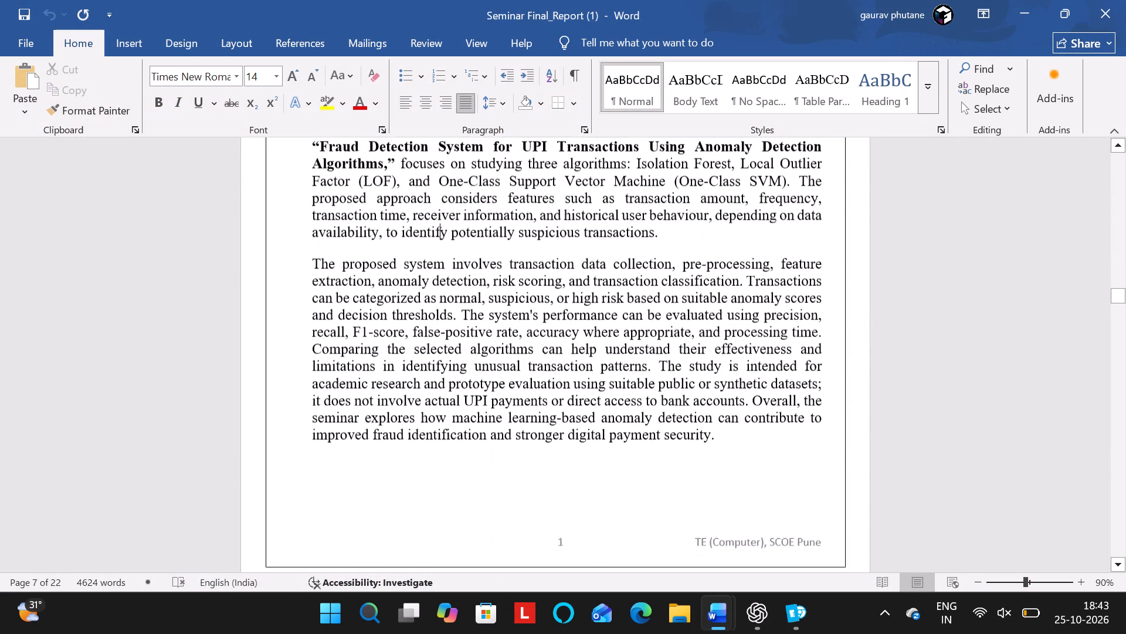
scroll(564, 431, "down", 4)
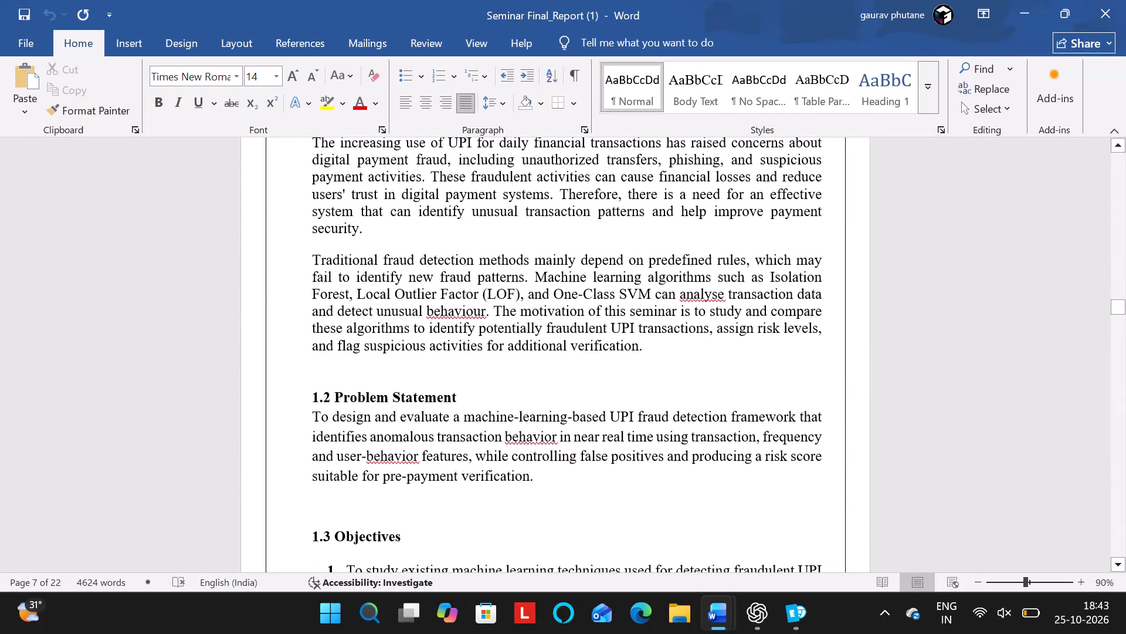
Return to the MCP seminar report and review its formatting from the title page through the start of Chapter 2.
key("alt+Tab")
scroll(443, 303, "up", 4)
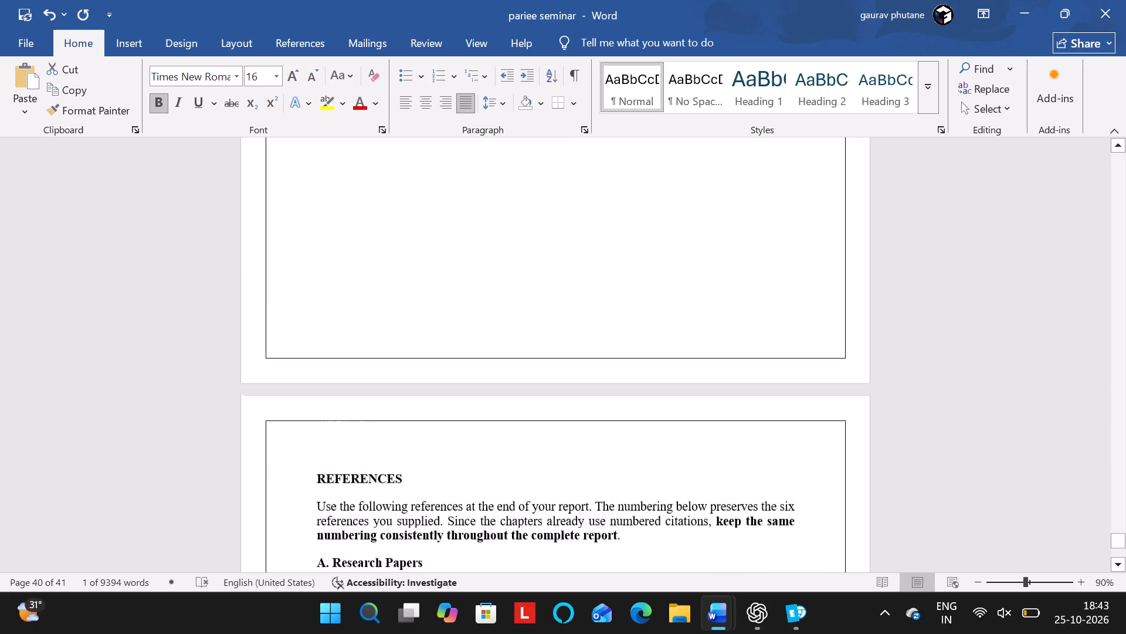
scroll(443, 303, "up", 20)
scroll(443, 303, "up", 11)
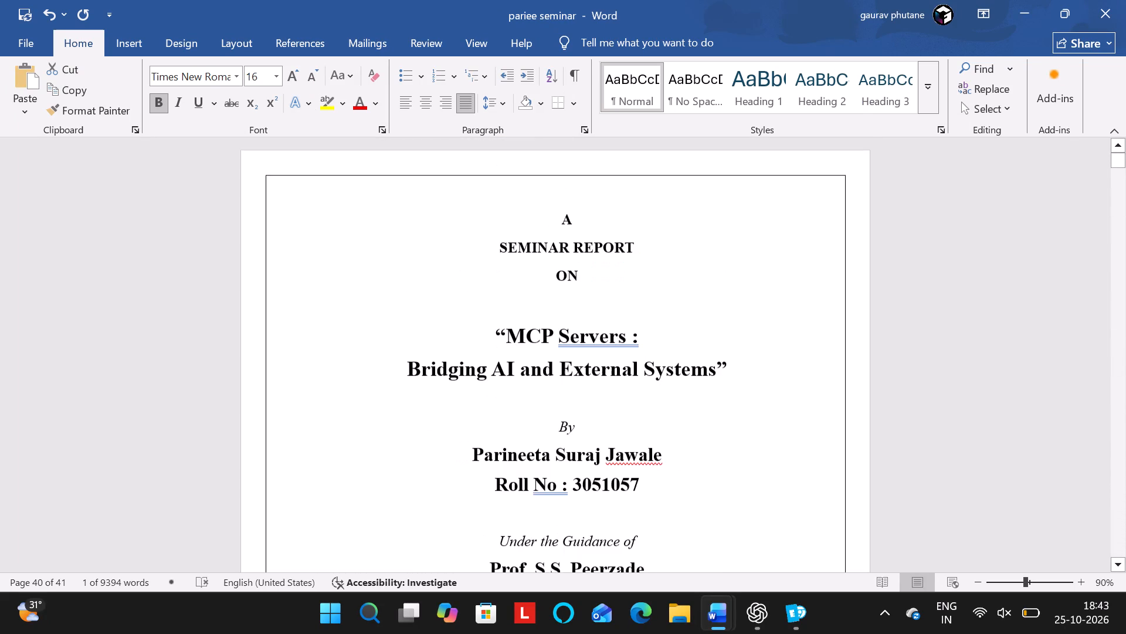
scroll(443, 303, "down", 8)
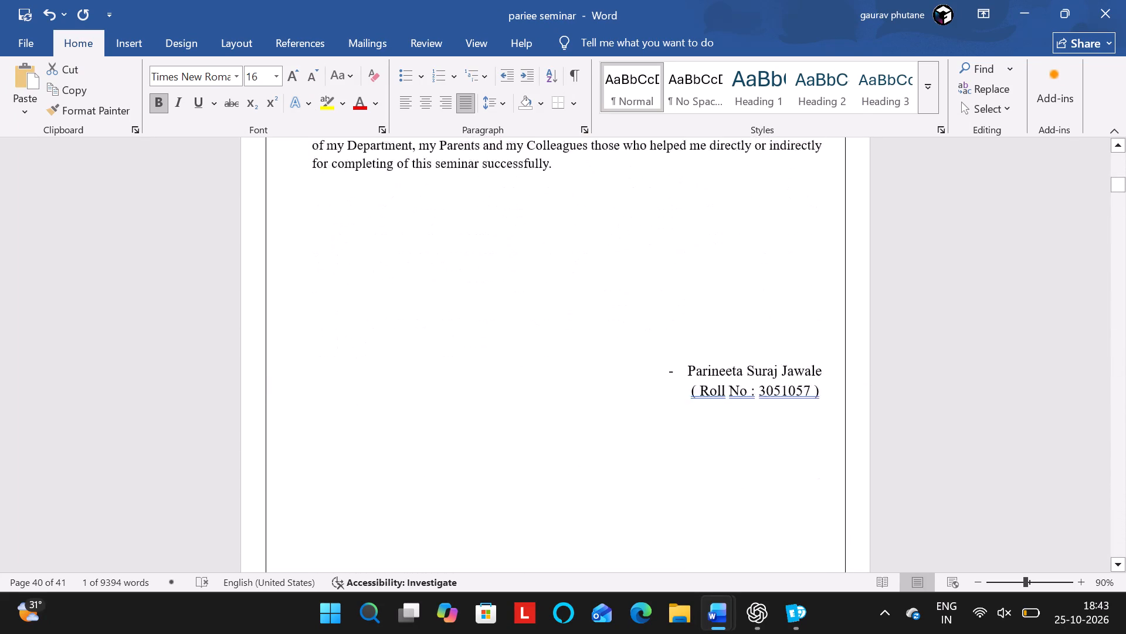
scroll(443, 303, "down", 5)
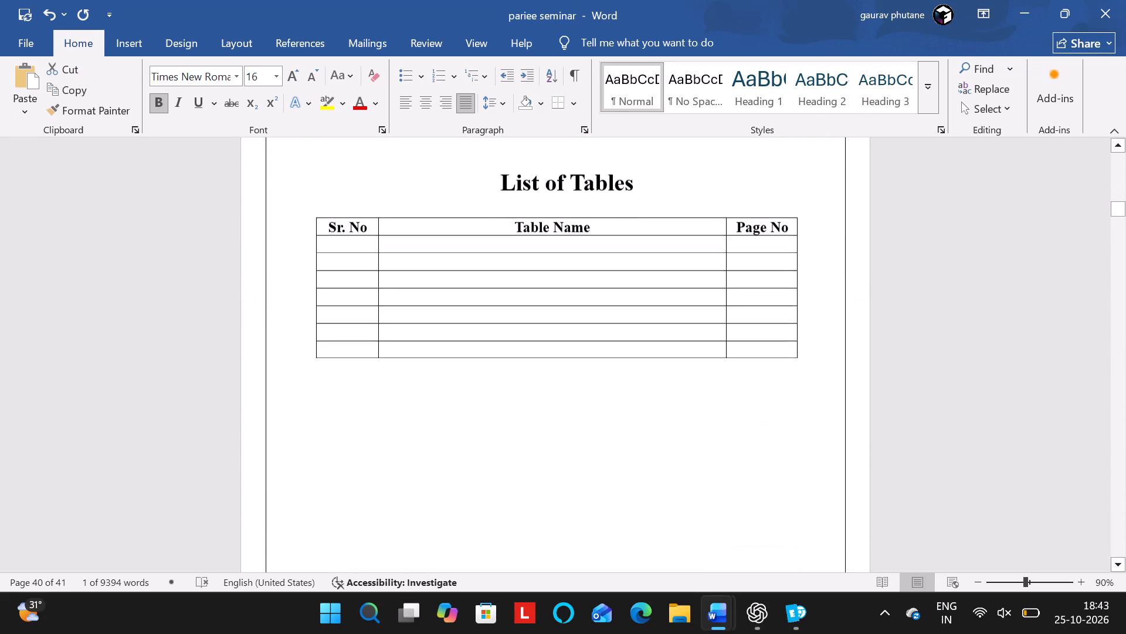
scroll(443, 303, "down", 6)
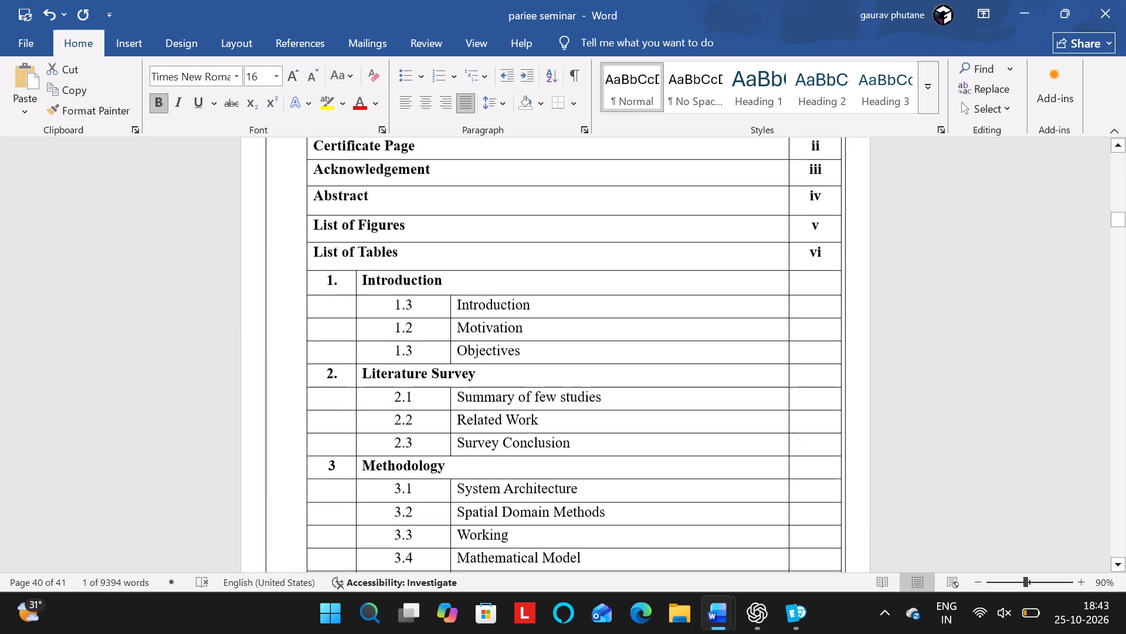
scroll(443, 303, "down", 5)
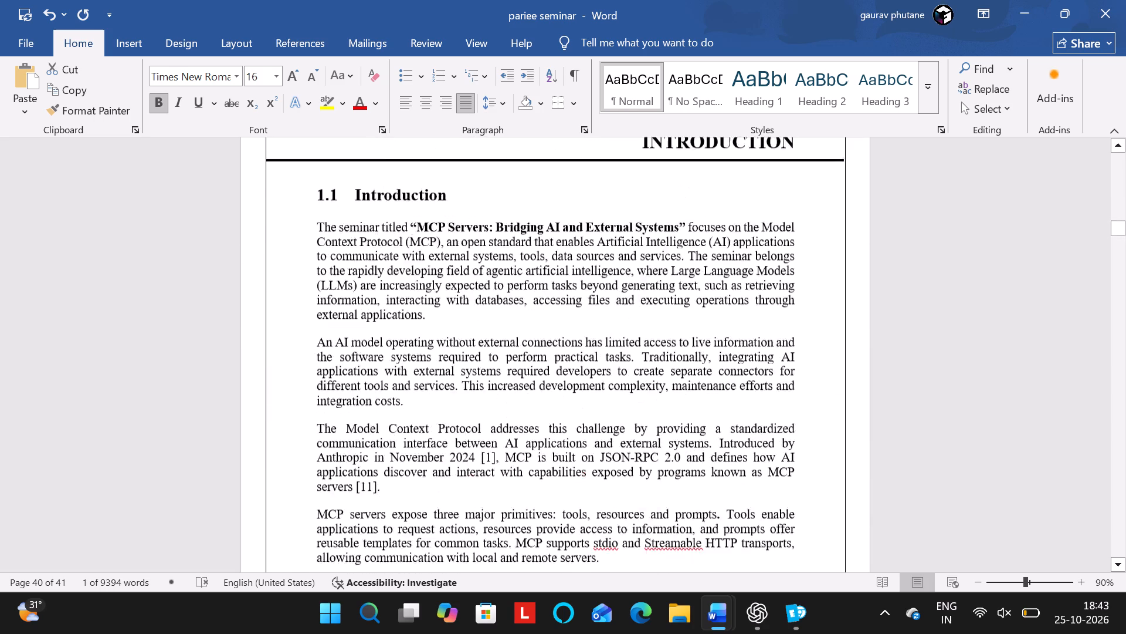
scroll(443, 303, "down", 1)
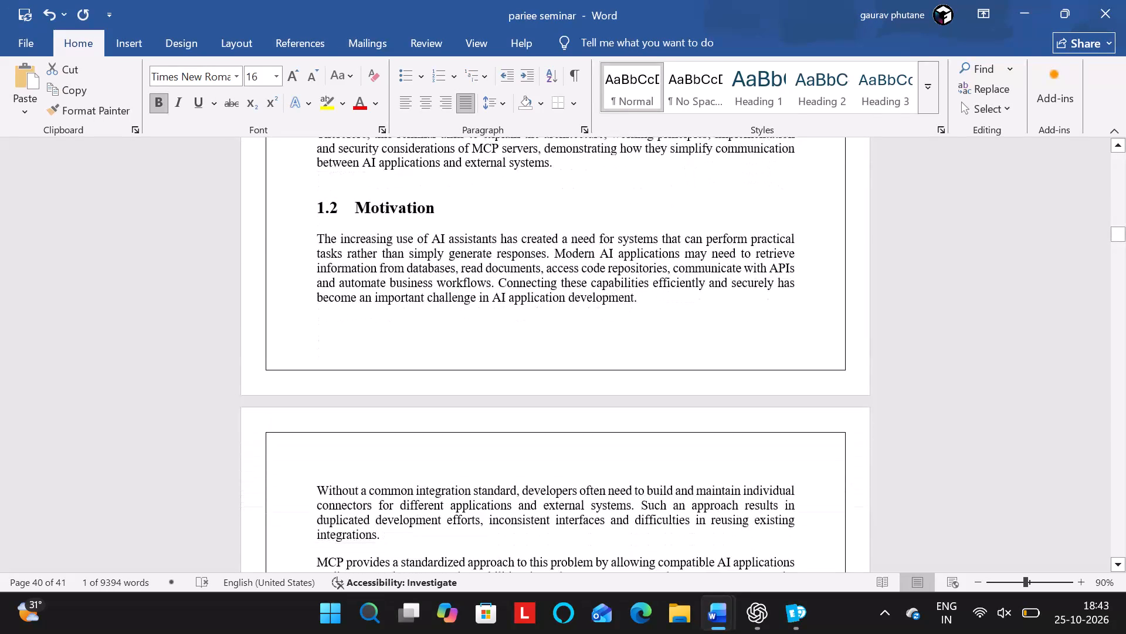
scroll(443, 303, "down", 4)
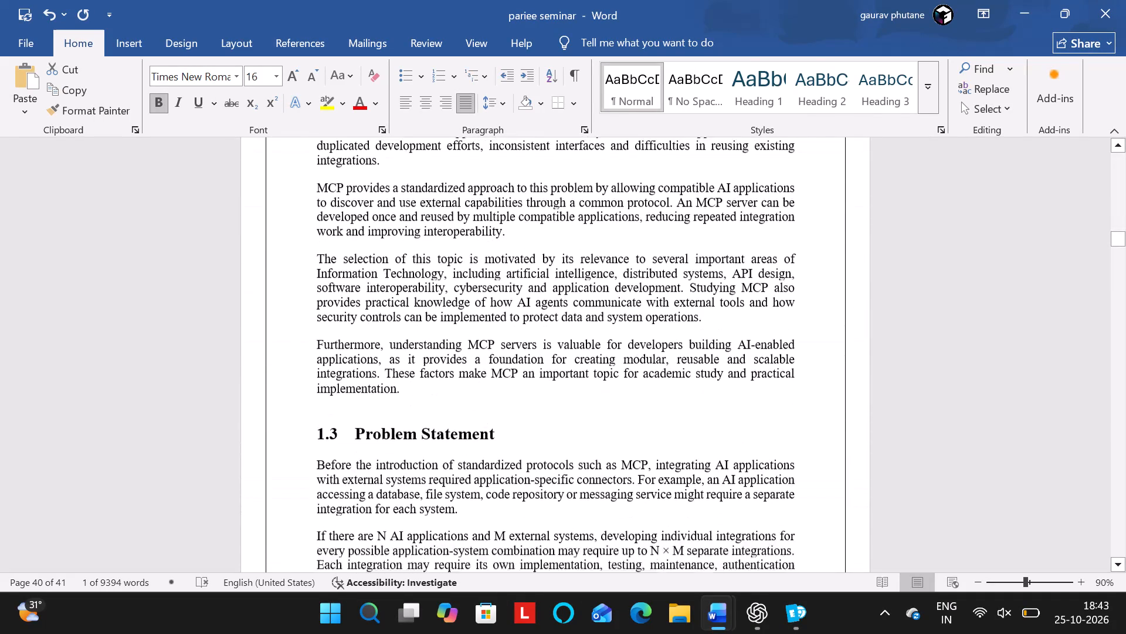
scroll(443, 303, "down", 3)
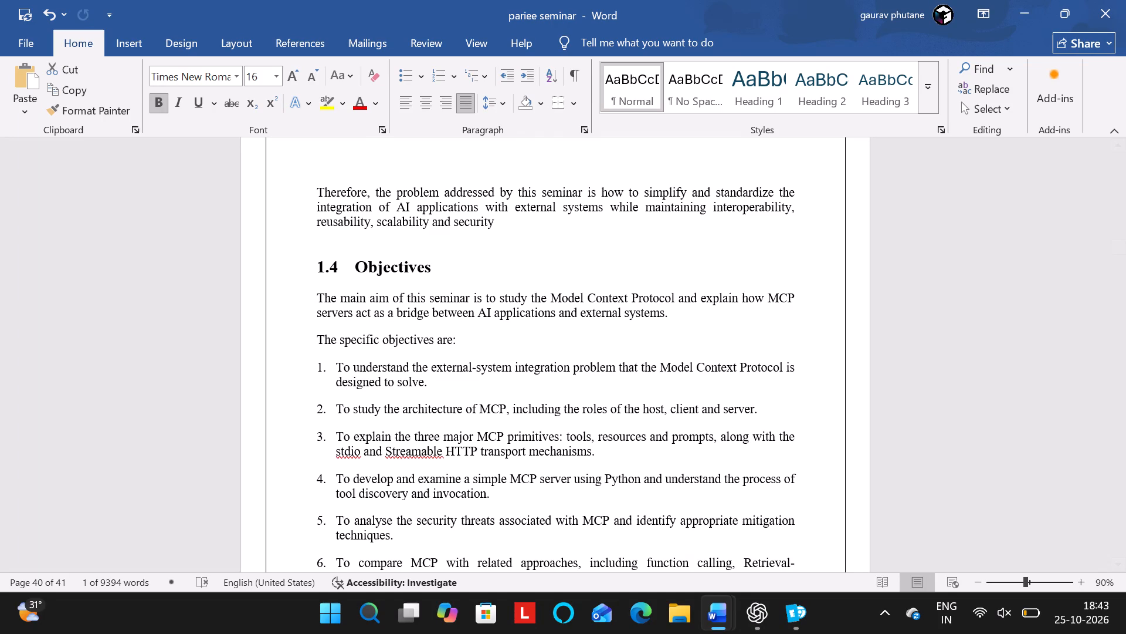
scroll(431, 377, "down", 3)
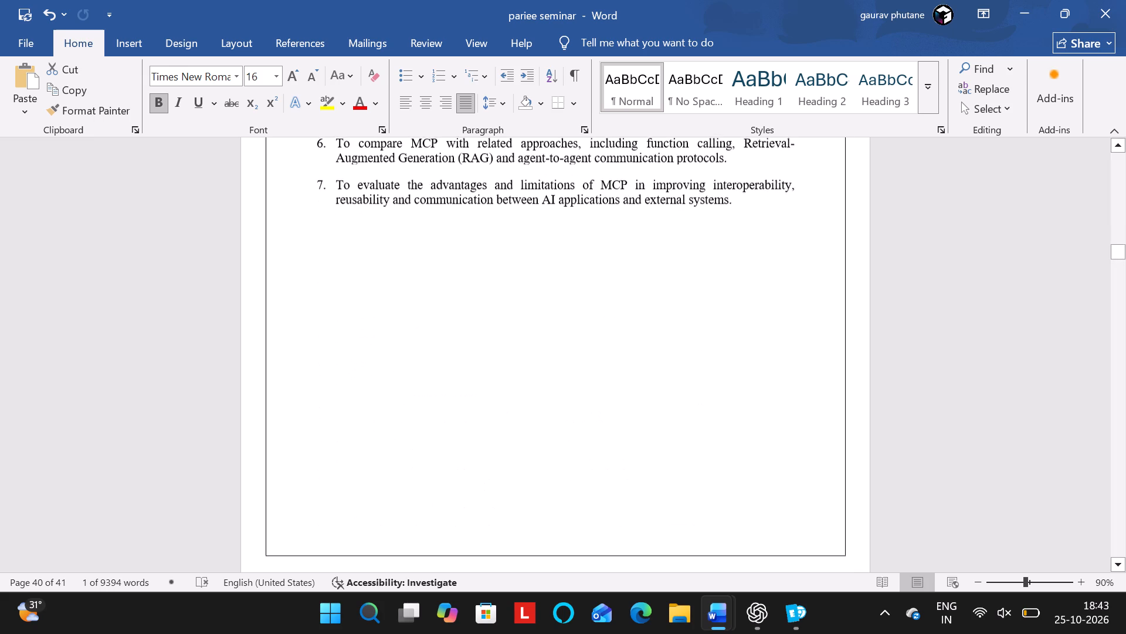
scroll(431, 377, "down", 5)
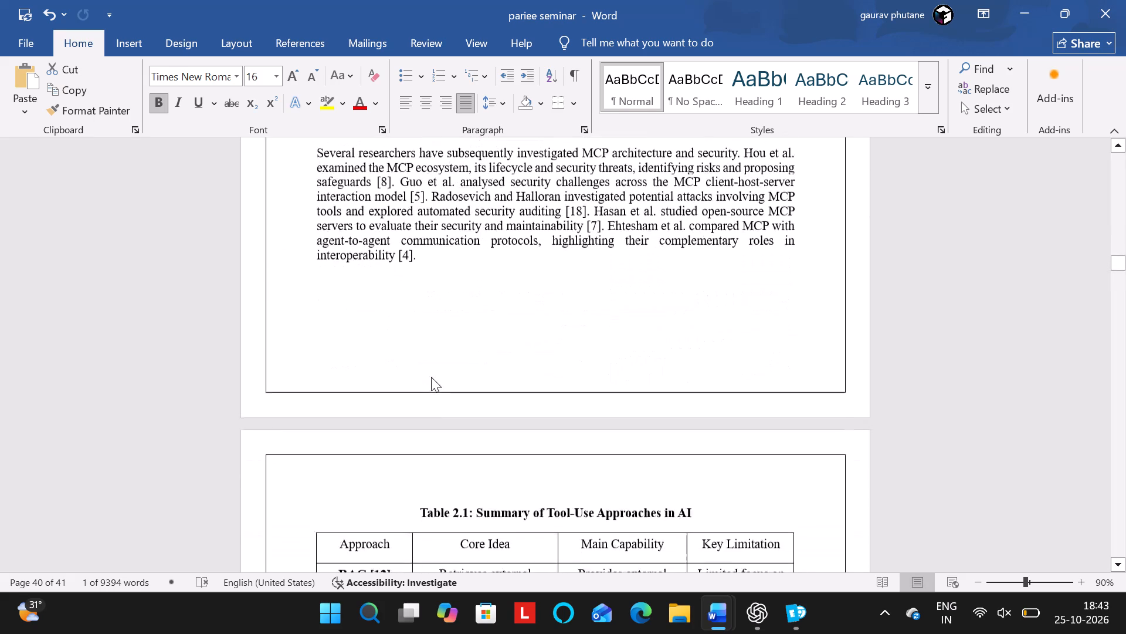
Set the line spacing of the "Table 2.1: Summary of Tool-Use Approaches in AI" caption to 1.15.
scroll(431, 377, "down", 1)
left_click(424, 240)
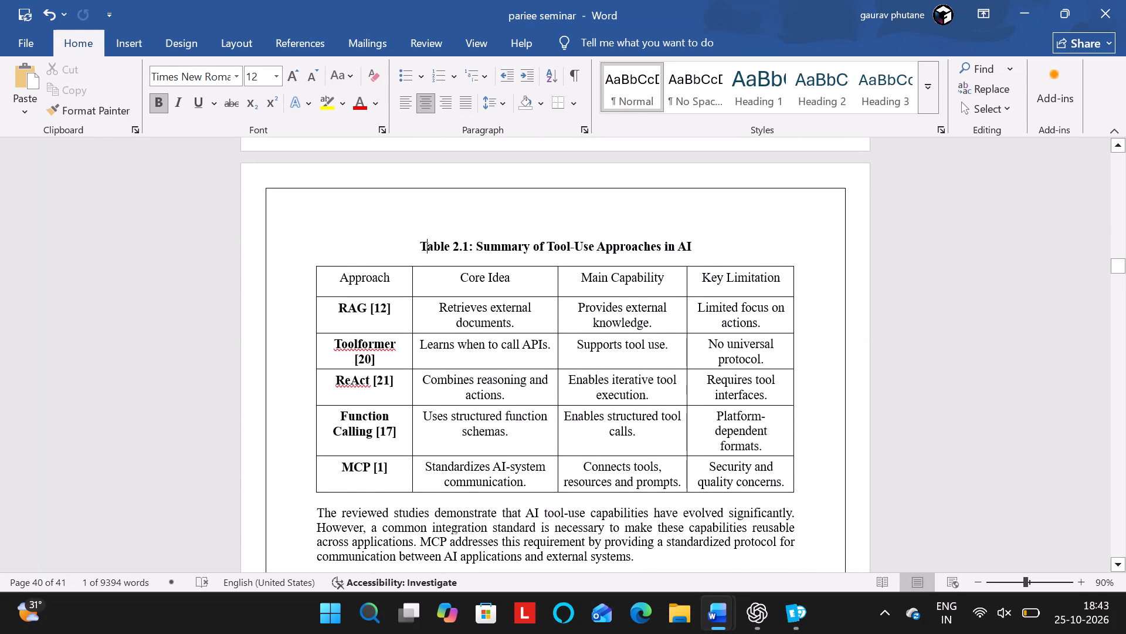
key("Up")
key("Down")
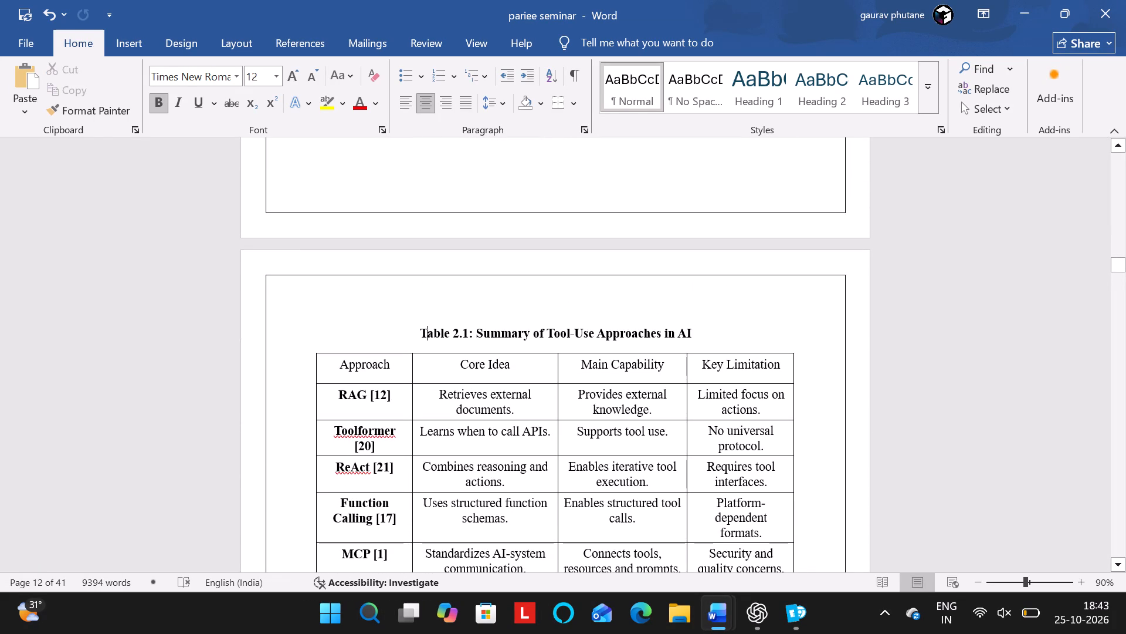
left_click_drag(419, 336, 692, 333)
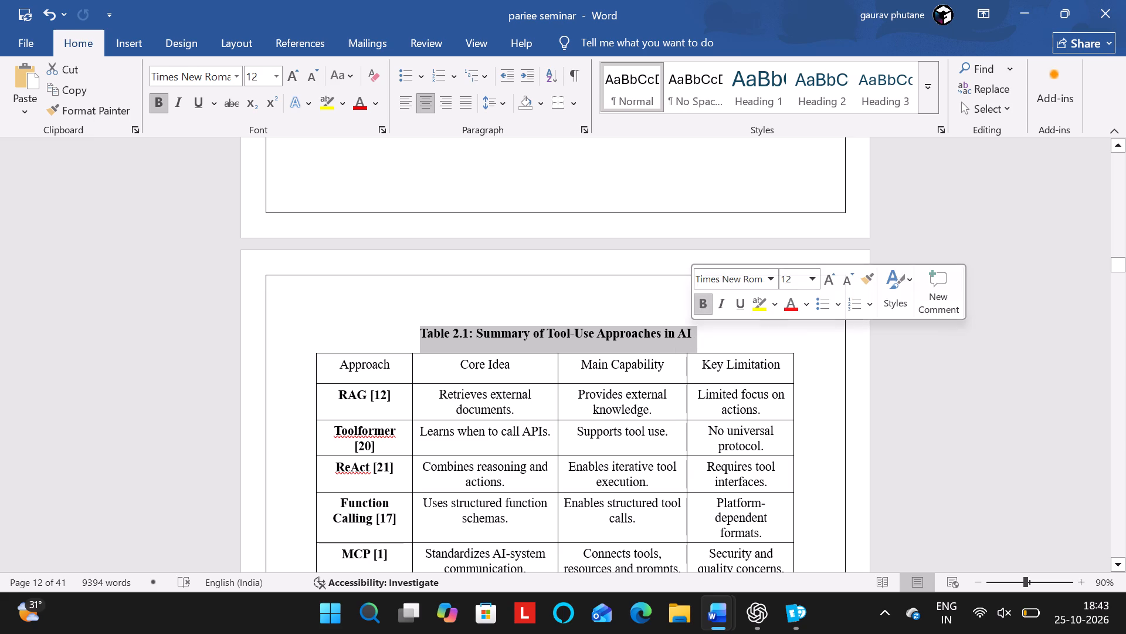
left_click(503, 105)
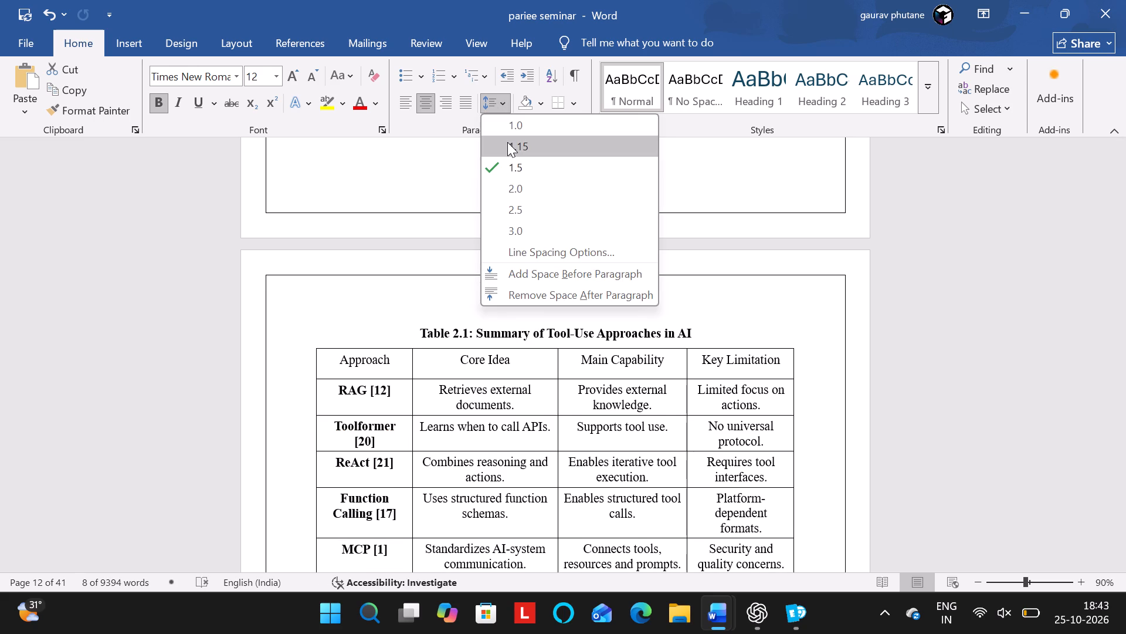
left_click(507, 142)
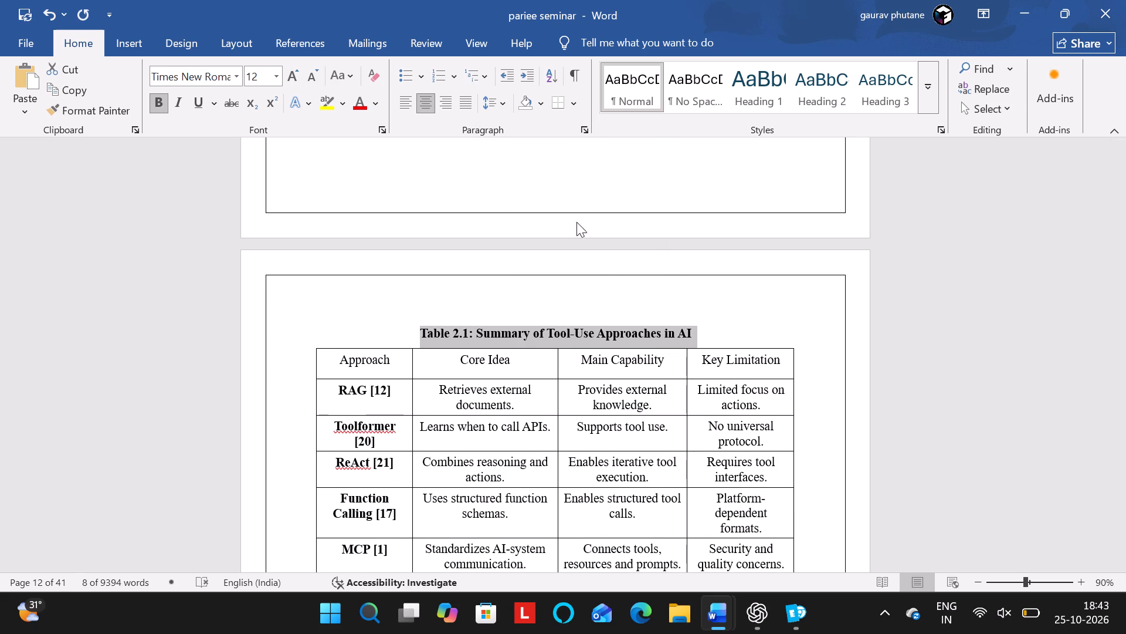
left_click(735, 321)
Set the "Table 2.2: Major Revisions of the MCP Specification" caption to 1.15 line spacing and remove the space before it.
scroll(735, 321, "down", 1)
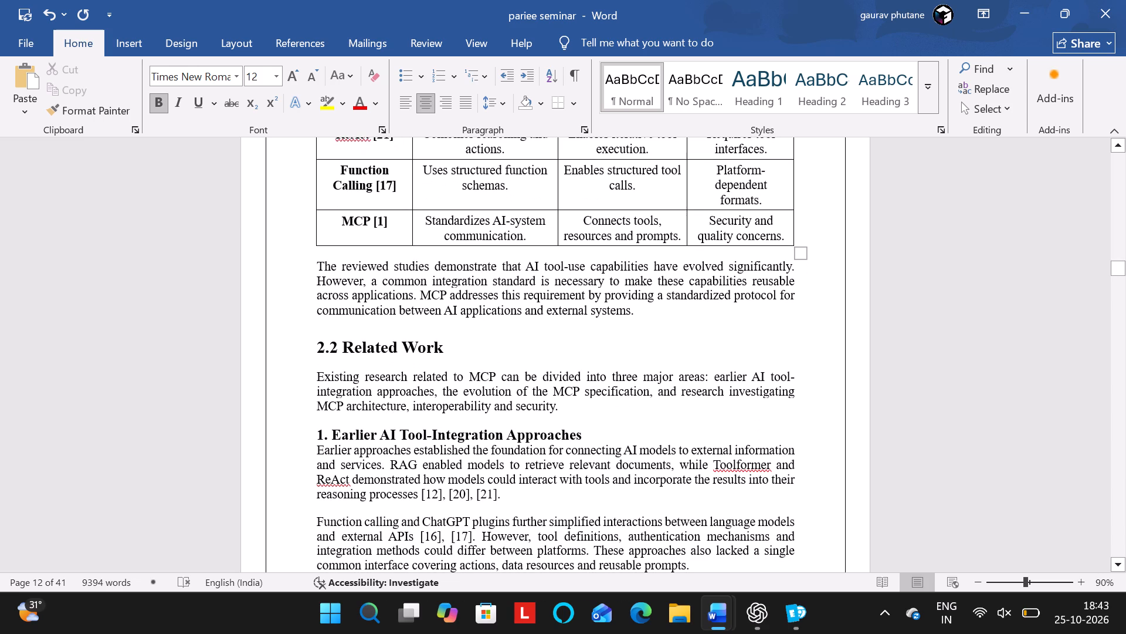
scroll(735, 321, "down", 1)
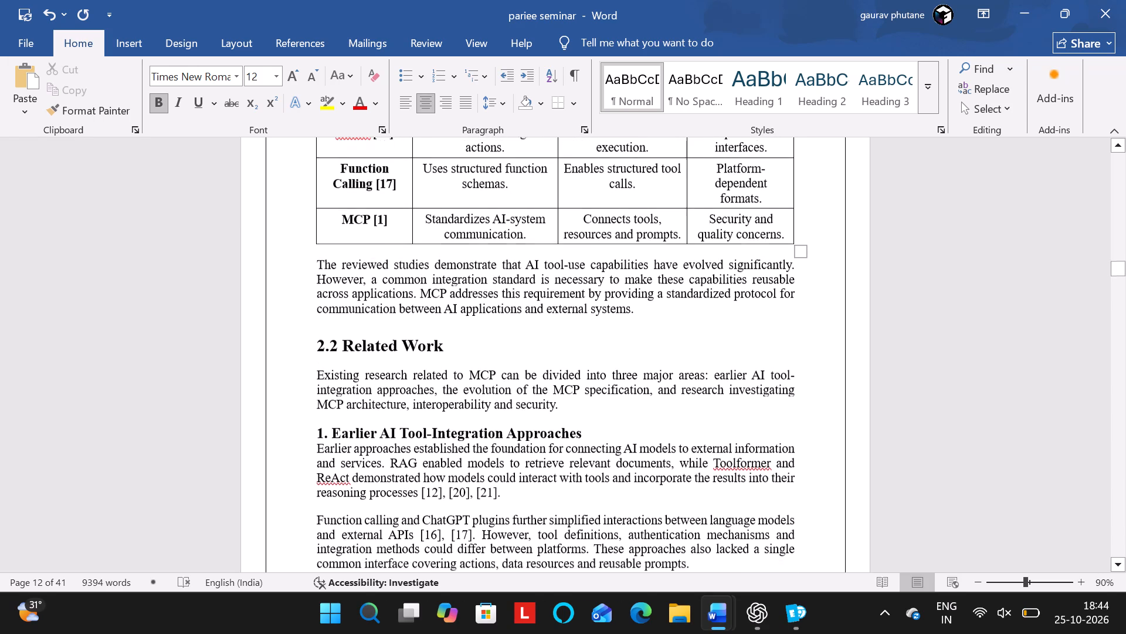
scroll(735, 321, "down", 3)
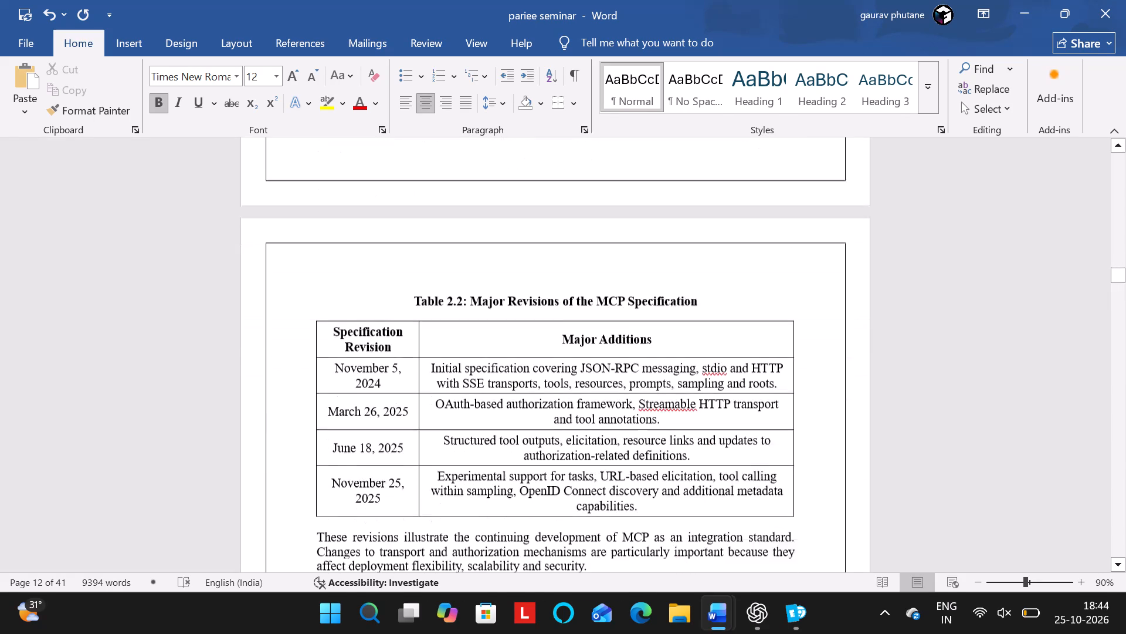
scroll(735, 321, "down", 1)
left_click(415, 262)
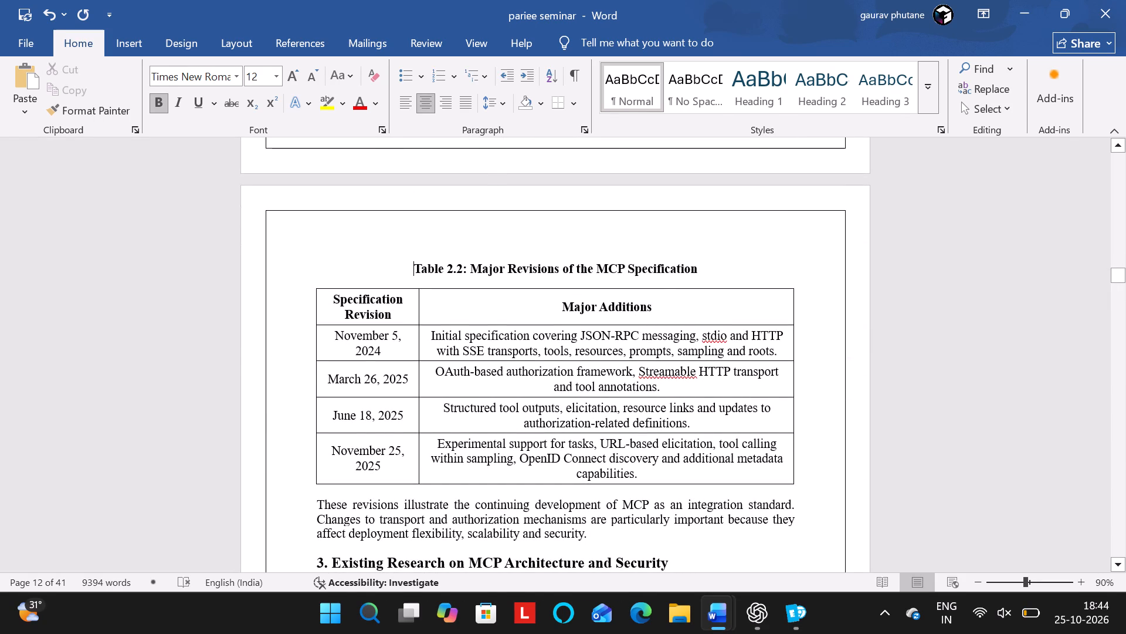
left_click(487, 104)
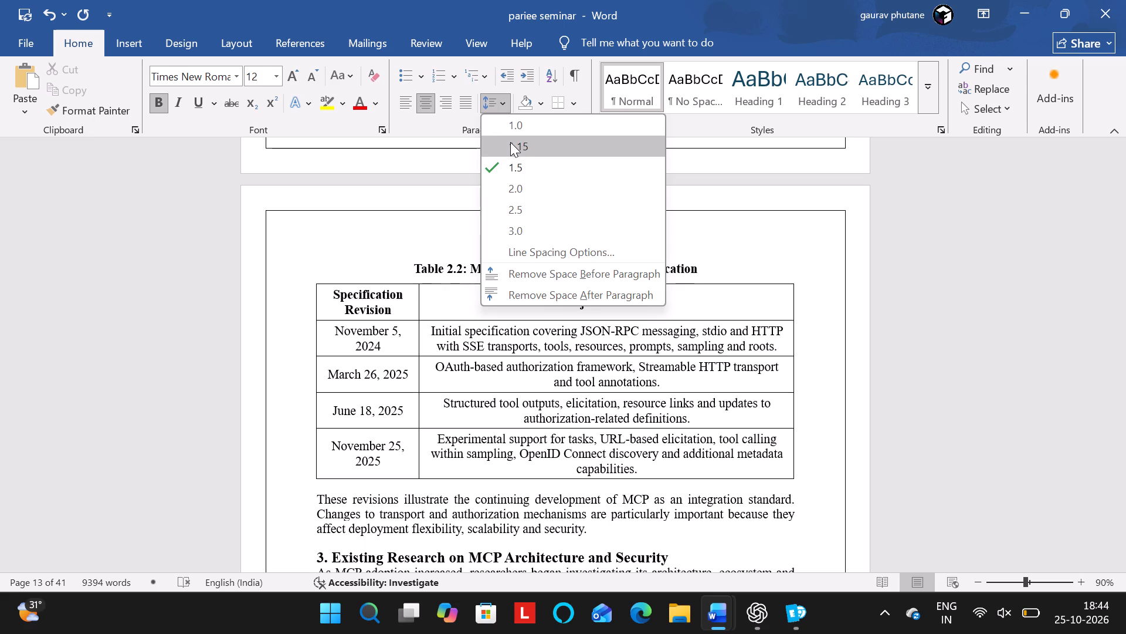
left_click(510, 142)
left_click(494, 102)
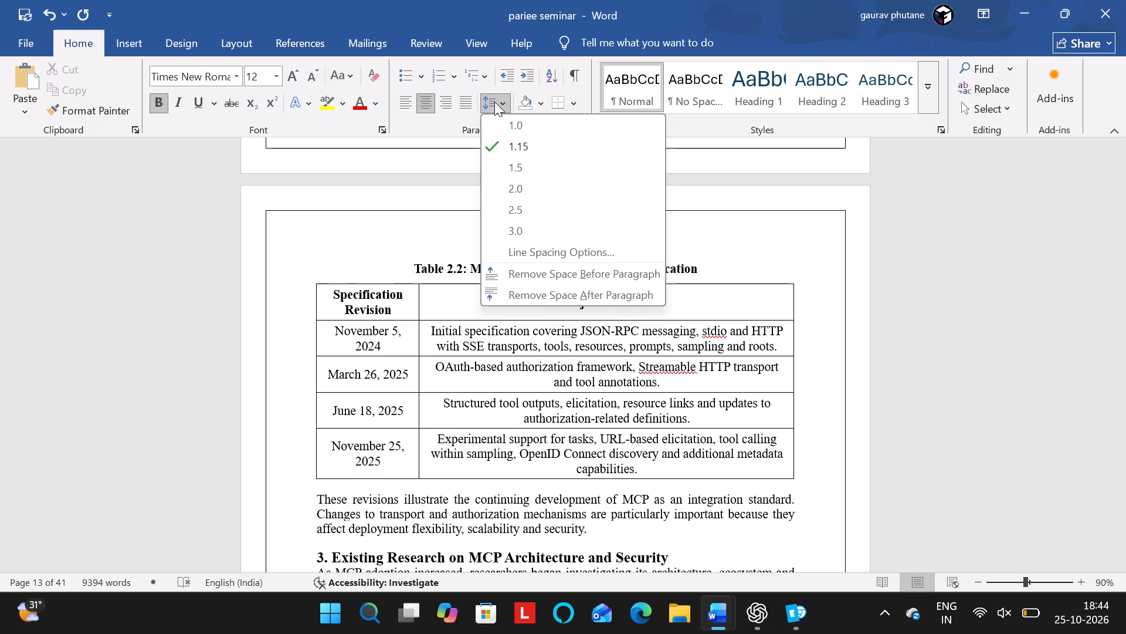
left_click(534, 275)
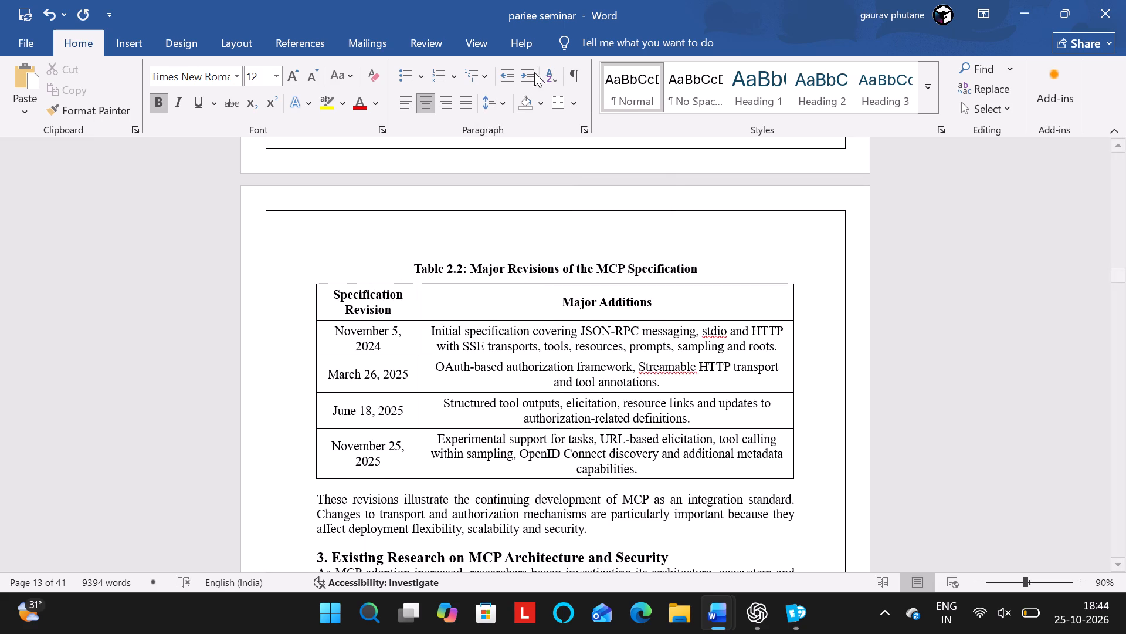
Check the paragraph spacing settings of the Table 2.2 caption and the Table 2.1 caption for comparison.
left_click(491, 102)
scroll(326, 244, "up", 3)
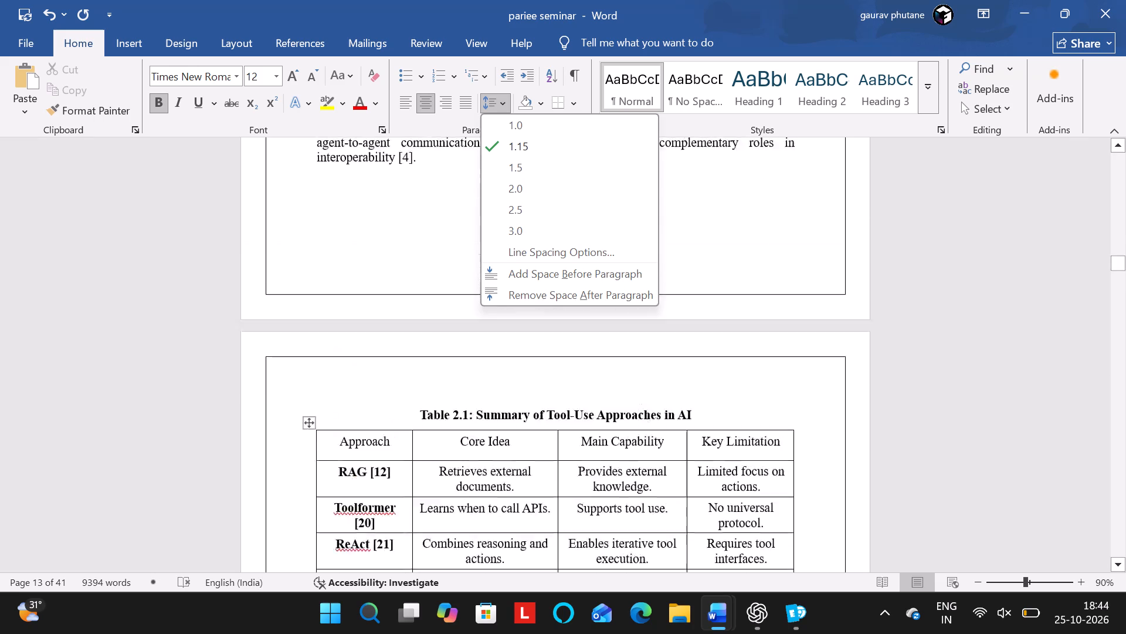
scroll(326, 244, "up", 1)
left_click(439, 490)
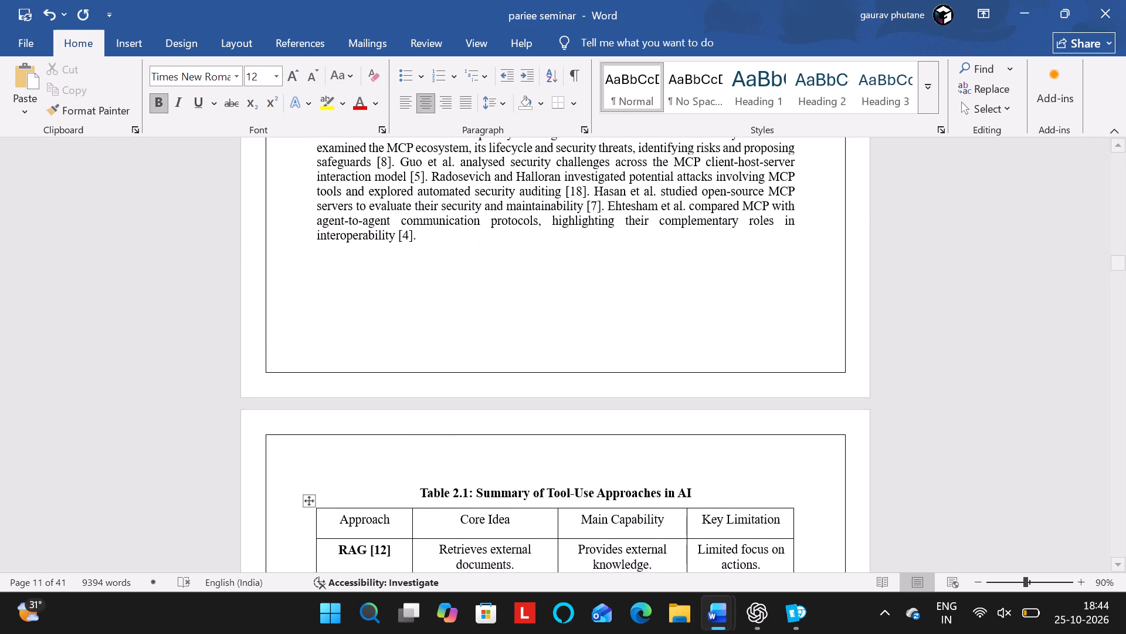
left_click(439, 490)
left_click(498, 107)
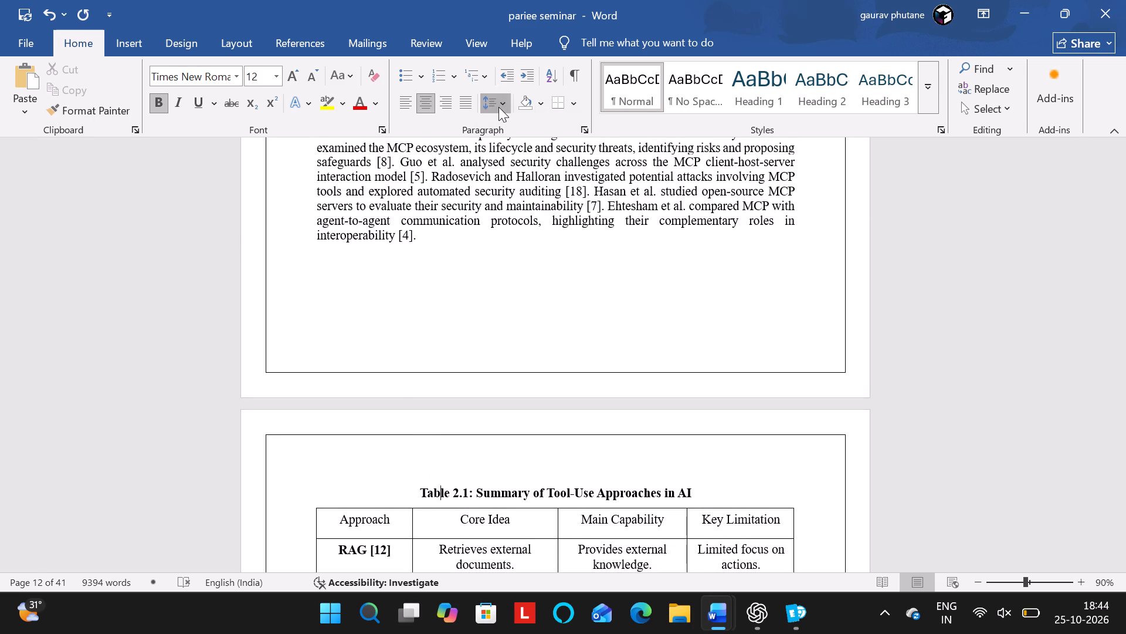
Remove the space before the "Table 2.3: Comparative Literature Survey" caption and set its line spacing to 1.15.
scroll(419, 419, "down", 4)
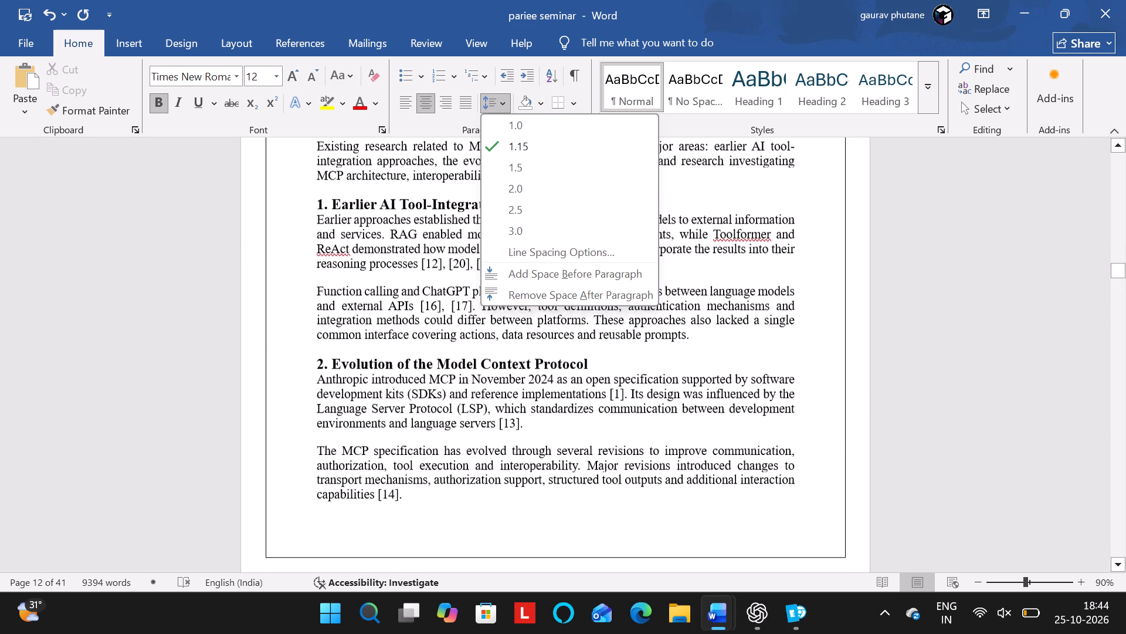
scroll(419, 419, "down", 2)
scroll(419, 419, "up", 1)
scroll(419, 419, "down", 1)
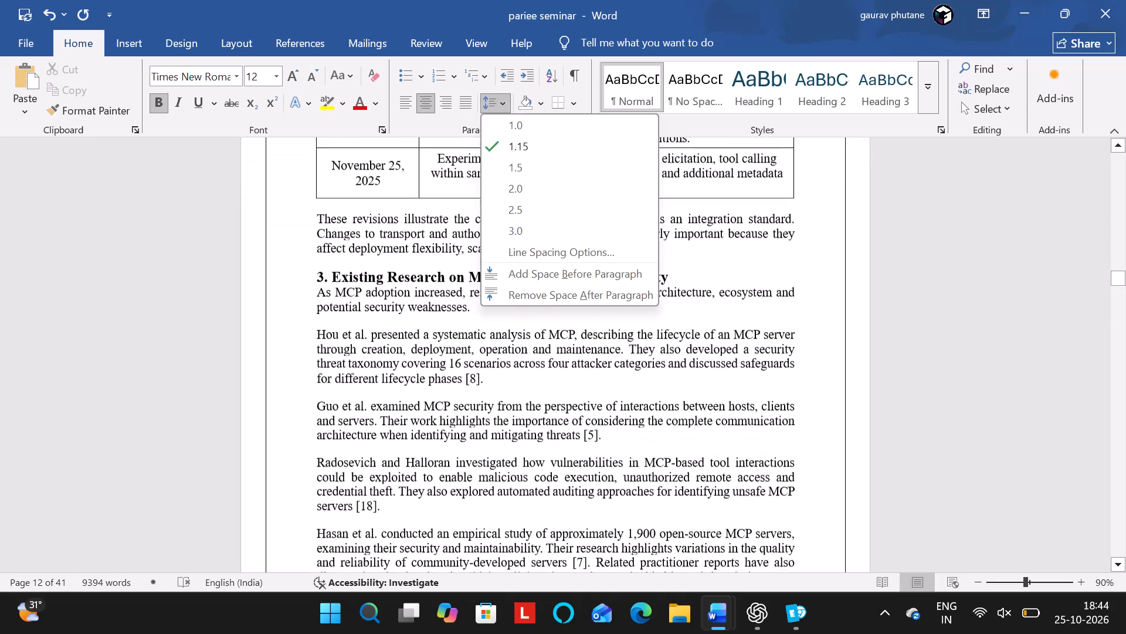
scroll(419, 419, "down", 3)
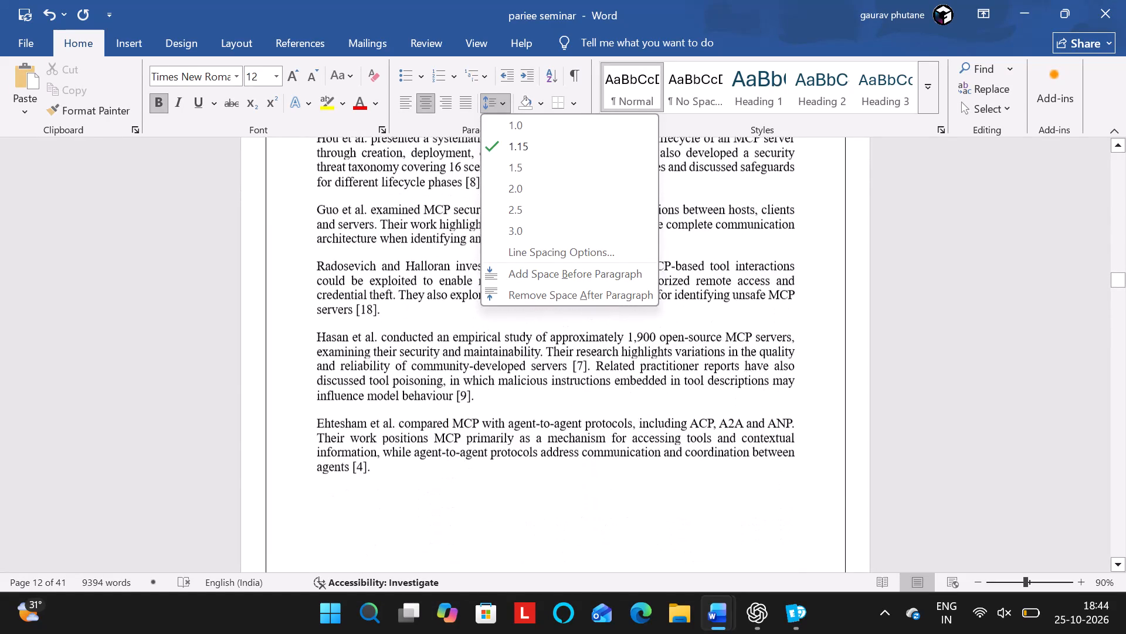
scroll(419, 419, "down", 1)
left_click(701, 302)
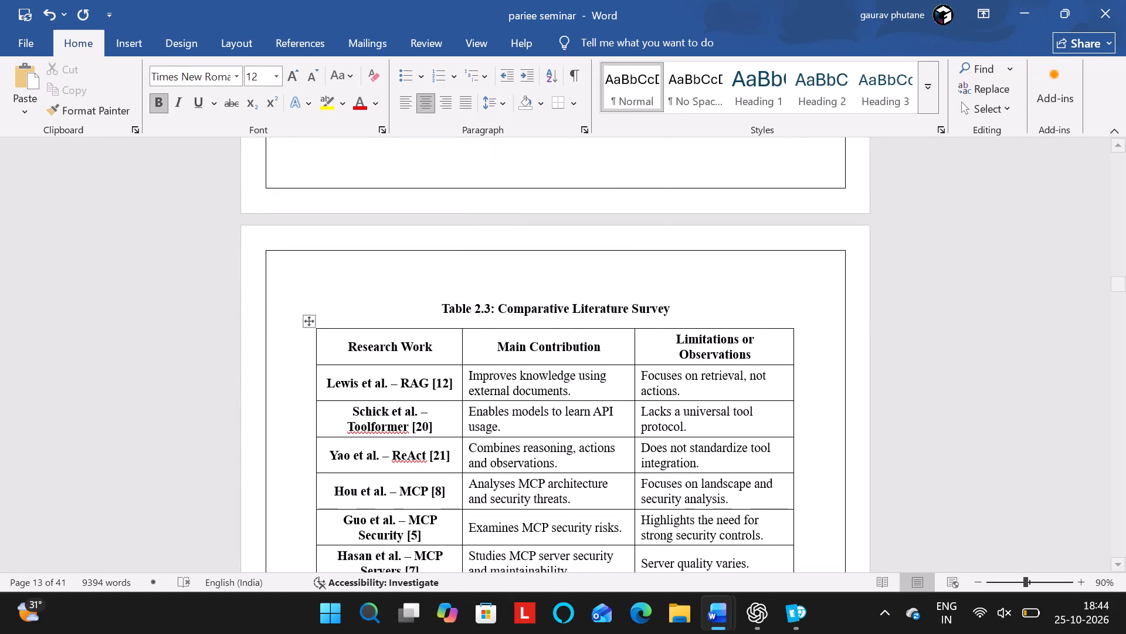
left_click(685, 306)
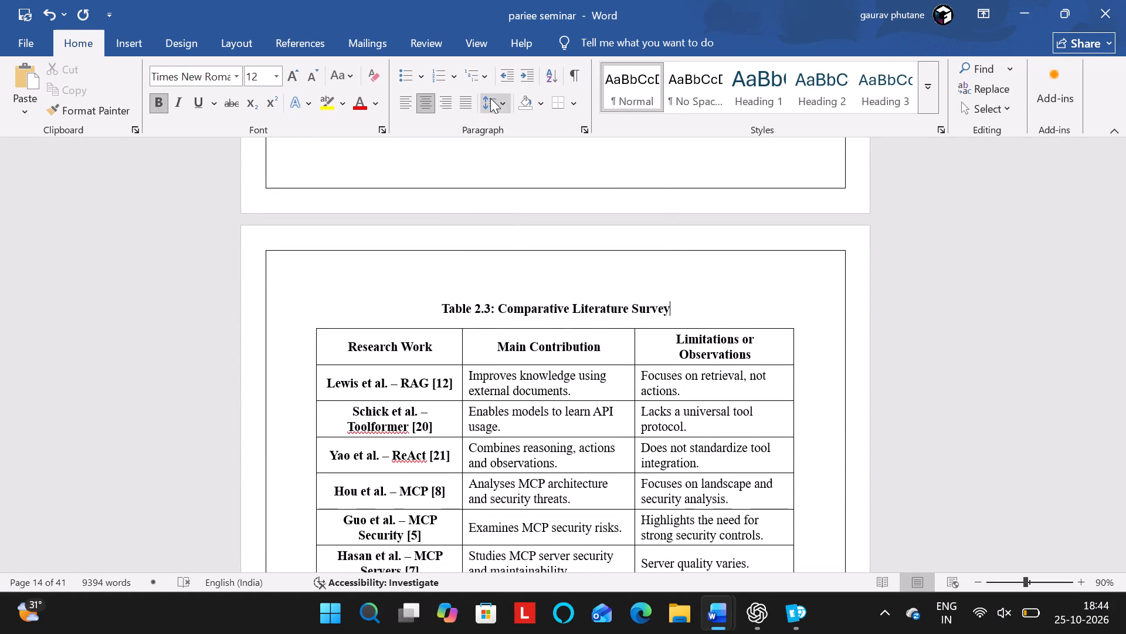
left_click(490, 98)
left_click(509, 275)
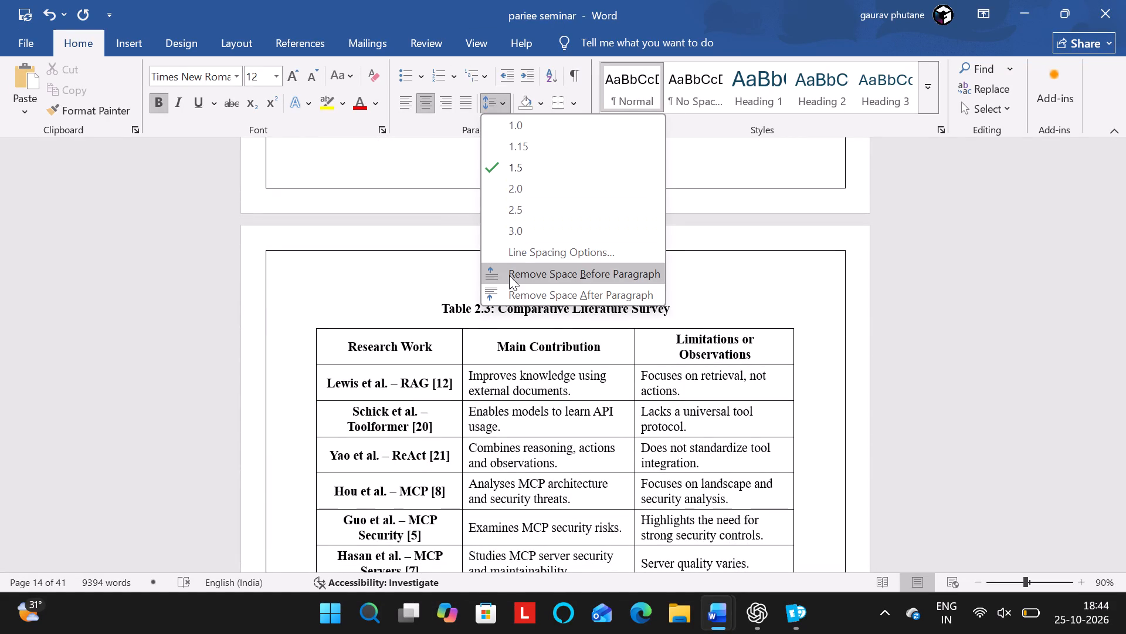
left_click(493, 98)
left_click(514, 147)
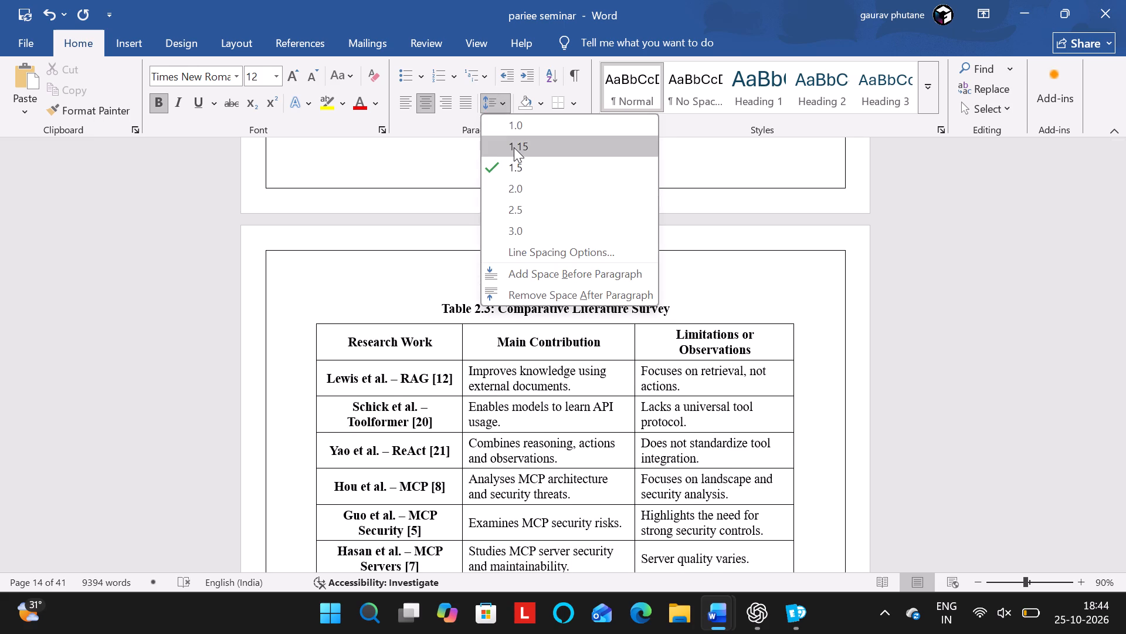
Set the "Table 3.1: Components of MCP System Architecture" caption to 1.15 line spacing and remove the space before it.
scroll(467, 271, "down", 4)
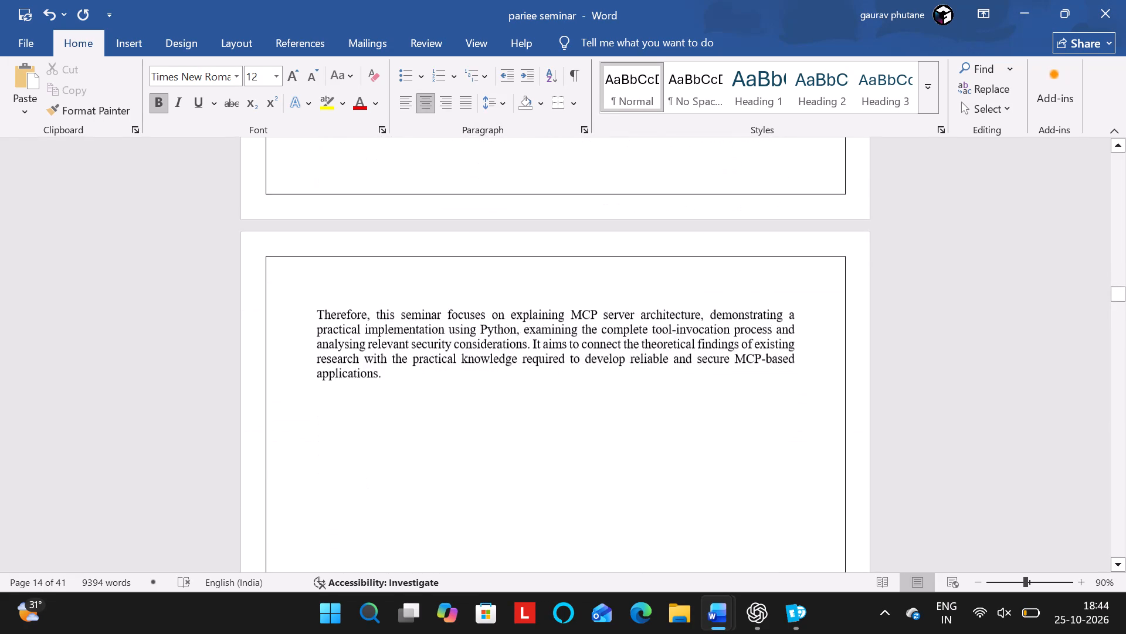
scroll(467, 271, "down", 5)
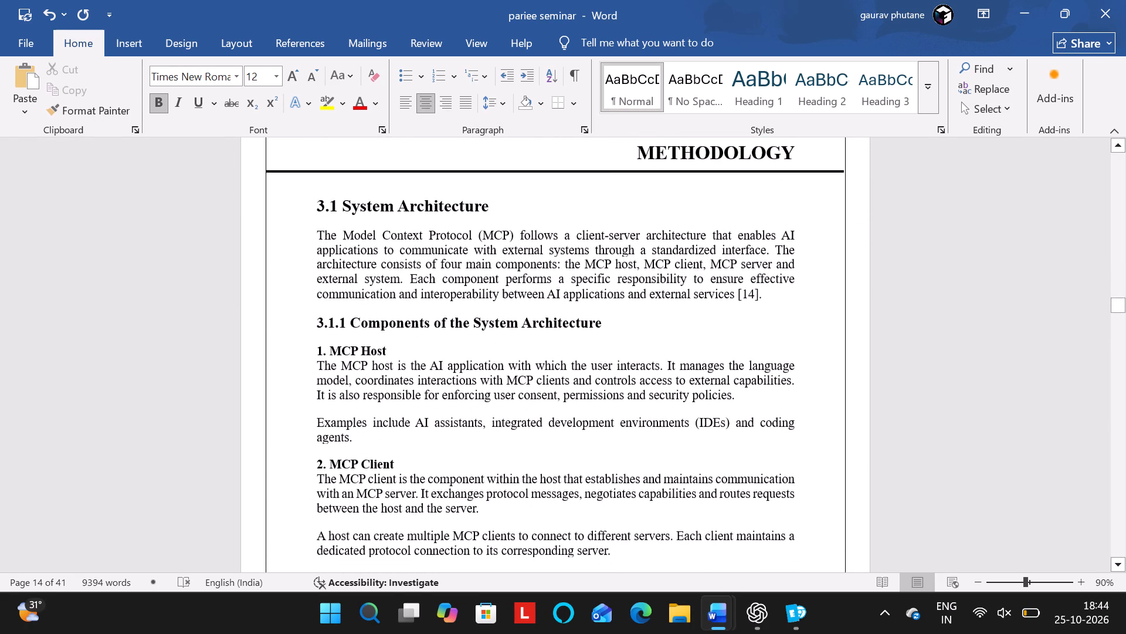
scroll(467, 271, "down", 3)
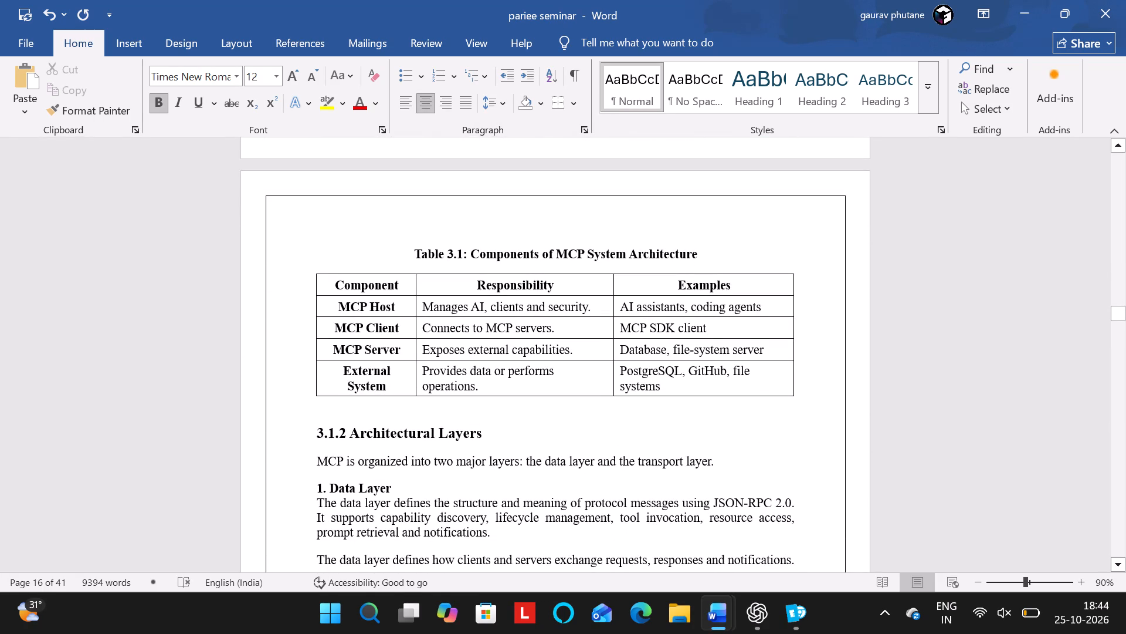
left_click(525, 258)
left_click(504, 100)
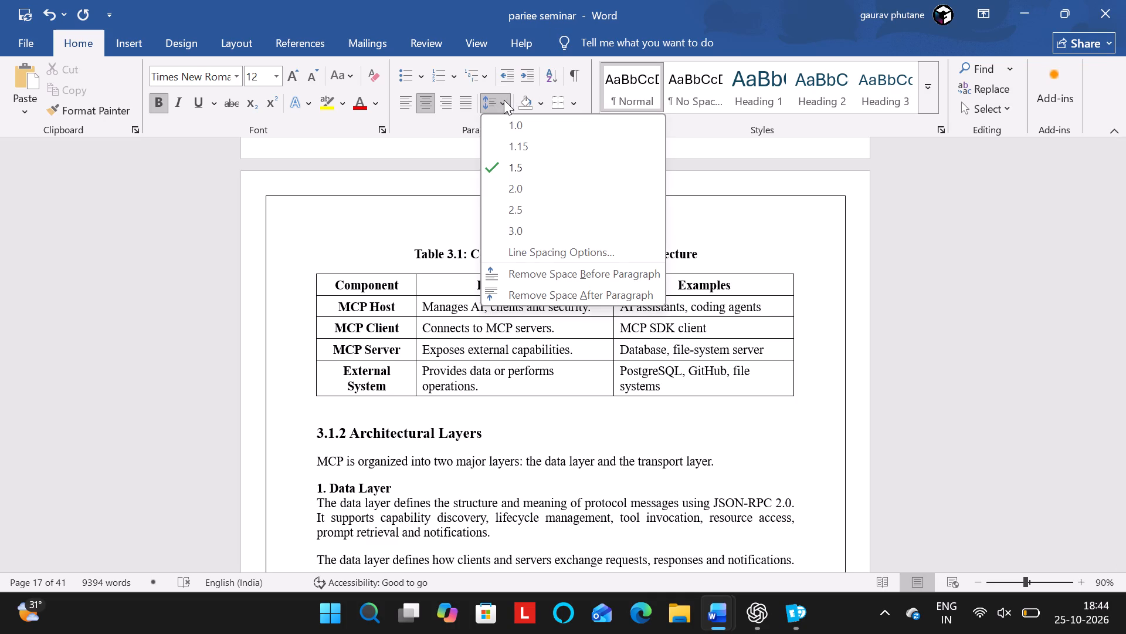
left_click(504, 142)
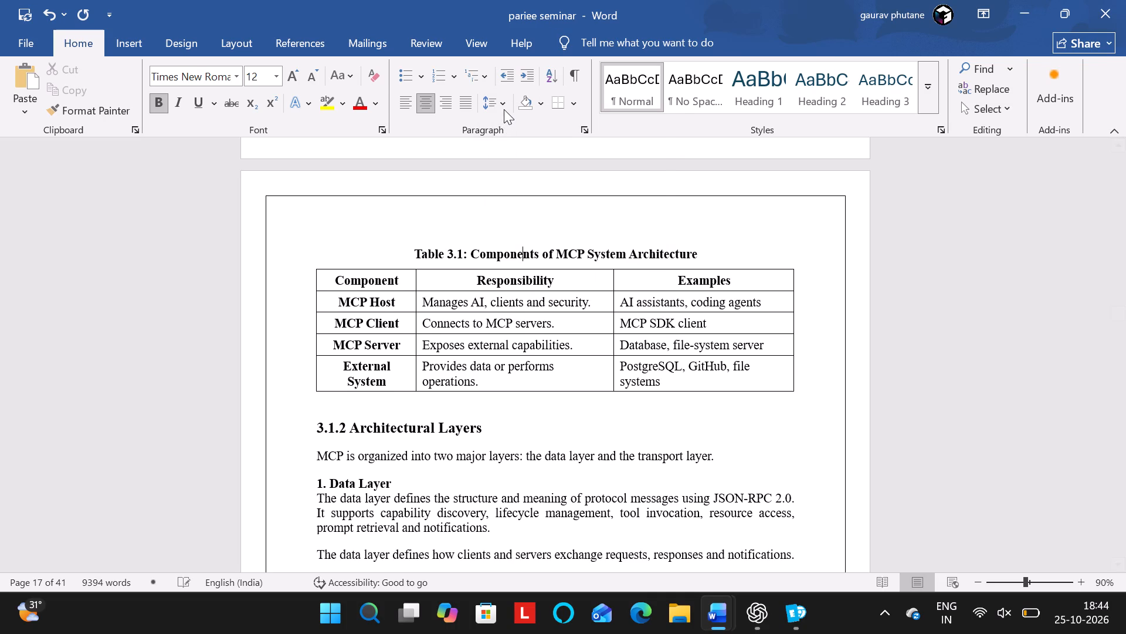
left_click(504, 109)
left_click(525, 276)
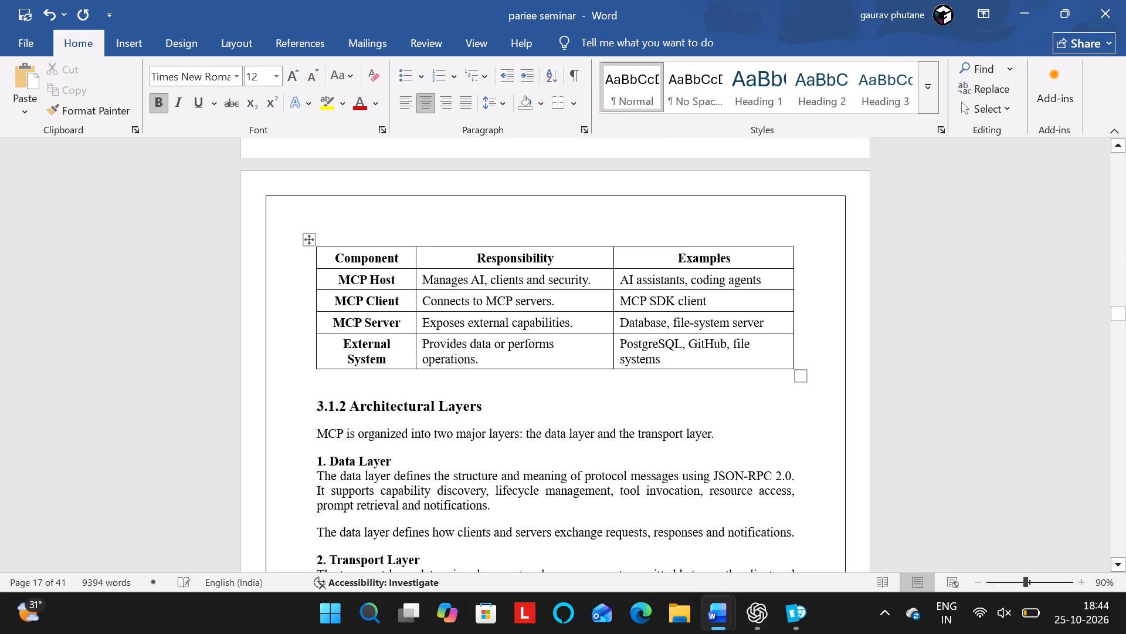
scroll(523, 356, "up", 1)
Remove the space before the "Table 3.2: Working Steps of an MCP Server" caption in section 3.2.4.
scroll(523, 356, "down", 2)
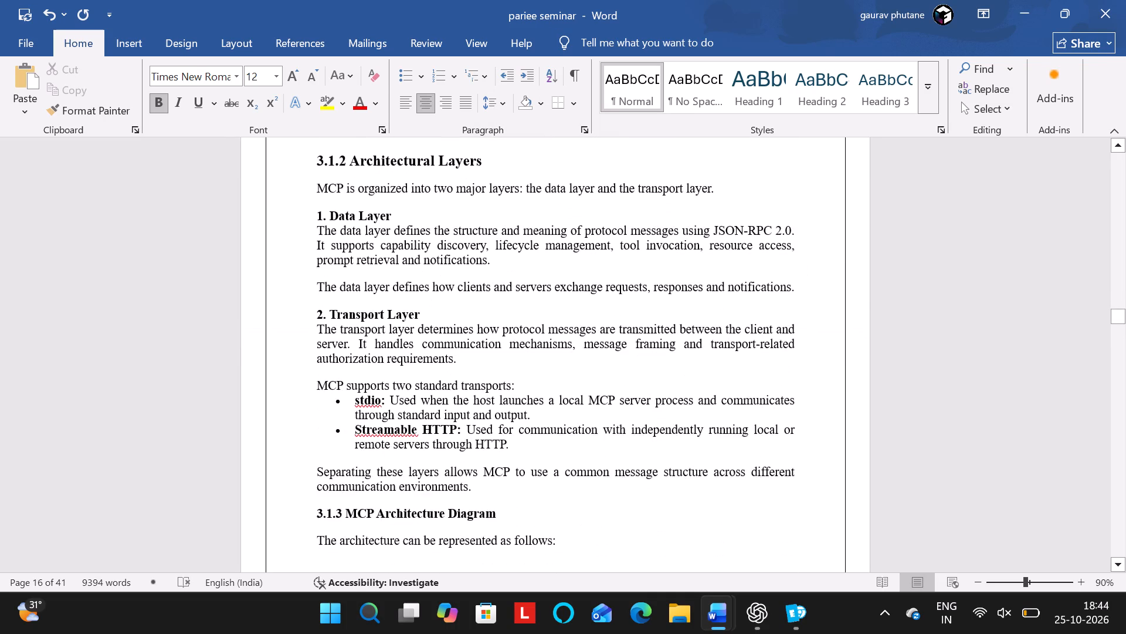
scroll(523, 356, "down", 4)
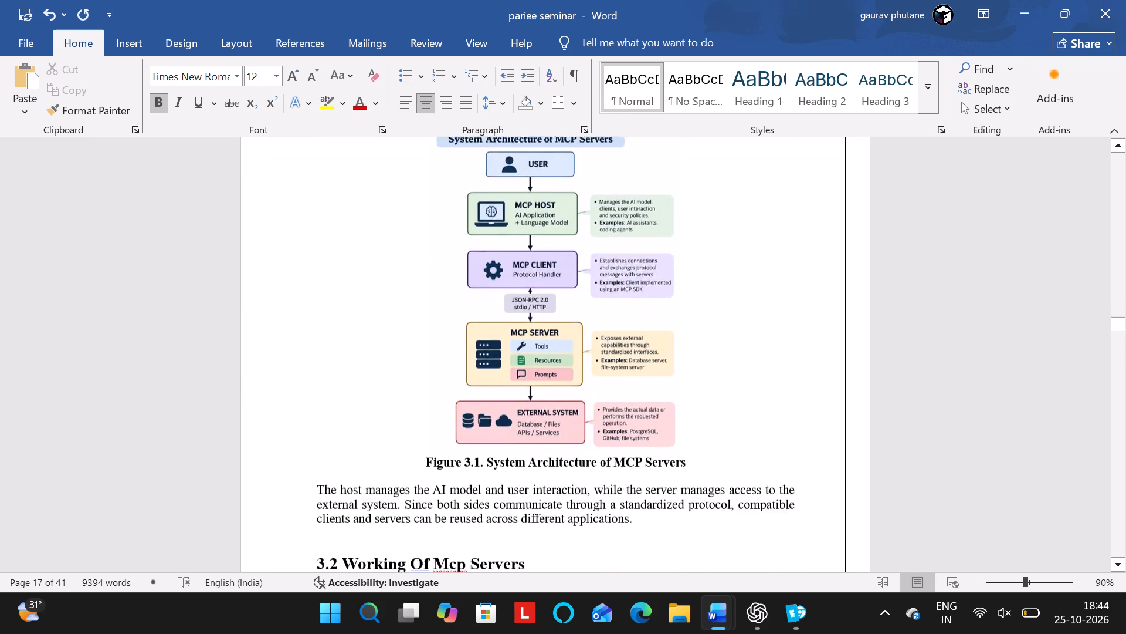
scroll(523, 356, "down", 3)
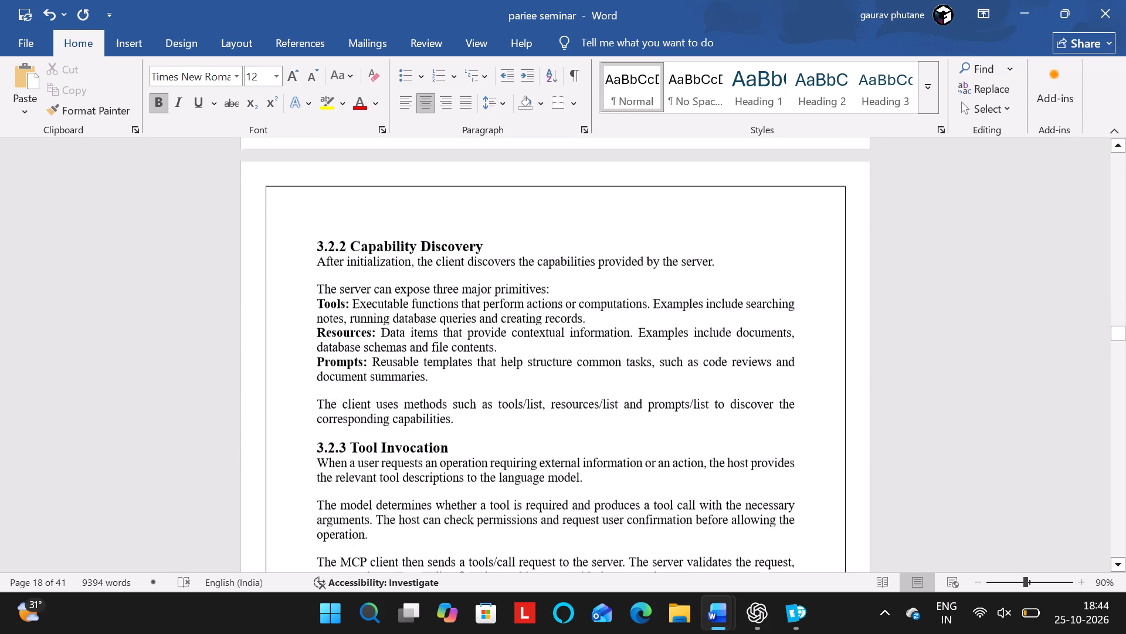
scroll(523, 356, "down", 3)
scroll(523, 356, "up", 1)
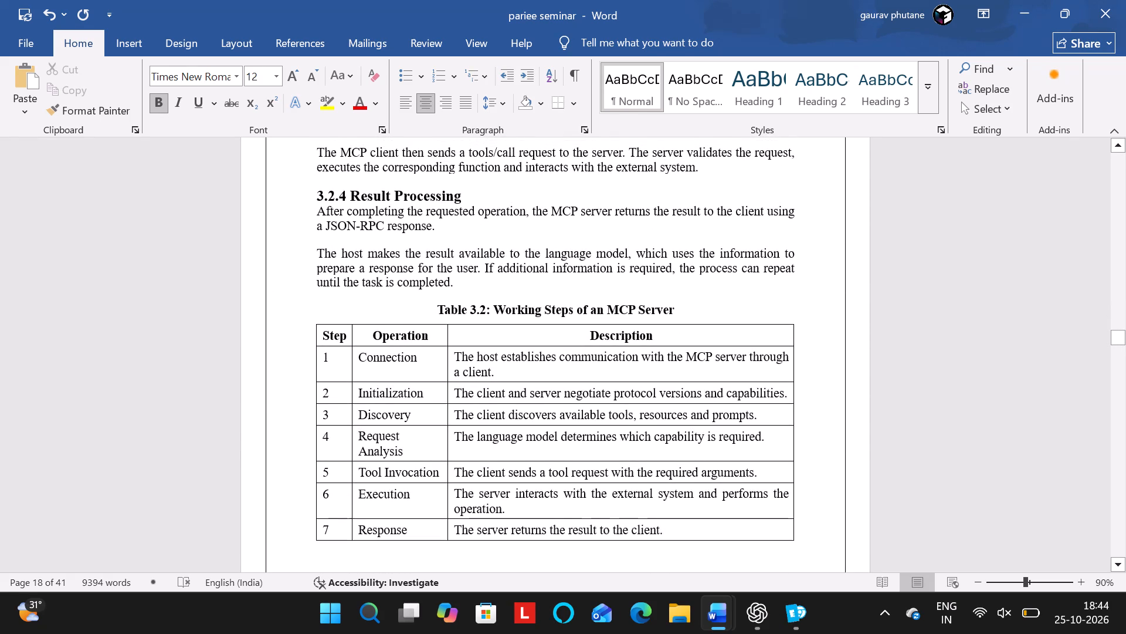
left_click(504, 318)
left_click(508, 105)
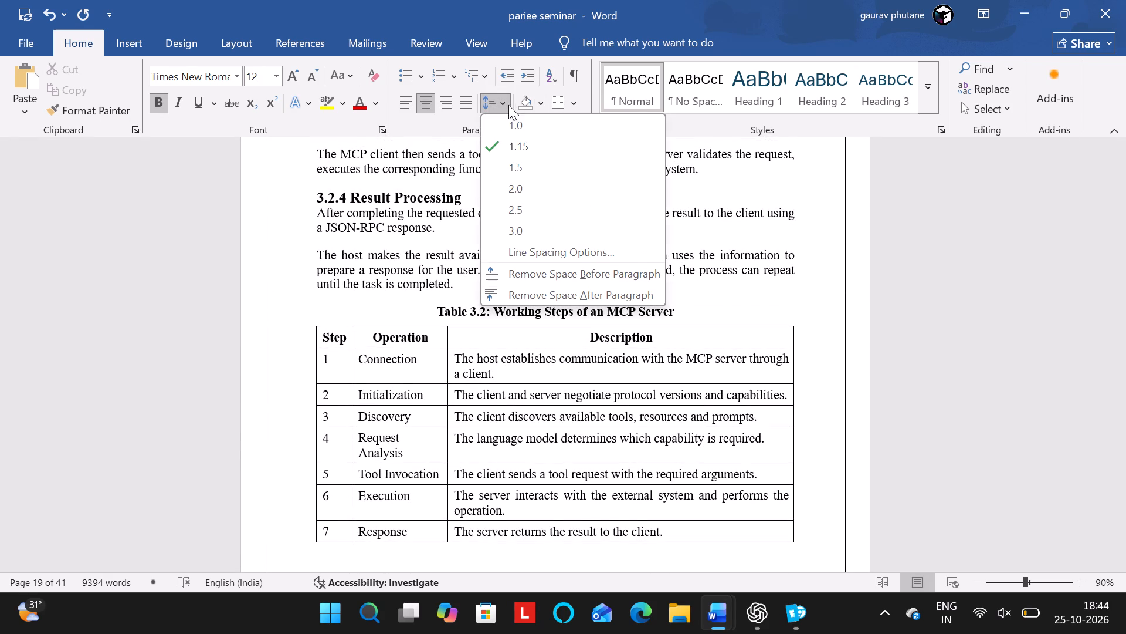
left_click(503, 270)
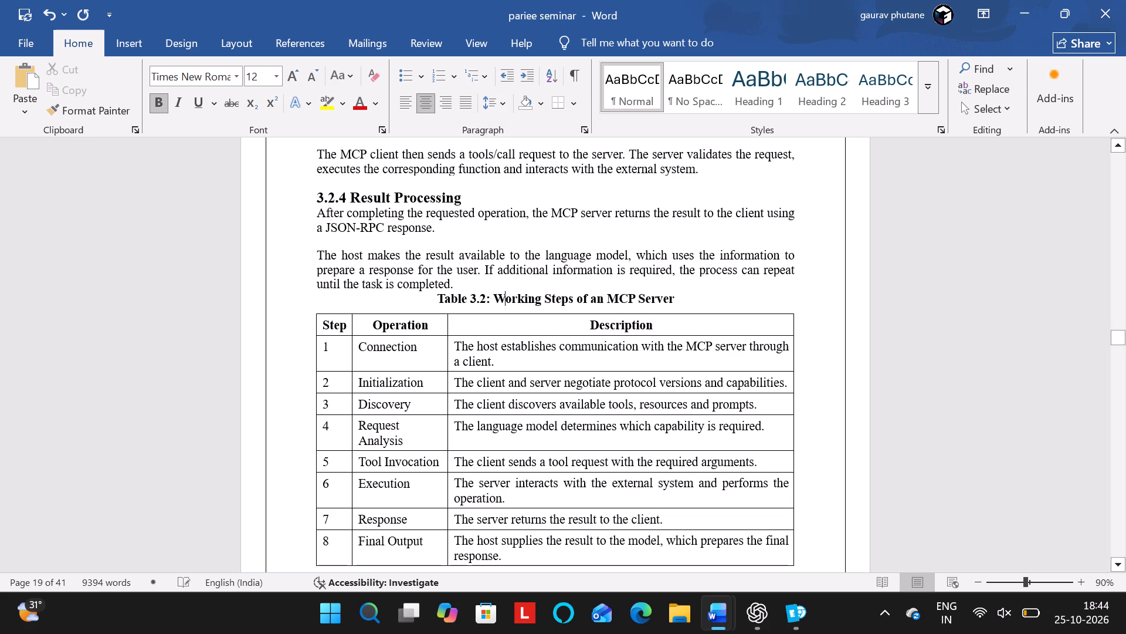
Review the formatting from Figure 3.2 through section 3.3 to the component table under 3.4.1 Development Environment.
scroll(474, 355, "down", 4)
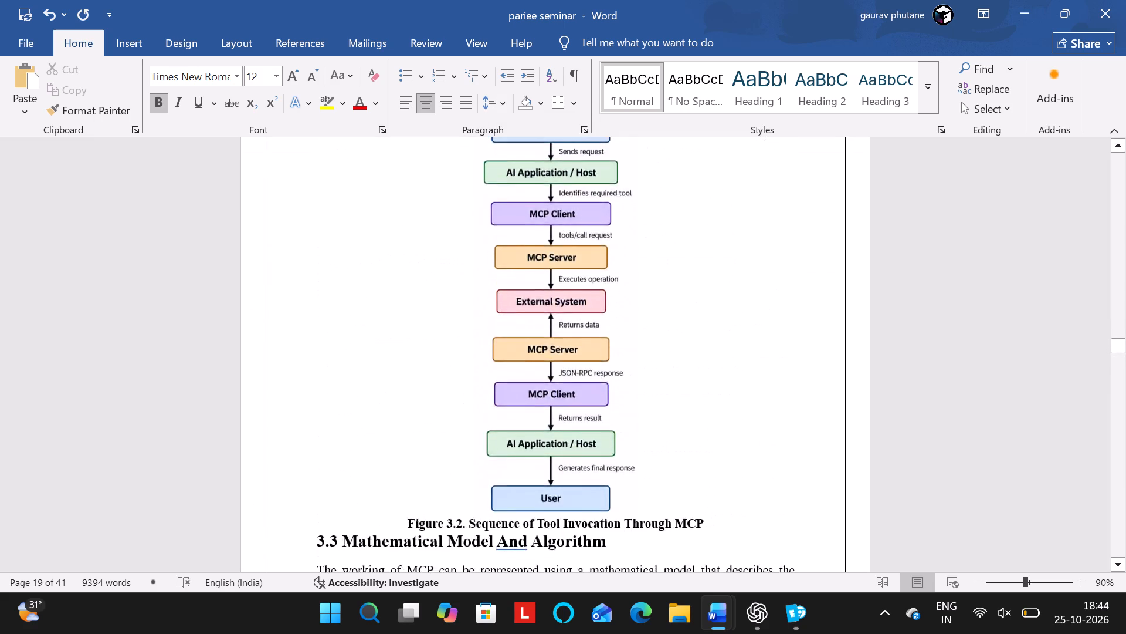
scroll(474, 355, "down", 5)
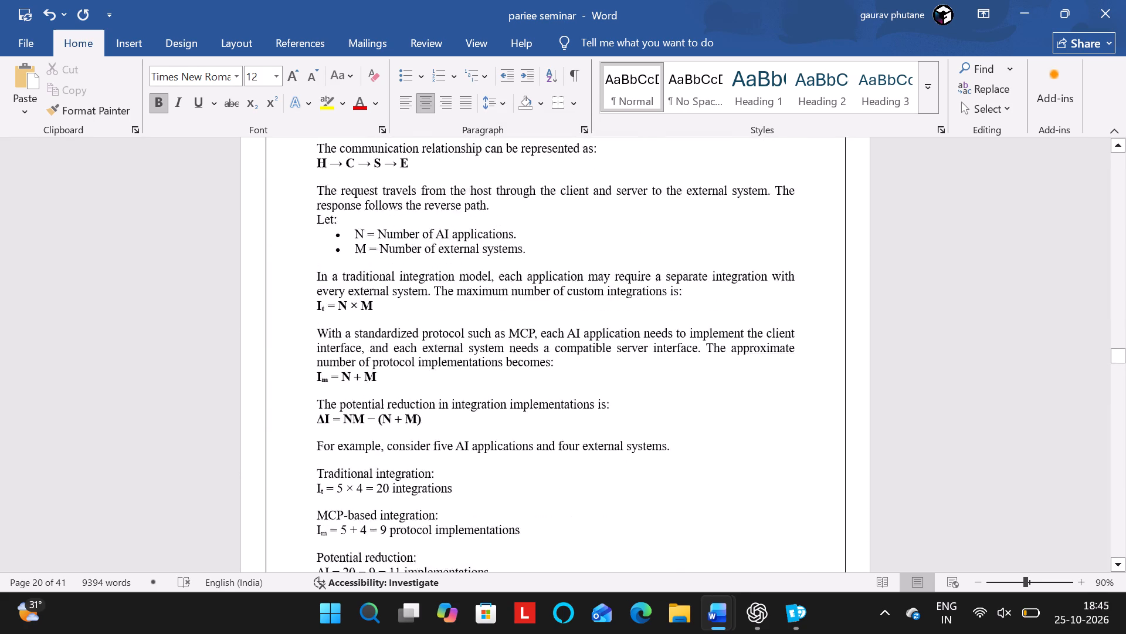
scroll(474, 355, "down", 4)
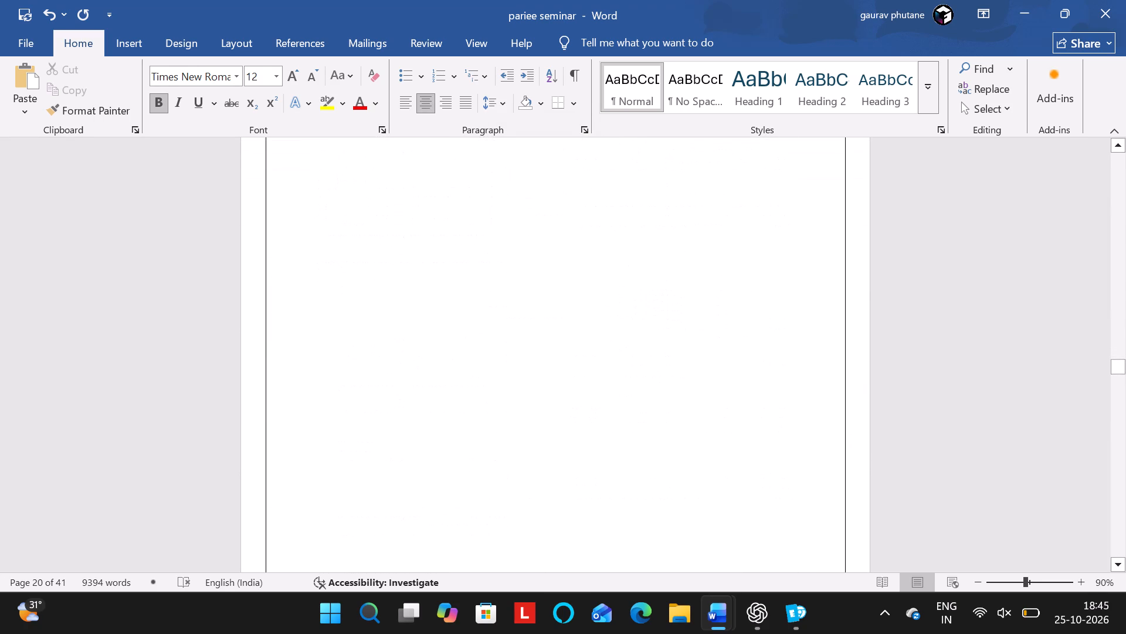
scroll(474, 355, "down", 4)
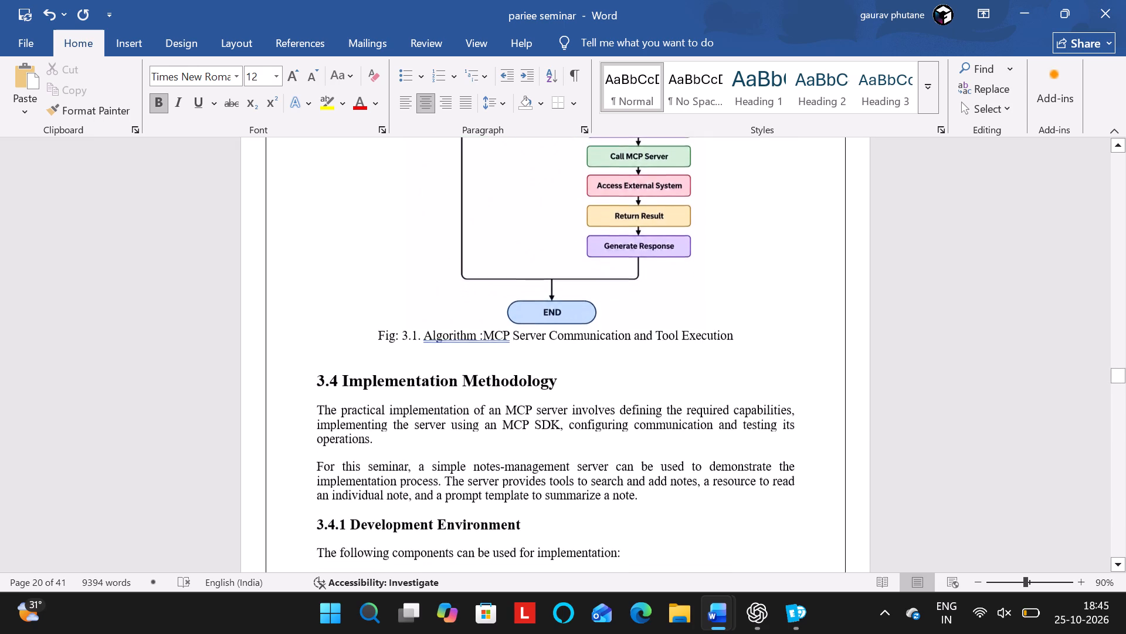
scroll(474, 355, "down", 3)
scroll(474, 355, "up", 1)
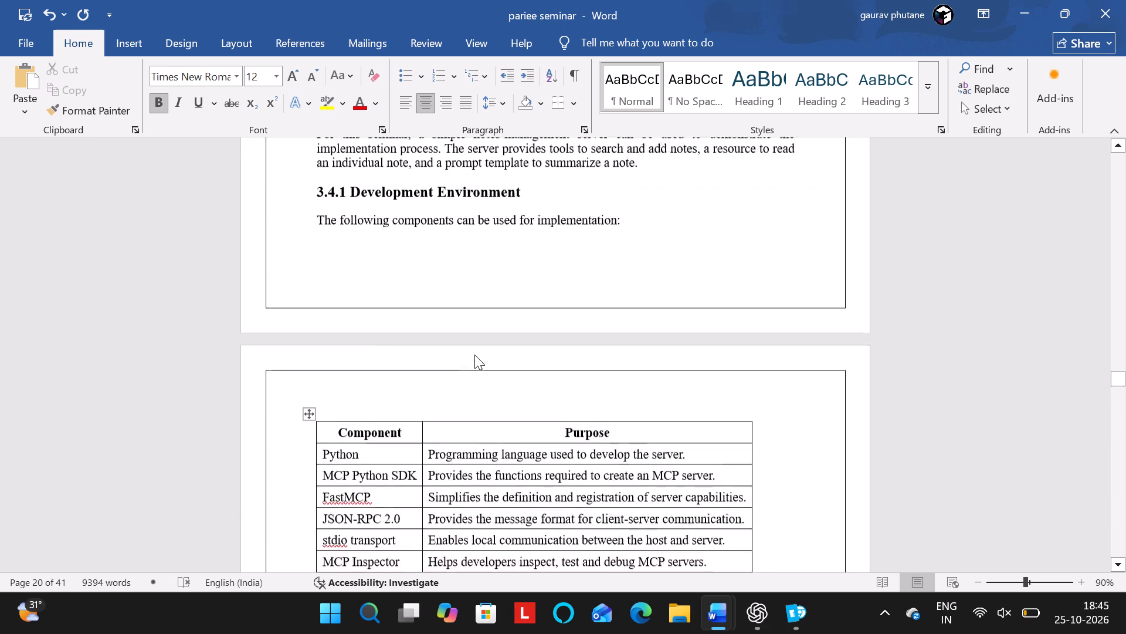
scroll(474, 355, "up", 1)
scroll(386, 386, "down", 1)
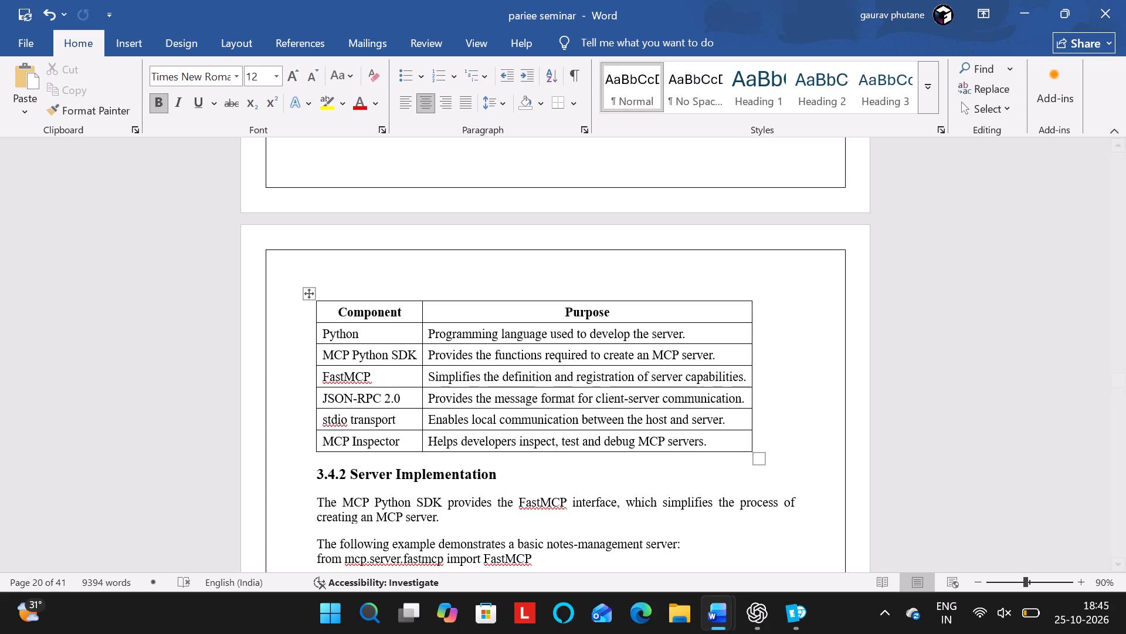
scroll(386, 386, "up", 1)
scroll(386, 386, "down", 1)
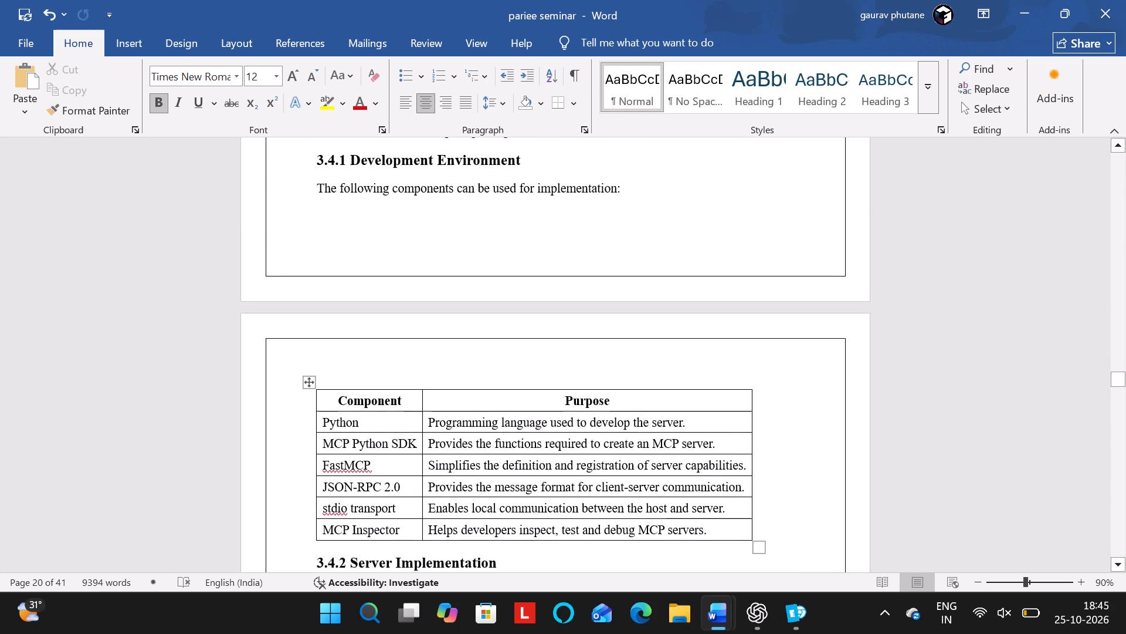
scroll(595, 306, "down", 1)
left_click_drag(324, 317, 548, 359)
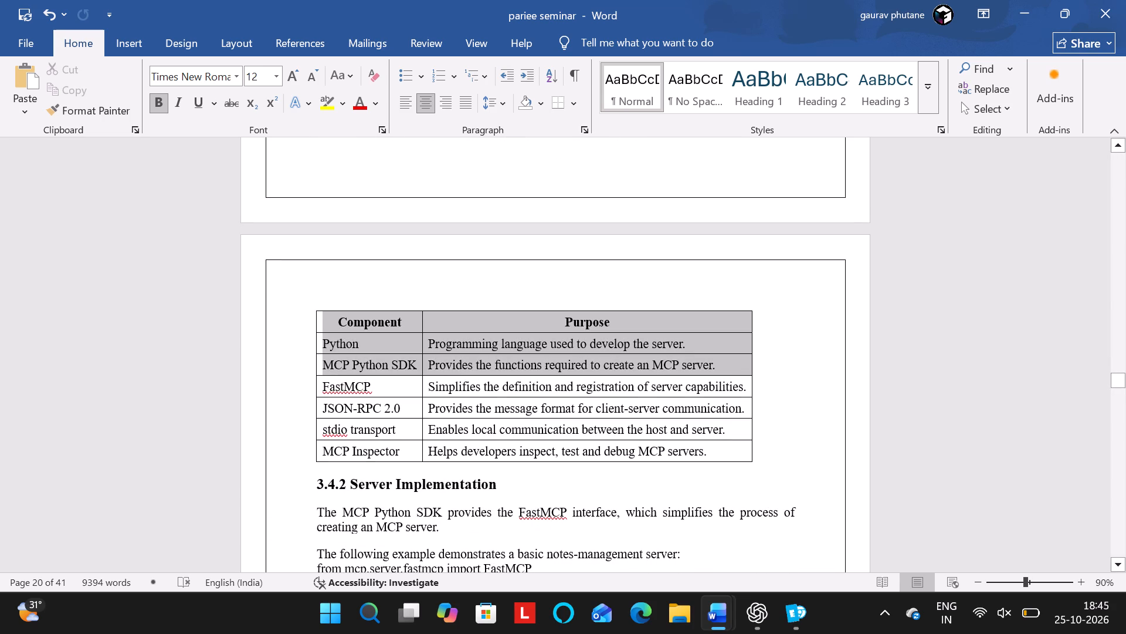
left_click_drag(548, 359, 687, 450)
key("ctrl+c")
key("alt+Tab")
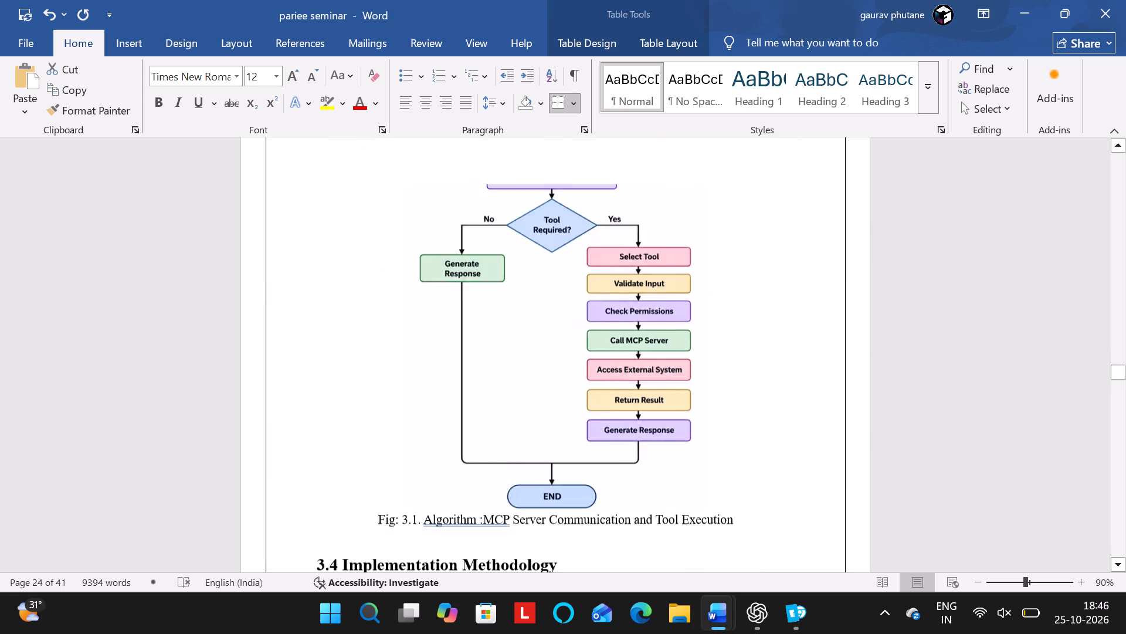
scroll(574, 241, "up", 7)
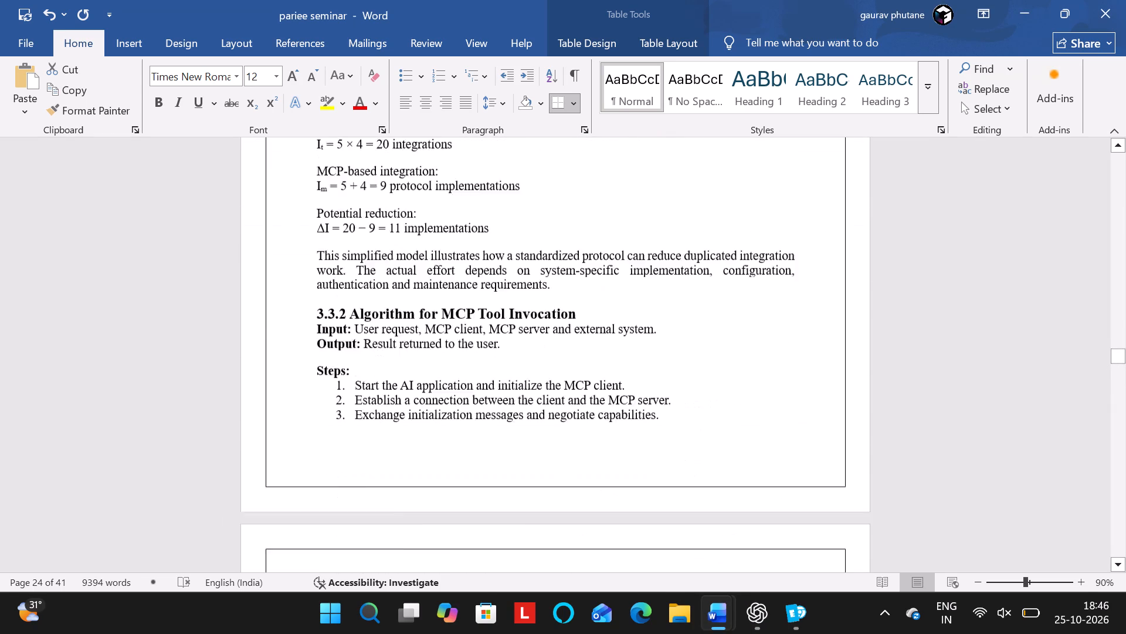
scroll(574, 241, "up", 7)
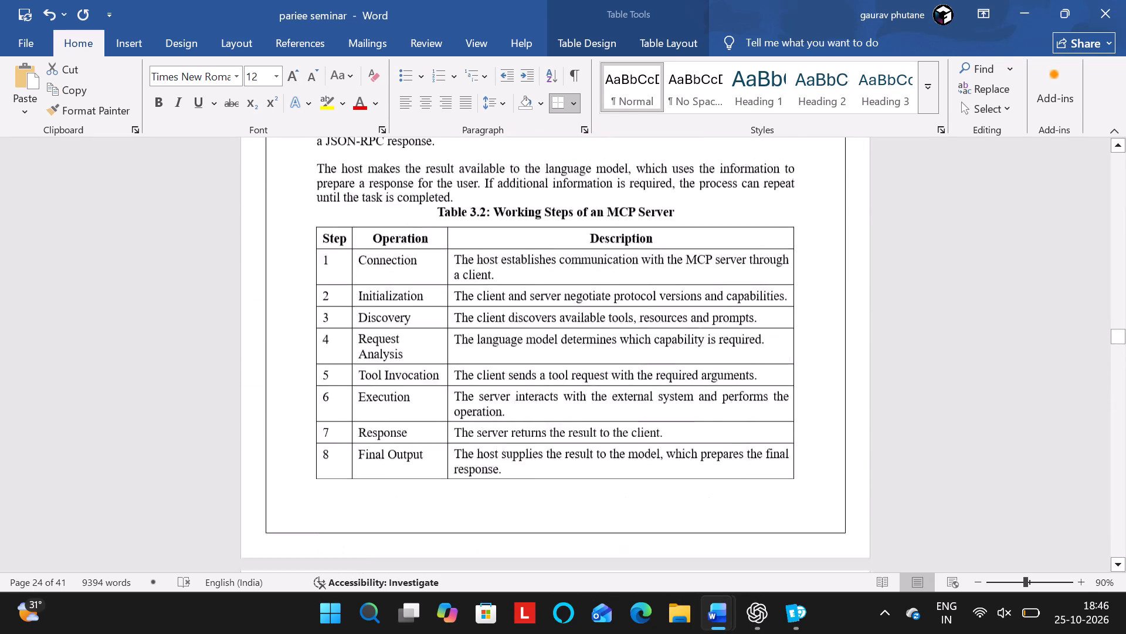
scroll(574, 241, "up", 1)
scroll(574, 241, "down", 3)
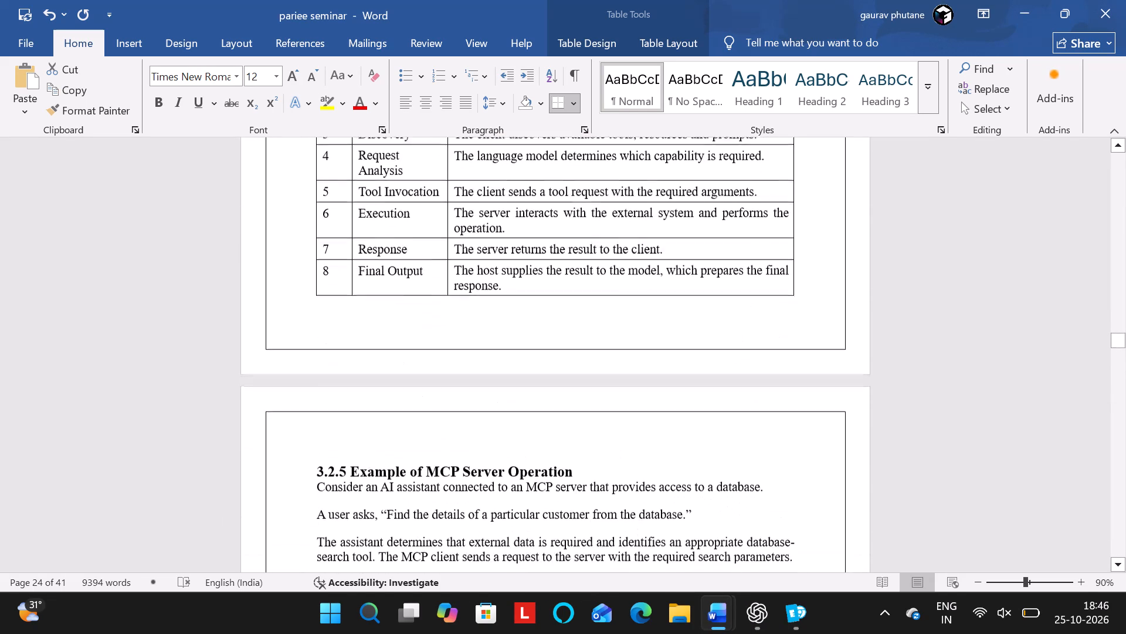
scroll(574, 241, "down", 7)
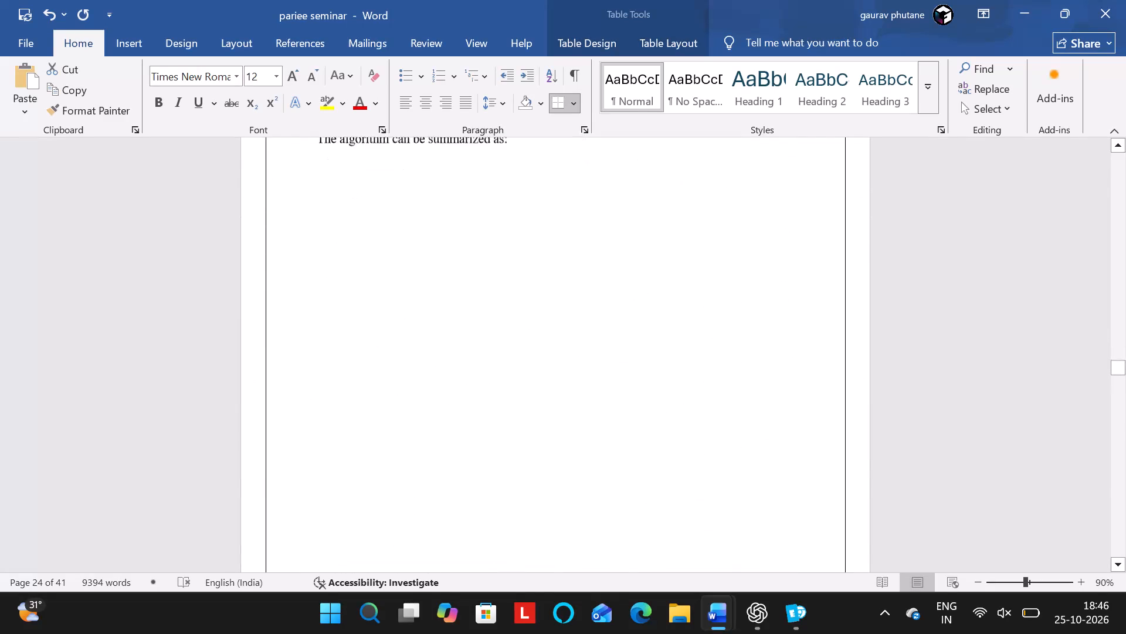
scroll(574, 241, "down", 7)
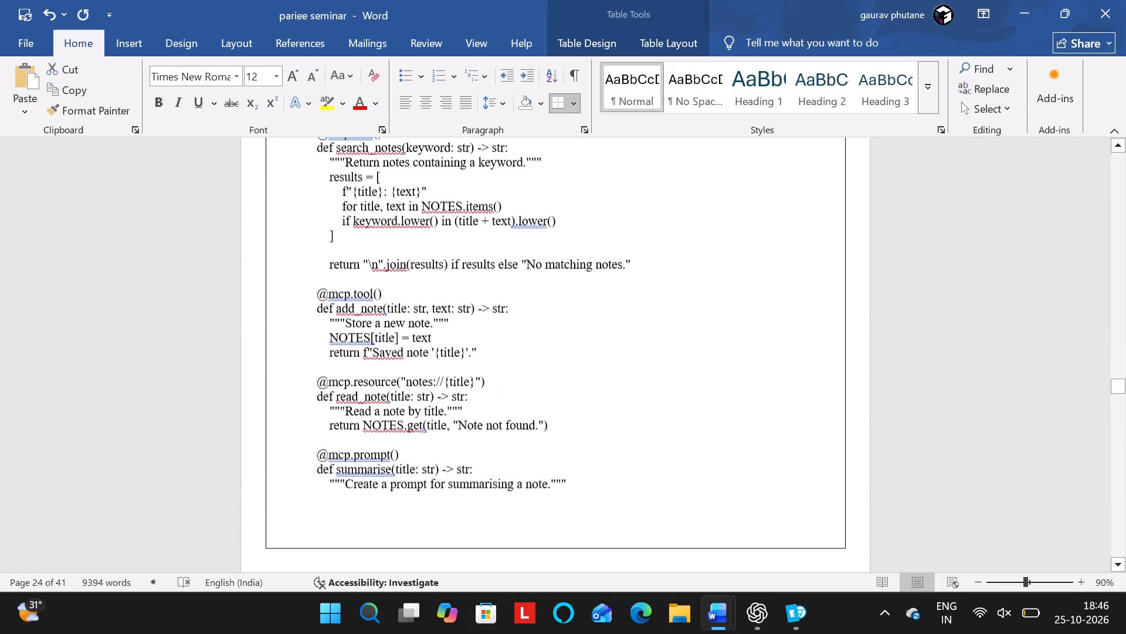
Paste the copied title on a new line below "The following components can be used for implementation:" and renumber it Table 3.3.
scroll(574, 241, "down", 2)
scroll(574, 241, "up", 3)
scroll(574, 241, "down", 1)
left_click(622, 153)
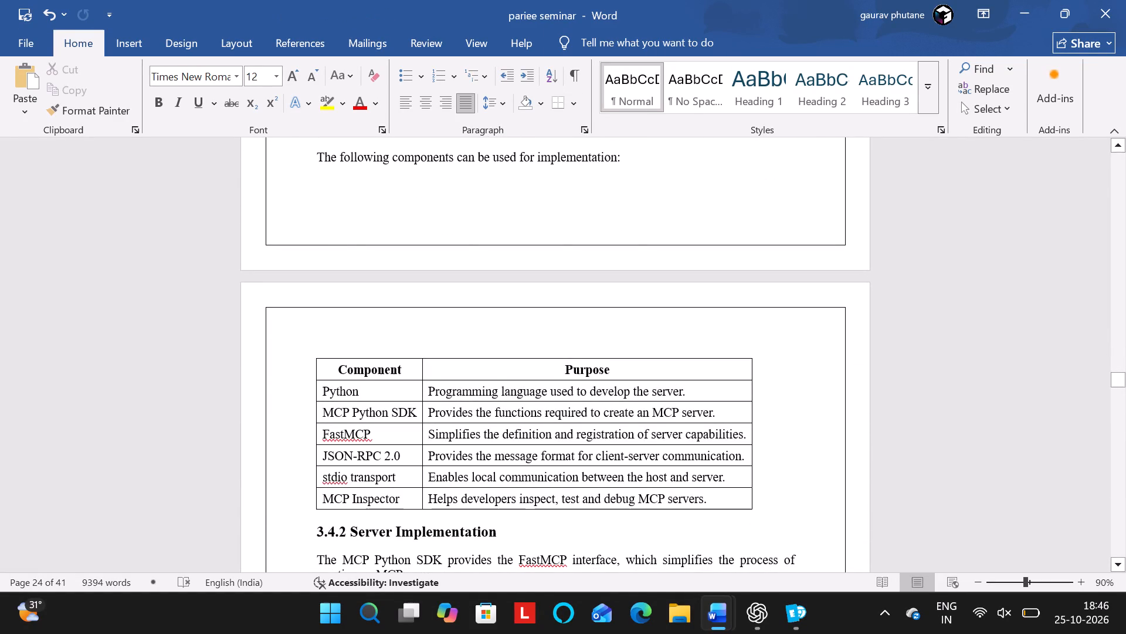
key("Return")
key("ctrl+v")
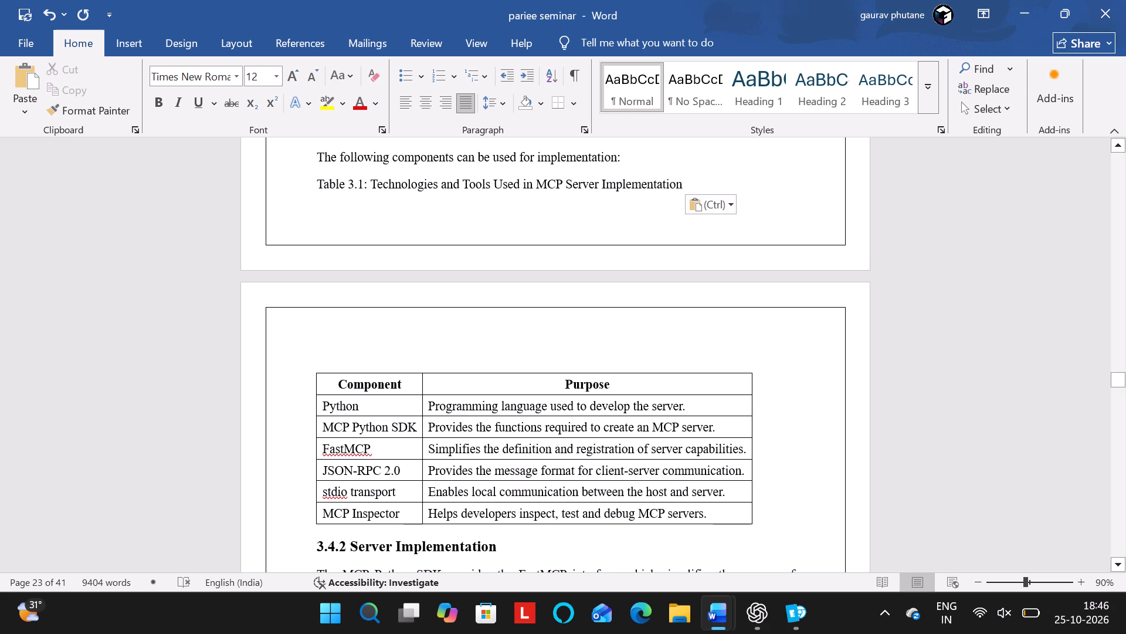
left_click(361, 187)
key("BackSpace")
key("3")
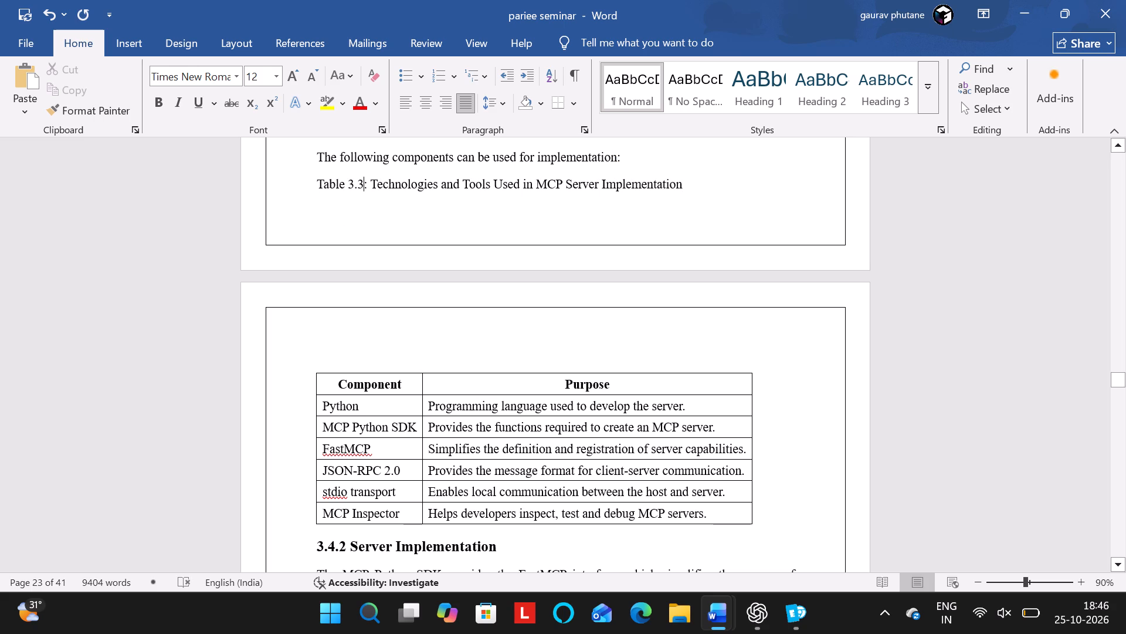
Remove the space before the Table 3.3 caption, add space after it, and set its line spacing to 1.15.
left_click_drag(317, 187, 676, 191)
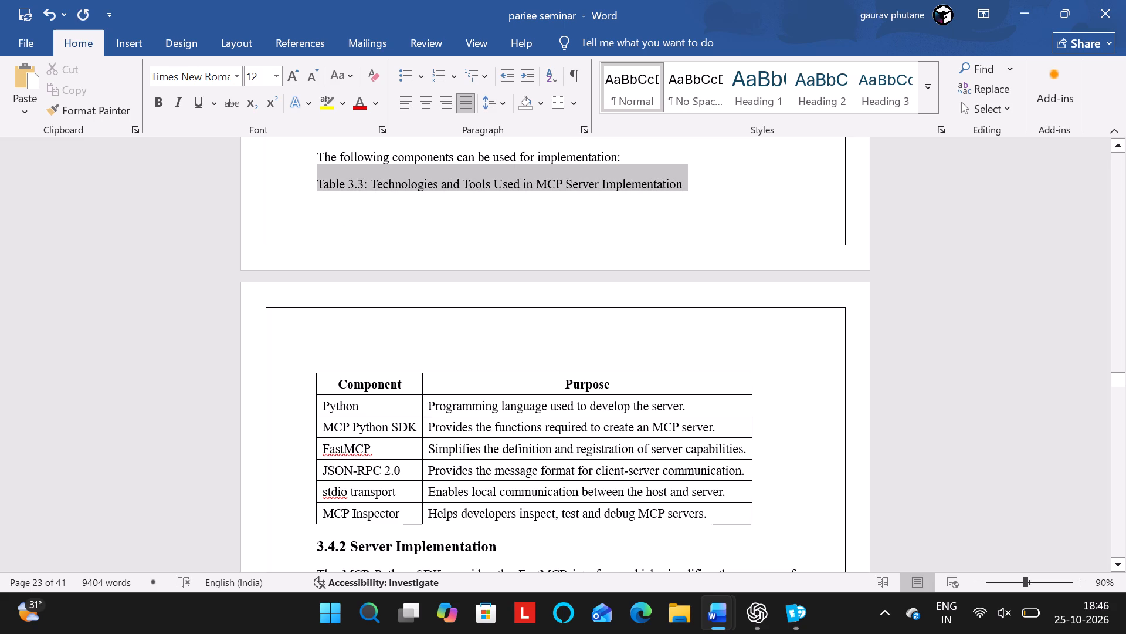
left_click_drag(676, 191, 667, 193)
left_click(495, 108)
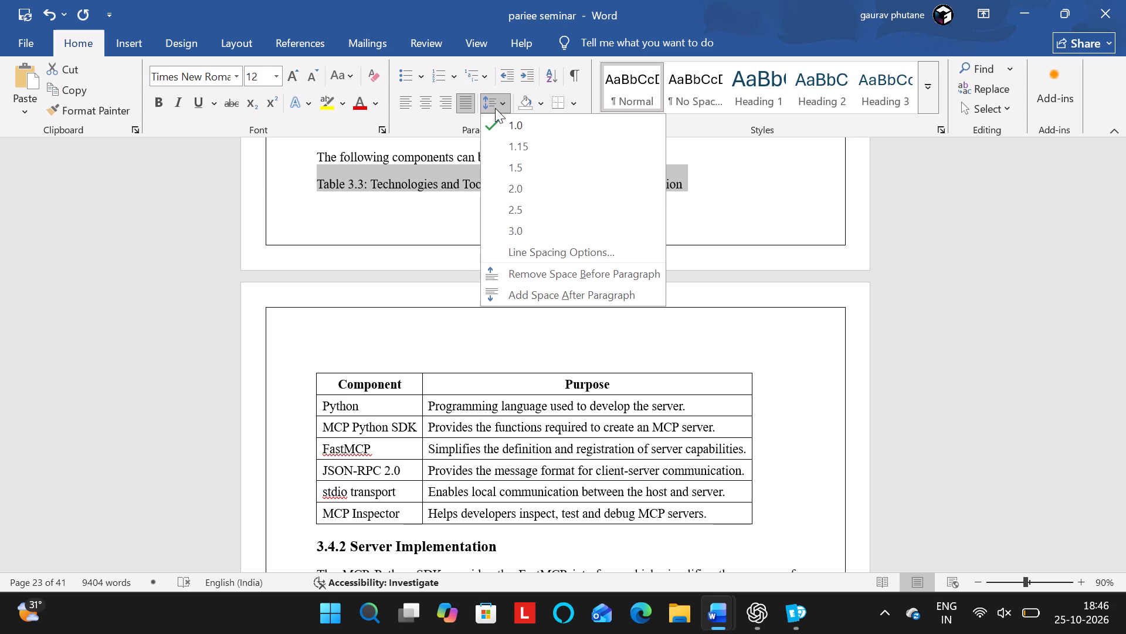
left_click(524, 269)
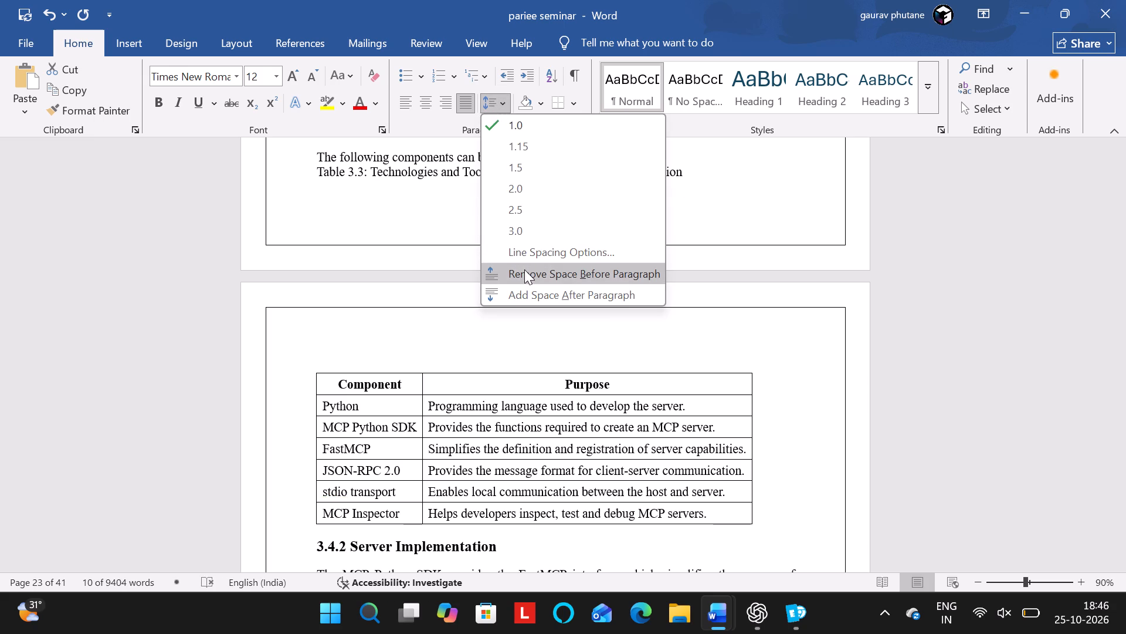
left_click(503, 102)
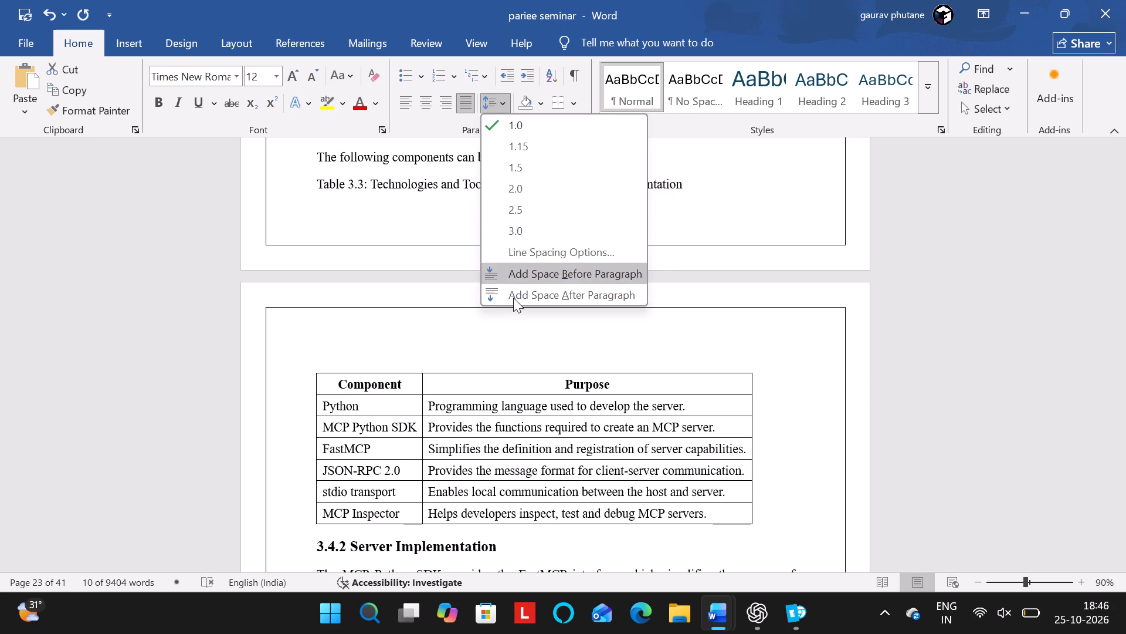
left_click(516, 295)
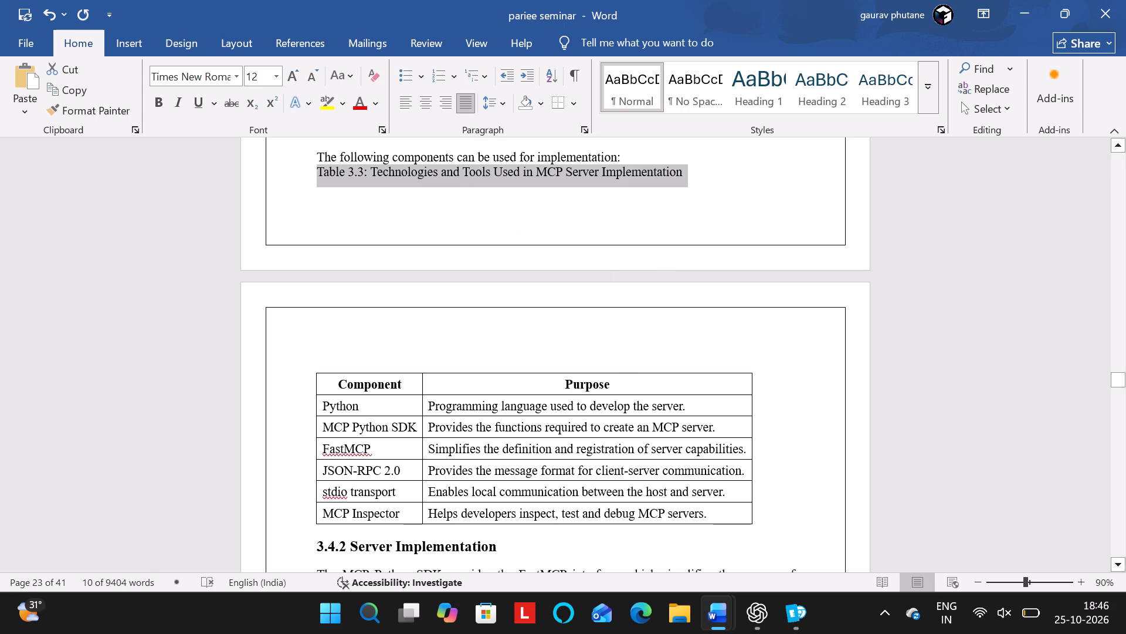
left_click(500, 103)
left_click(515, 143)
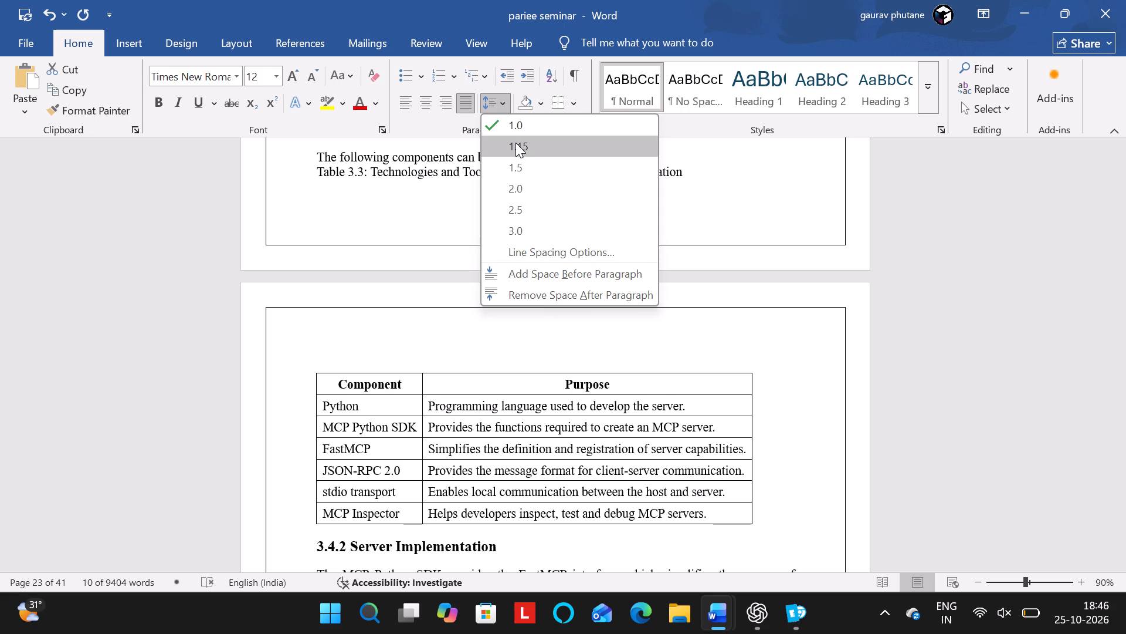
Move the Table 3.3 caption onto the table's page with a blank line above it, and delete the empty line between caption and table.
left_click(636, 156)
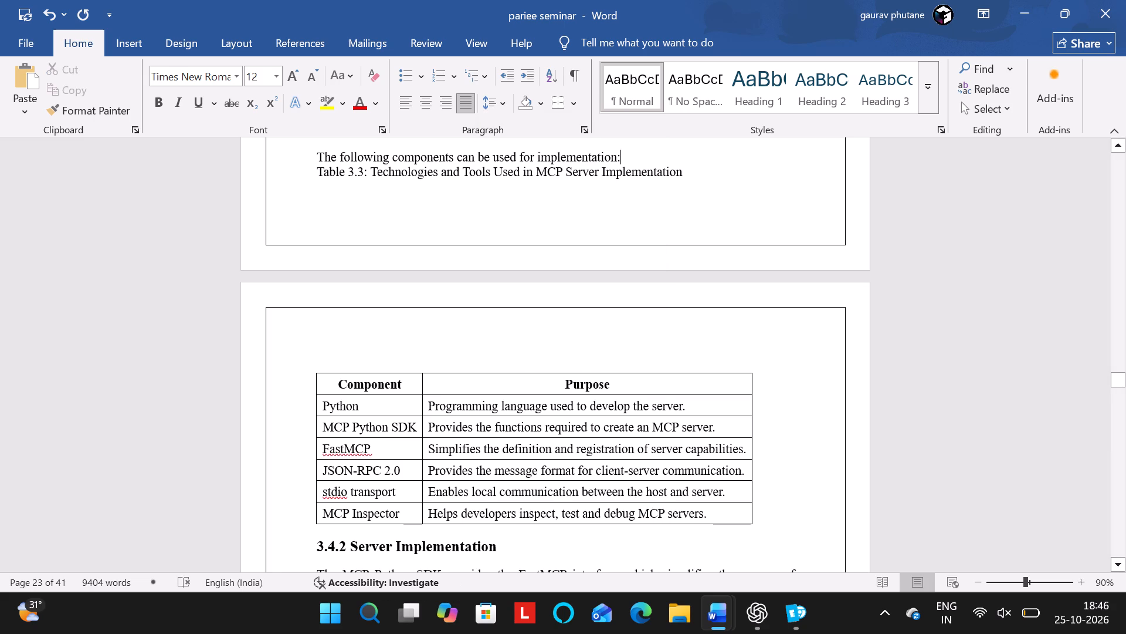
key("Return")
left_click(413, 394)
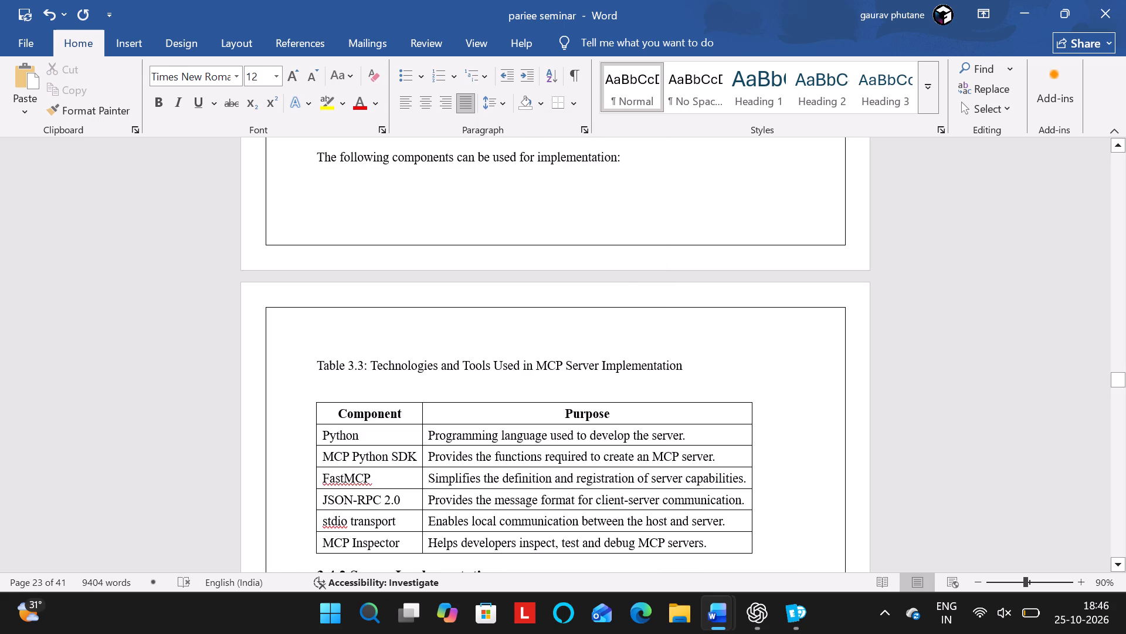
key("BackSpace")
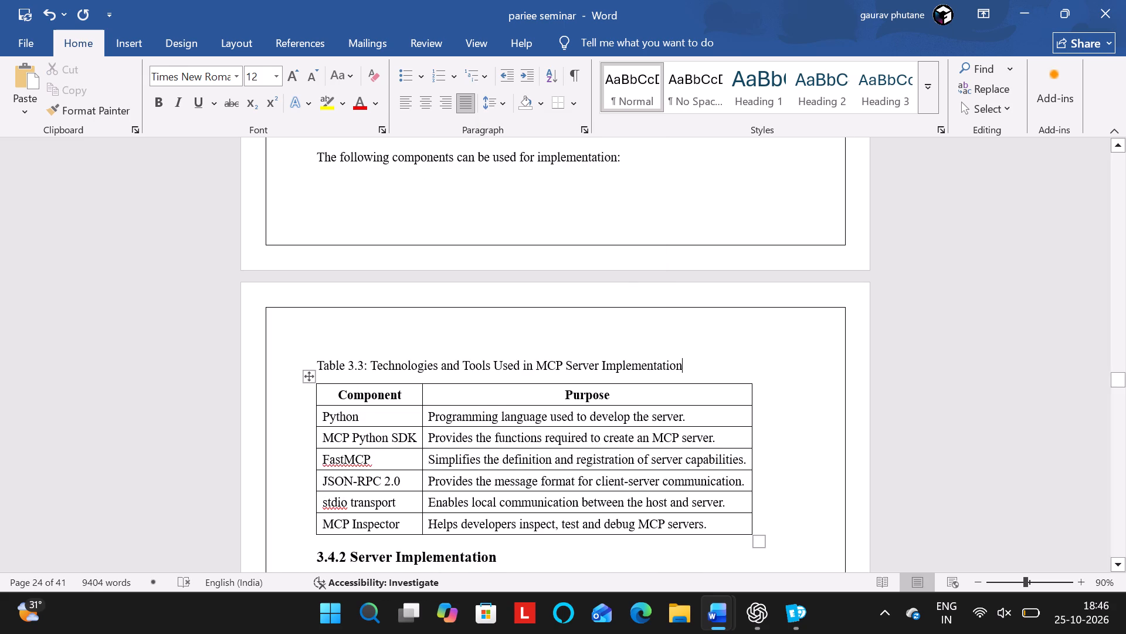
Centre the "Table 3.3: Technologies and Tools Used in MCP Server Implementation" caption and make it bold.
left_click(501, 97)
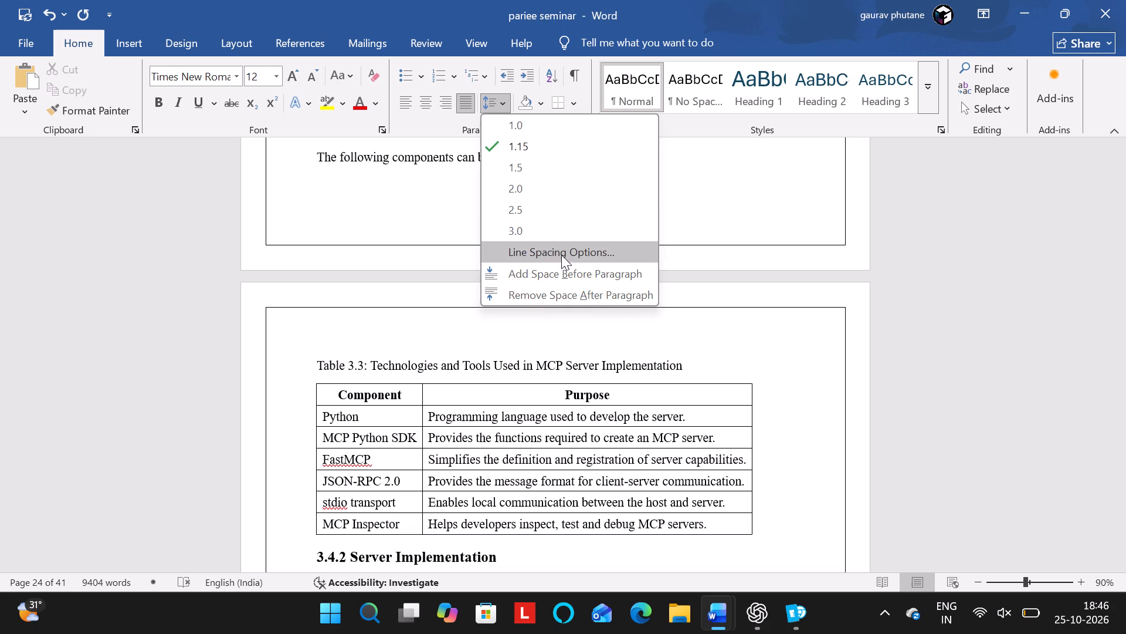
left_click(691, 362)
left_click_drag(691, 362, 483, 375)
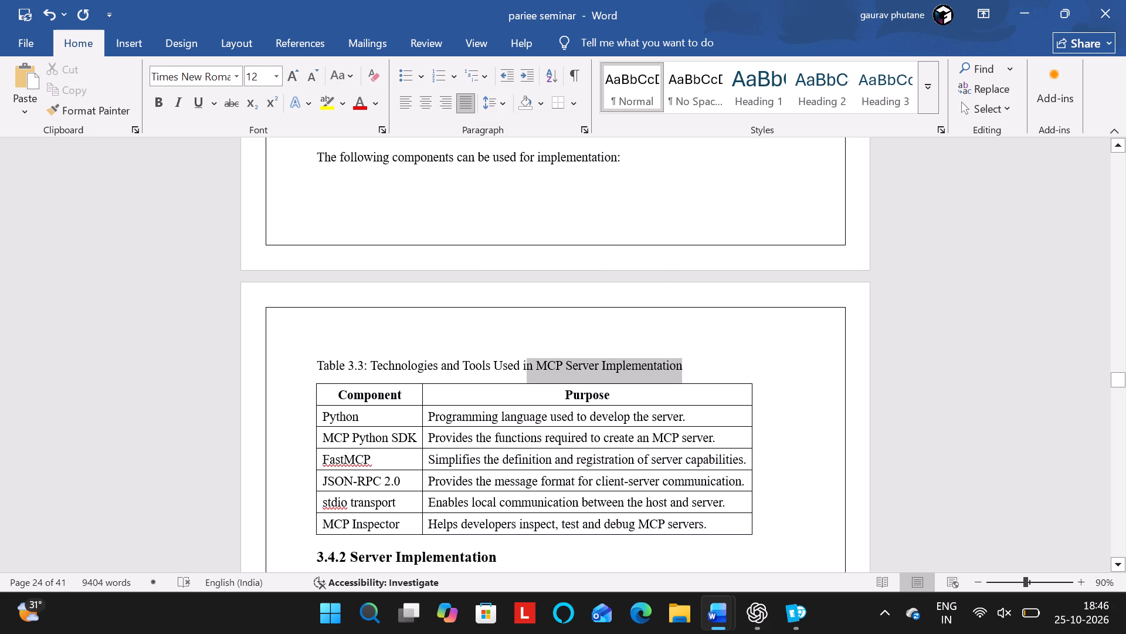
left_click_drag(483, 375, 313, 372)
left_click(421, 106)
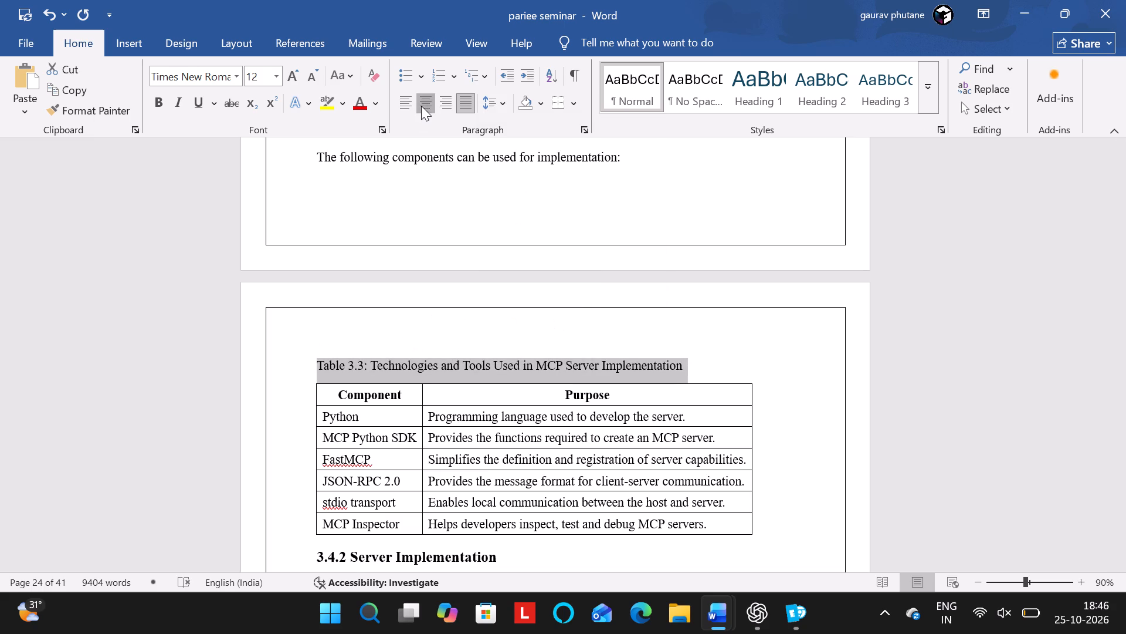
key("ctrl+b")
left_click(840, 421)
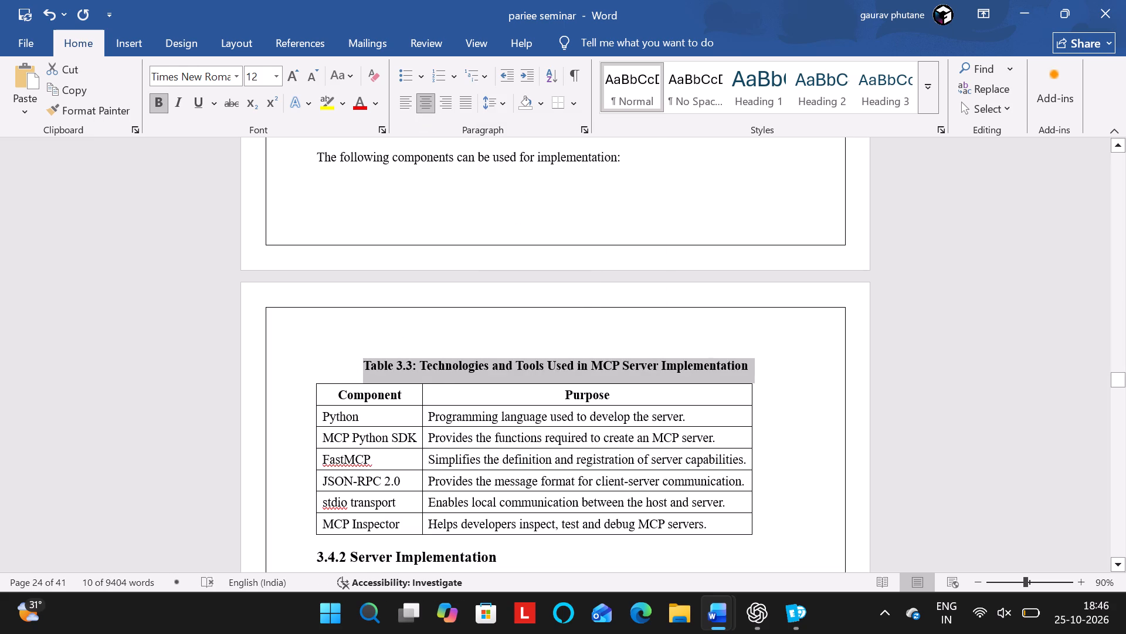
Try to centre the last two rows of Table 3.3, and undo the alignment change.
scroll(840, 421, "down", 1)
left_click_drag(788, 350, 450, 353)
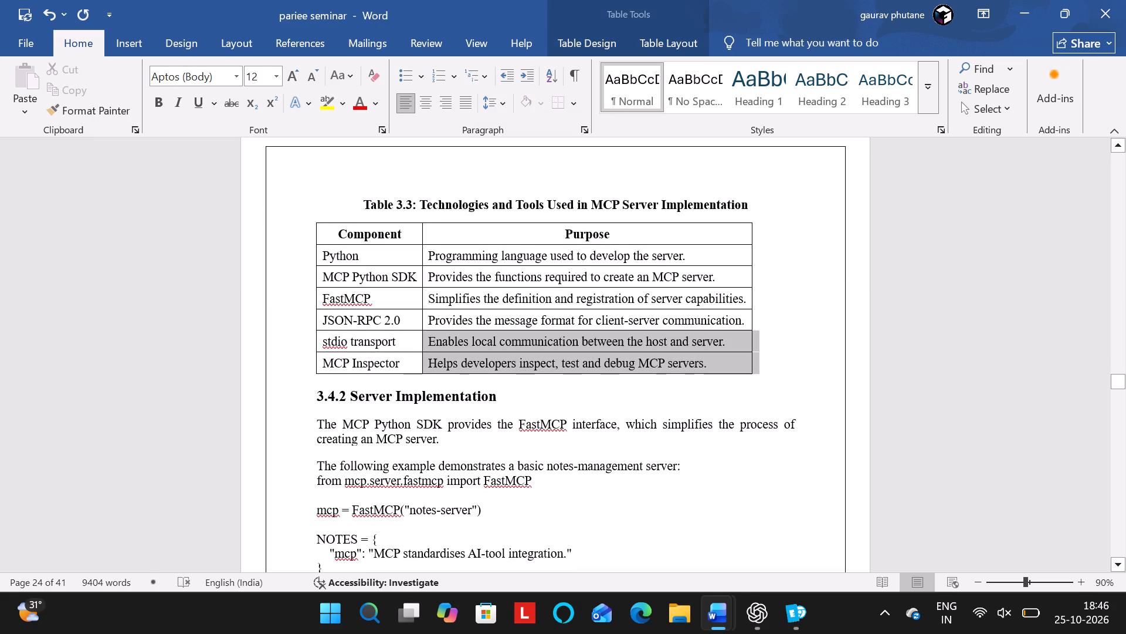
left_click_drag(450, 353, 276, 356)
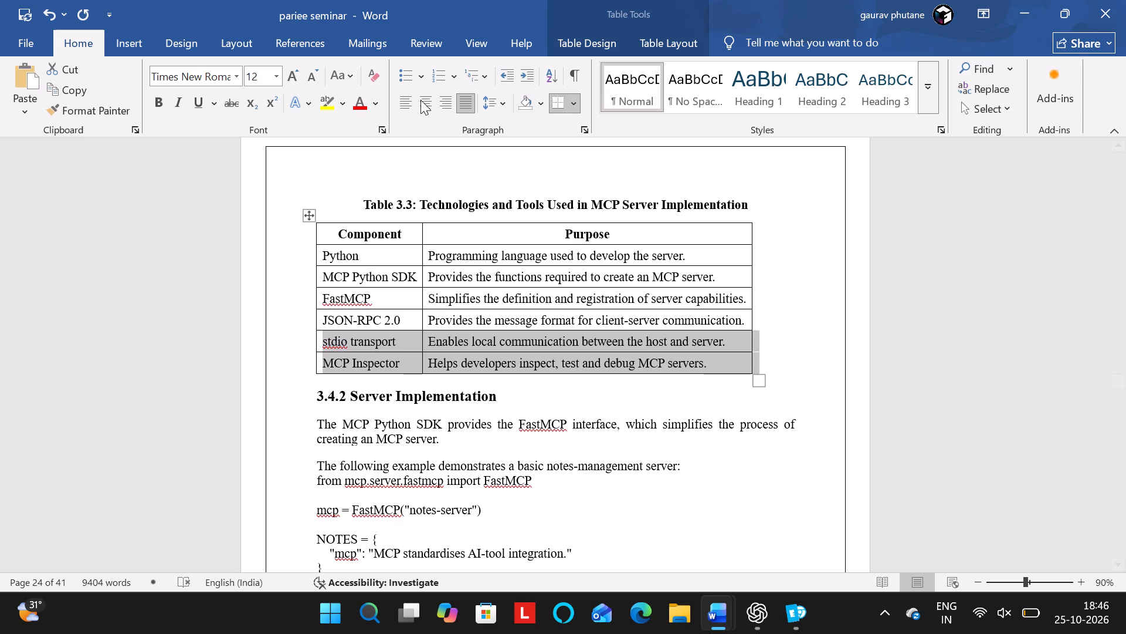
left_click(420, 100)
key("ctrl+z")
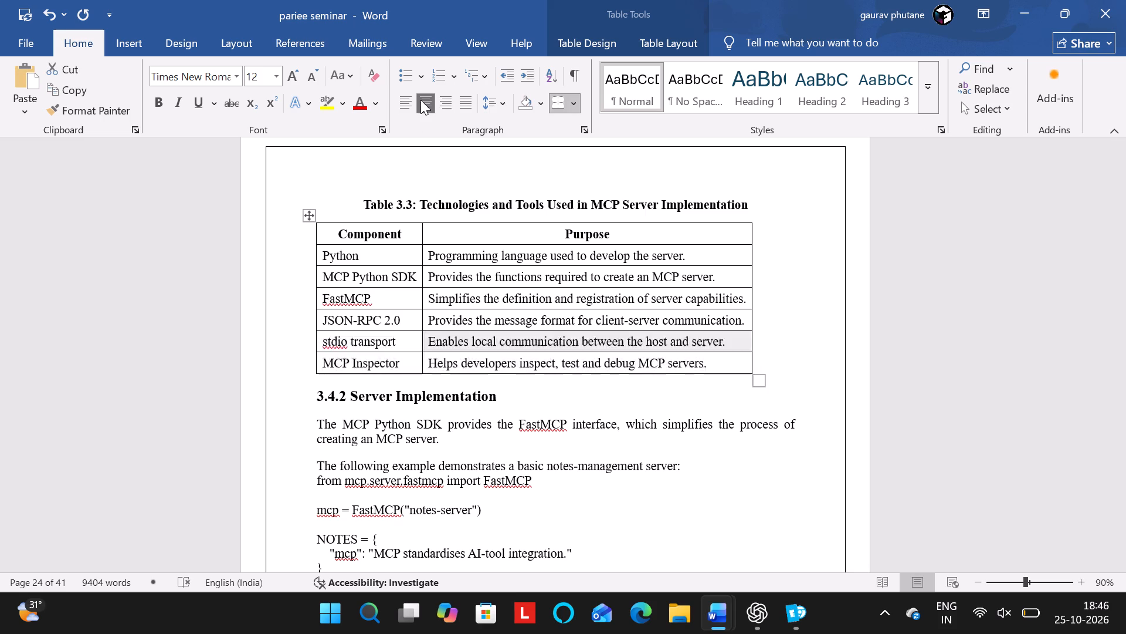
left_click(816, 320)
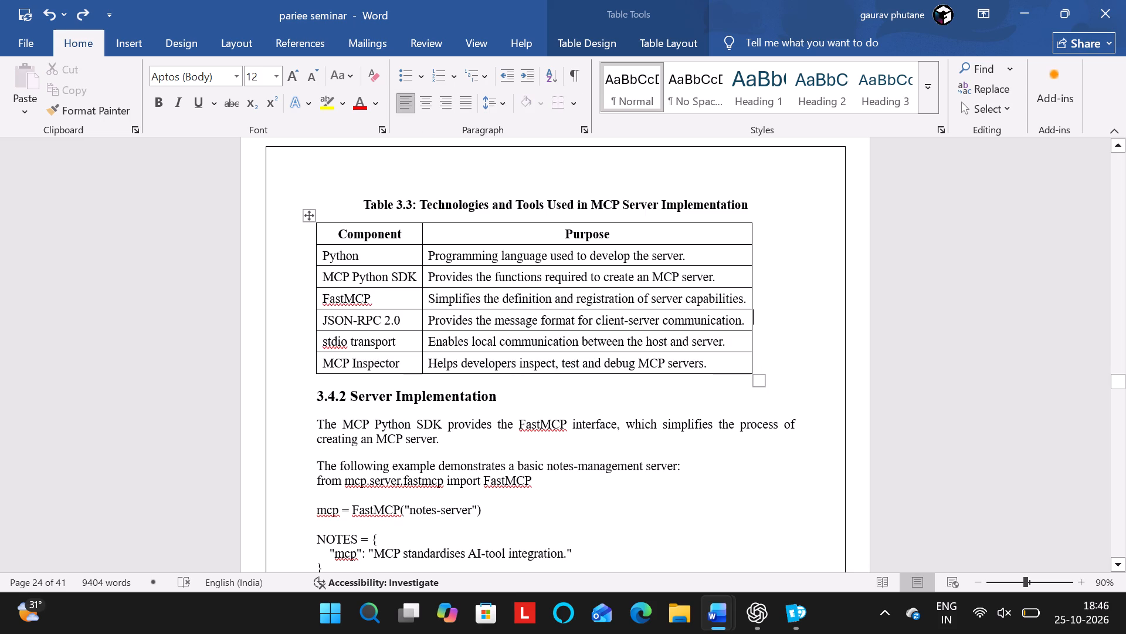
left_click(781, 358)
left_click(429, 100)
Move Table 3.3 sideways so that it sits centred beneath its caption.
left_click_drag(313, 215, 343, 217)
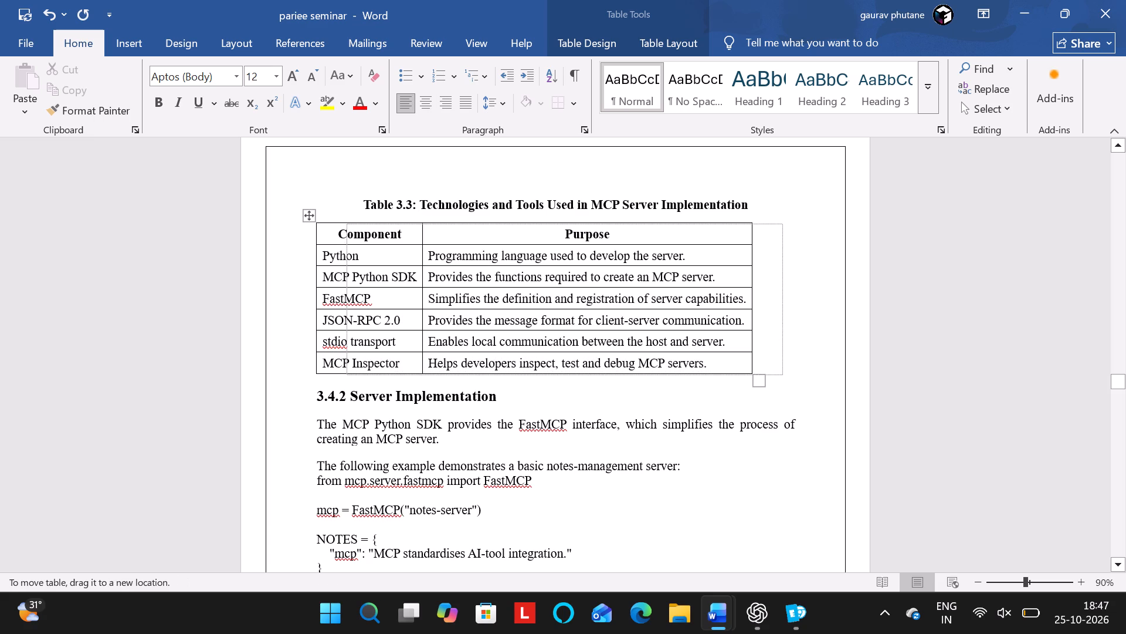
left_click_drag(343, 217, 343, 215)
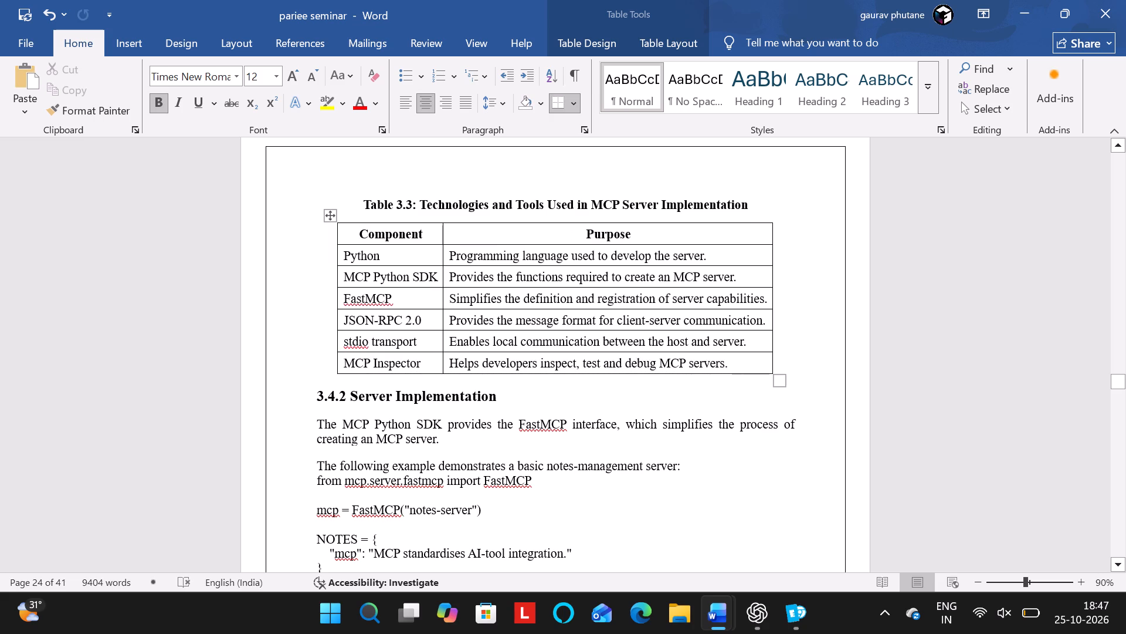
left_click(331, 282)
key("ctrl+z")
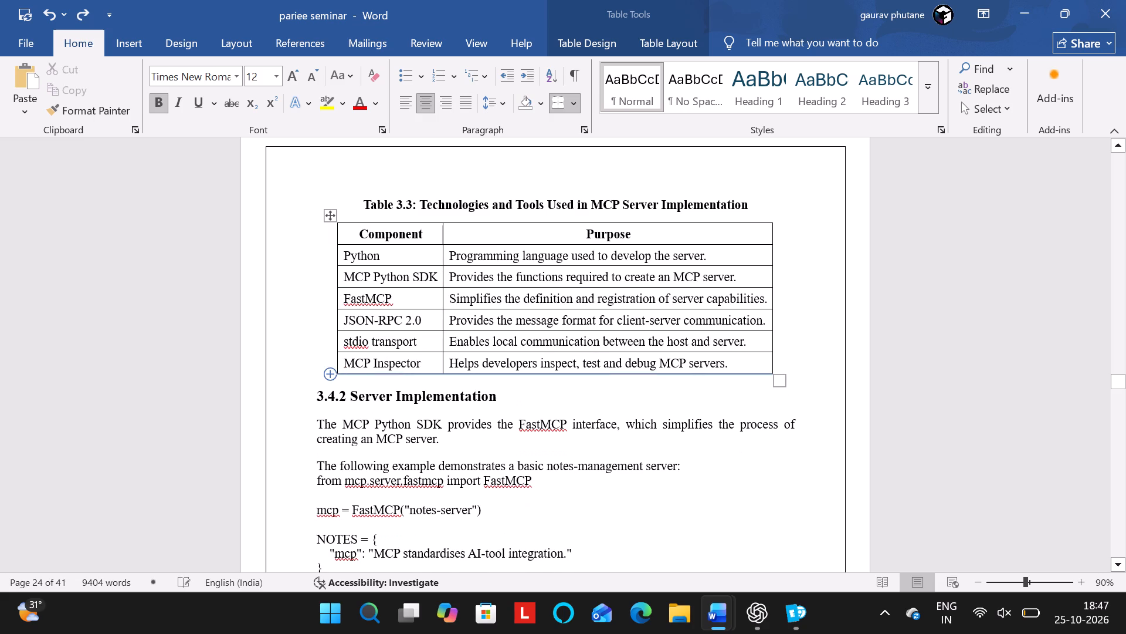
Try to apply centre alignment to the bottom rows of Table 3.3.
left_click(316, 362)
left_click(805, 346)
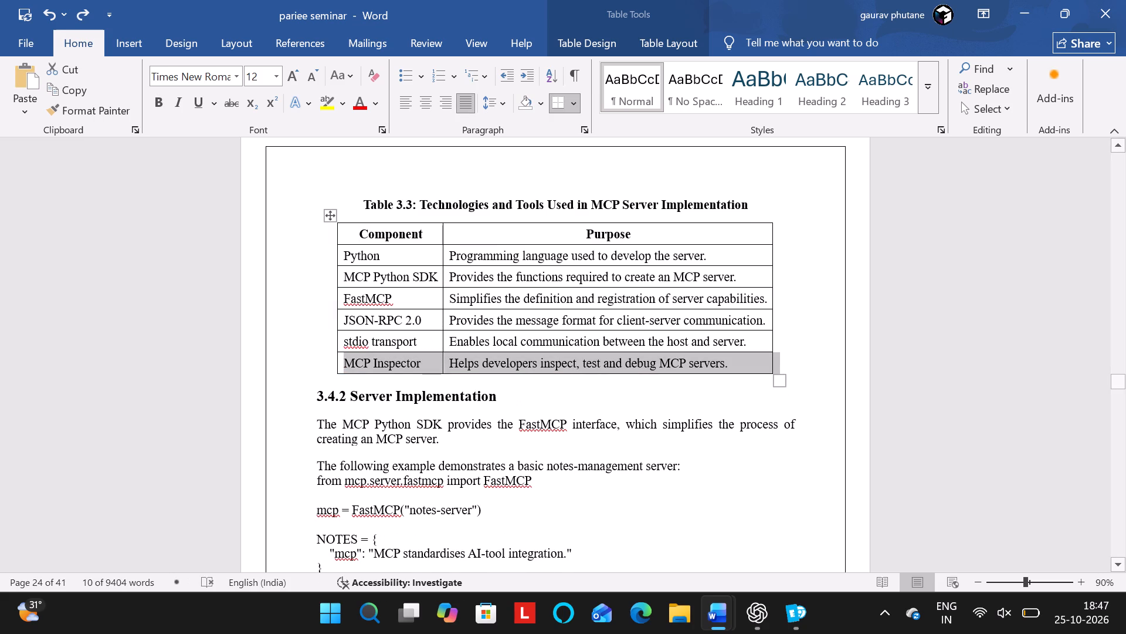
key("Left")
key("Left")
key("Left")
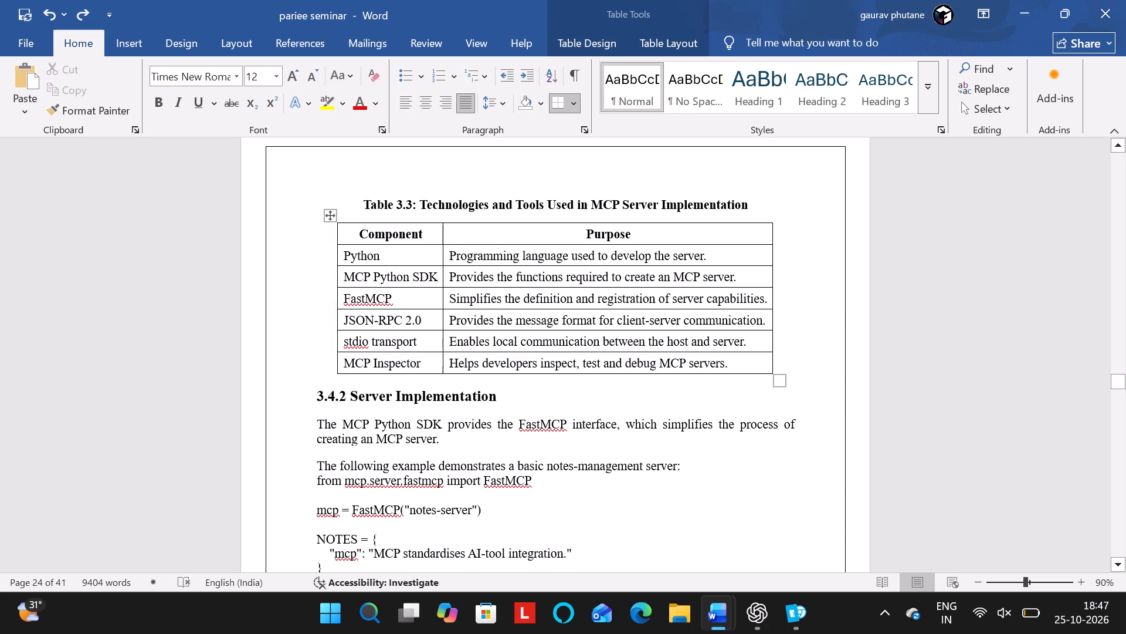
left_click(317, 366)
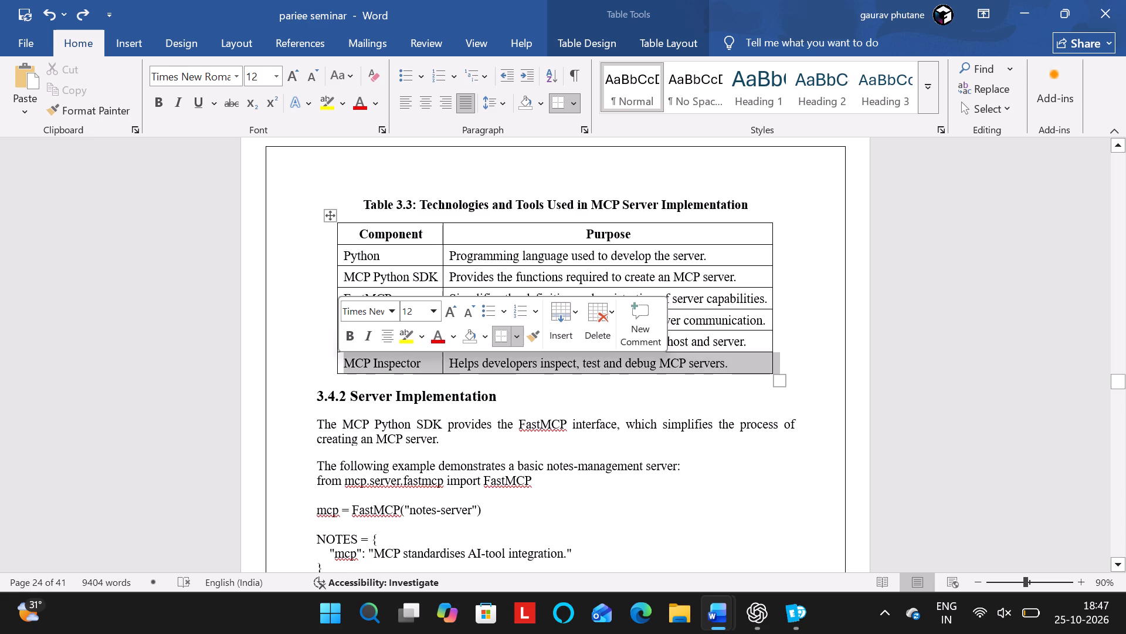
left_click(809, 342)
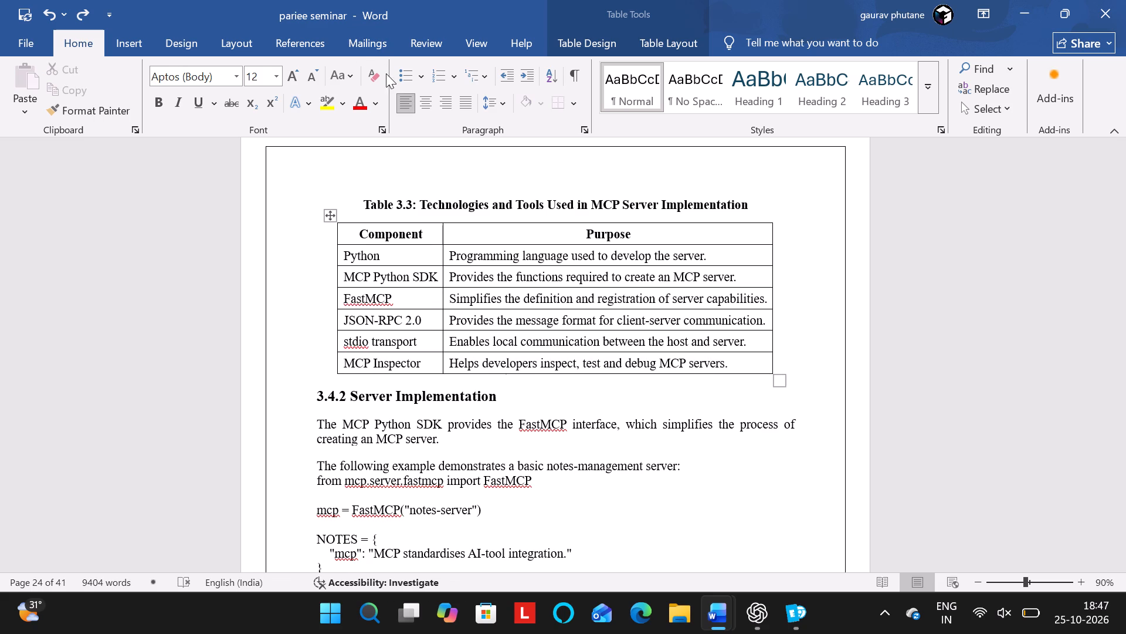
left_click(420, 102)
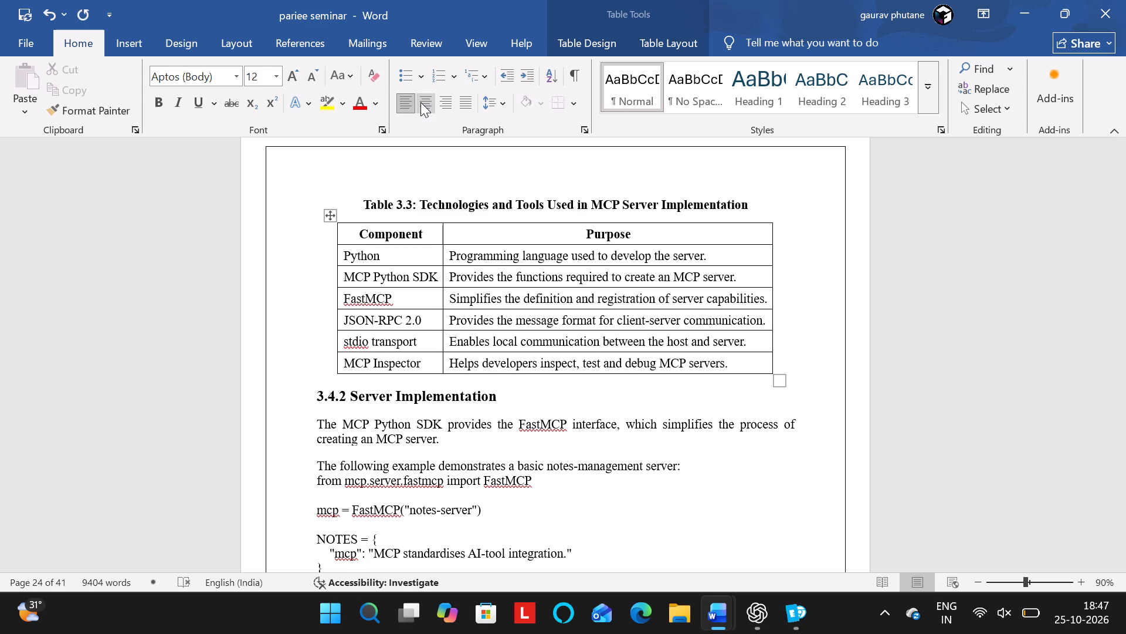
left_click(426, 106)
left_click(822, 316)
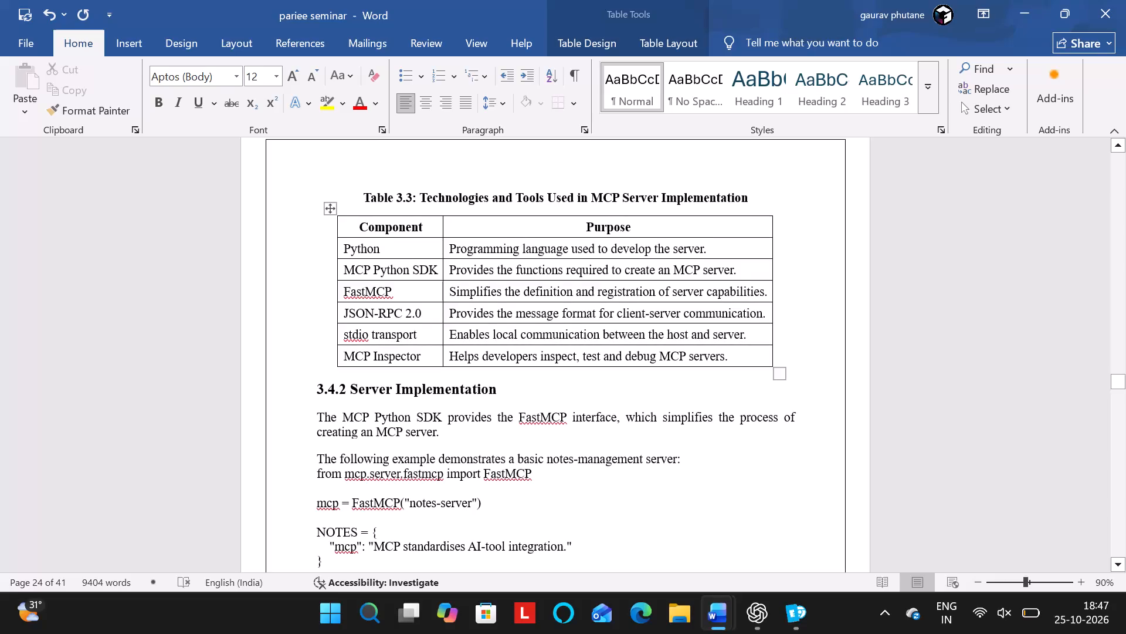
Review the pages after Table 3.3, from Server Implementation through Testing and Validation, up to the Expected Test Results table.
scroll(822, 316, "down", 1)
scroll(822, 316, "up", 2)
scroll(822, 316, "down", 1)
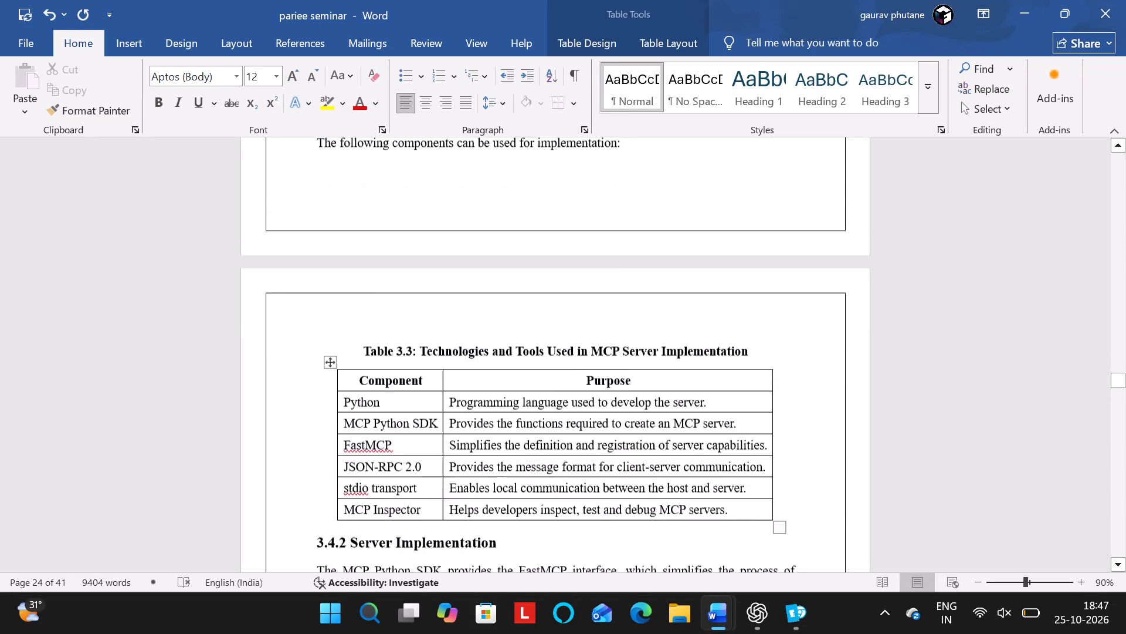
scroll(822, 316, "down", 2)
scroll(822, 316, "up", 1)
scroll(822, 316, "down", 1)
scroll(822, 316, "up", 1)
scroll(822, 316, "down", 2)
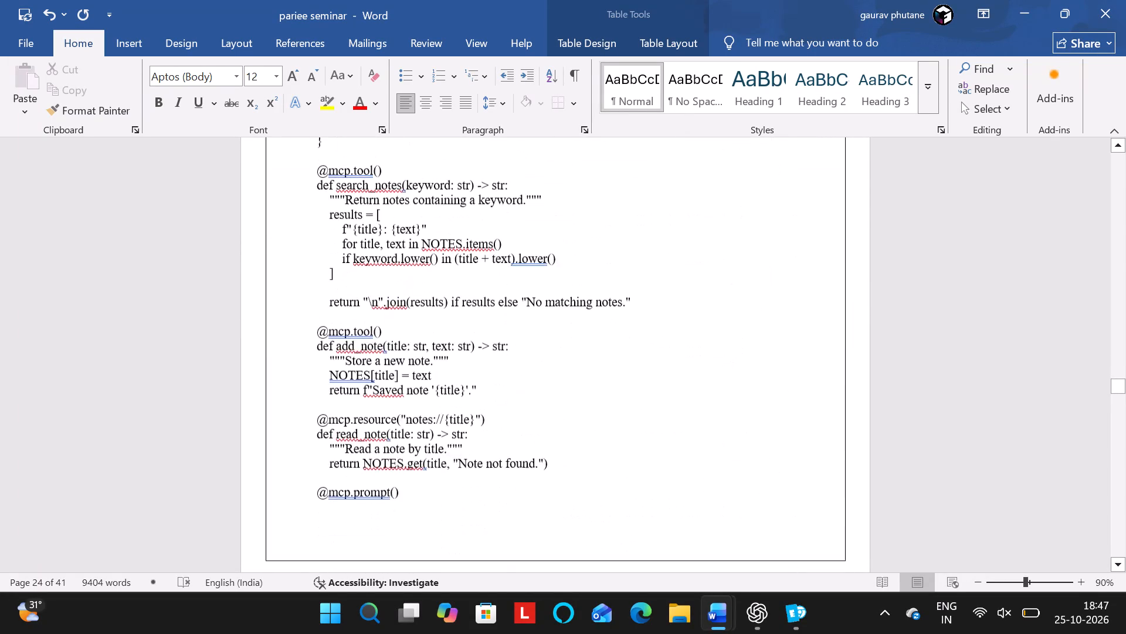
scroll(822, 316, "down", 4)
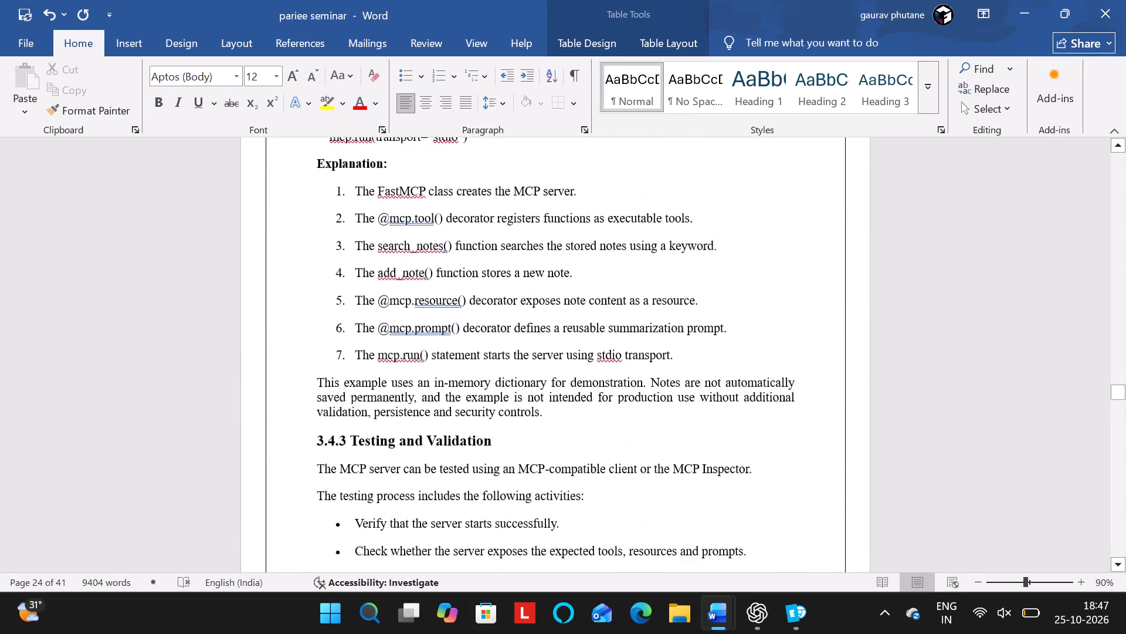
scroll(822, 316, "down", 3)
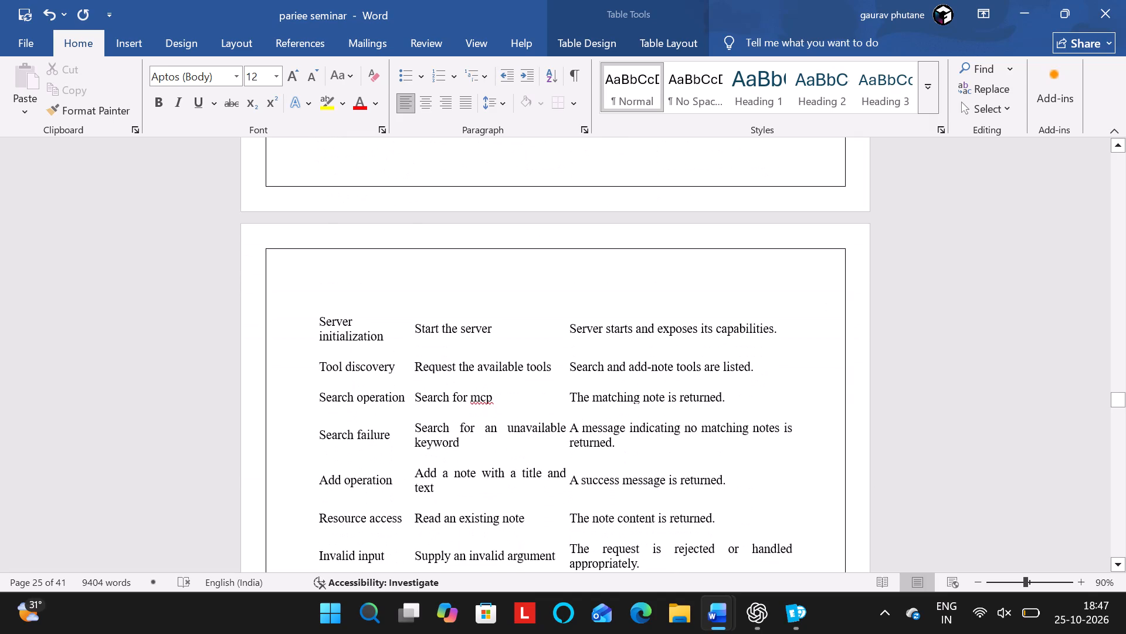
scroll(628, 324, "up", 1)
left_click_drag(318, 281, 460, 308)
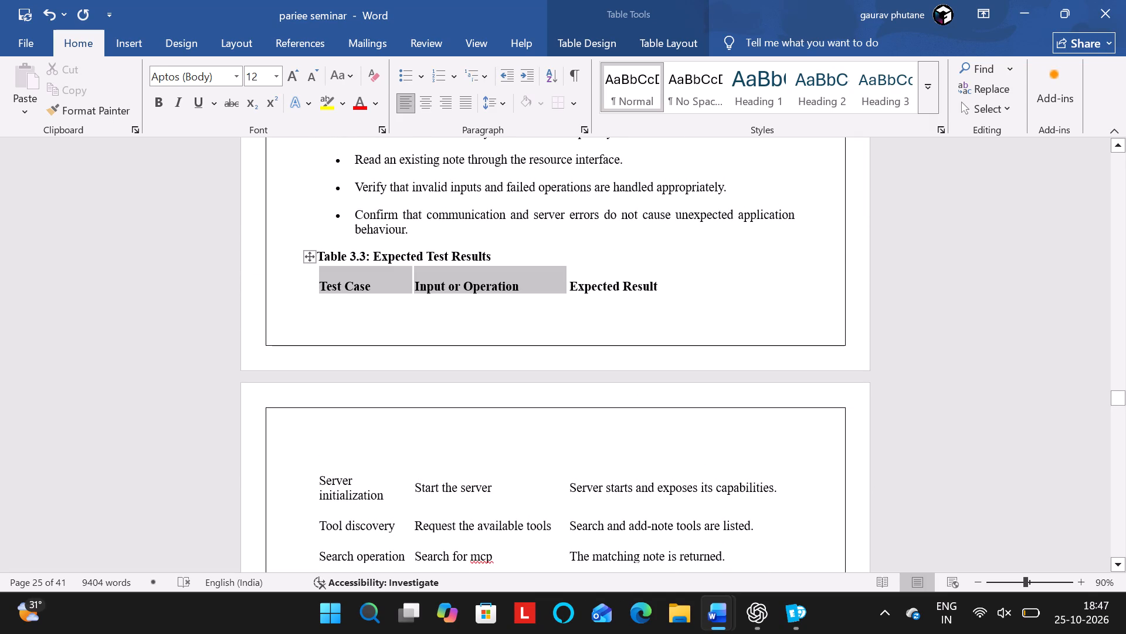
left_click_drag(460, 308, 693, 297)
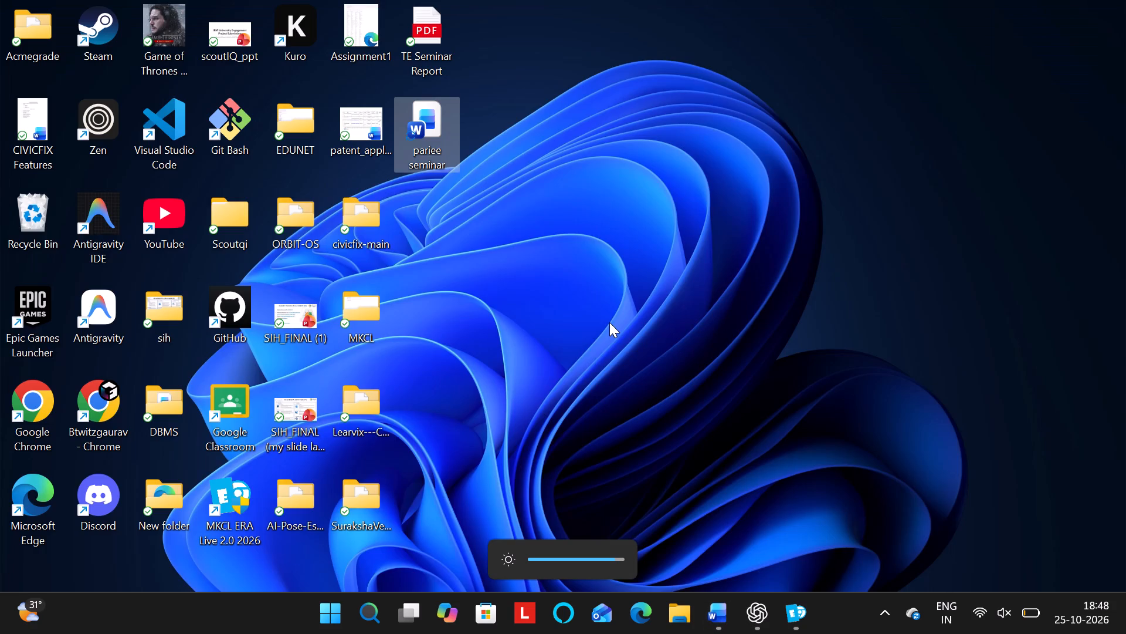
key("alt+Tab")
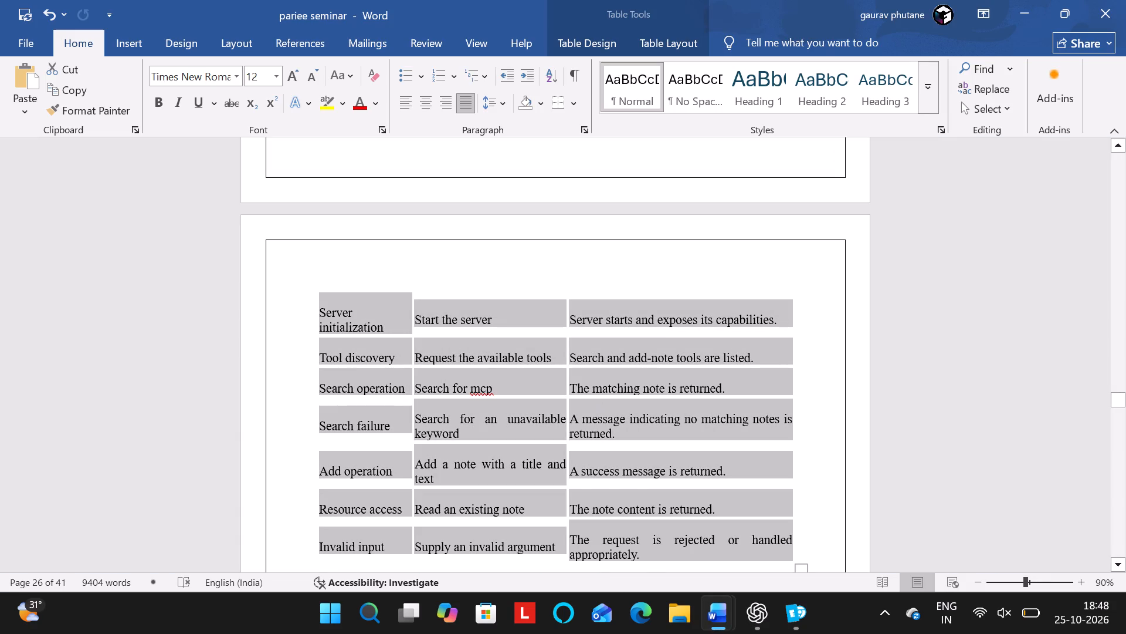
left_click(800, 345)
scroll(800, 345, "down", 1)
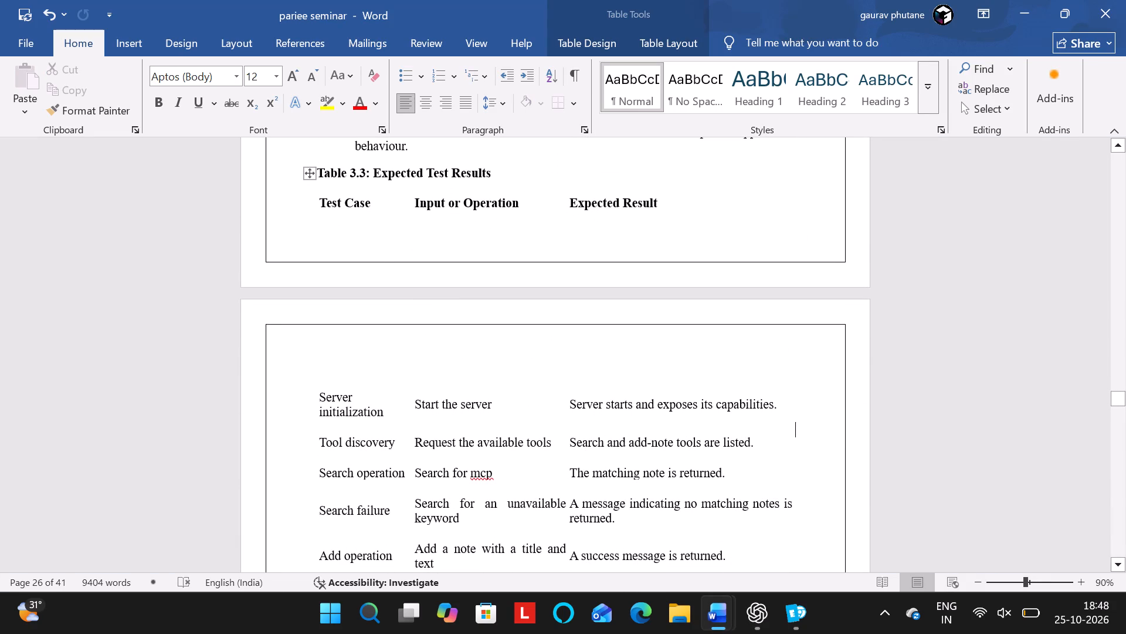
left_click_drag(319, 202, 798, 569)
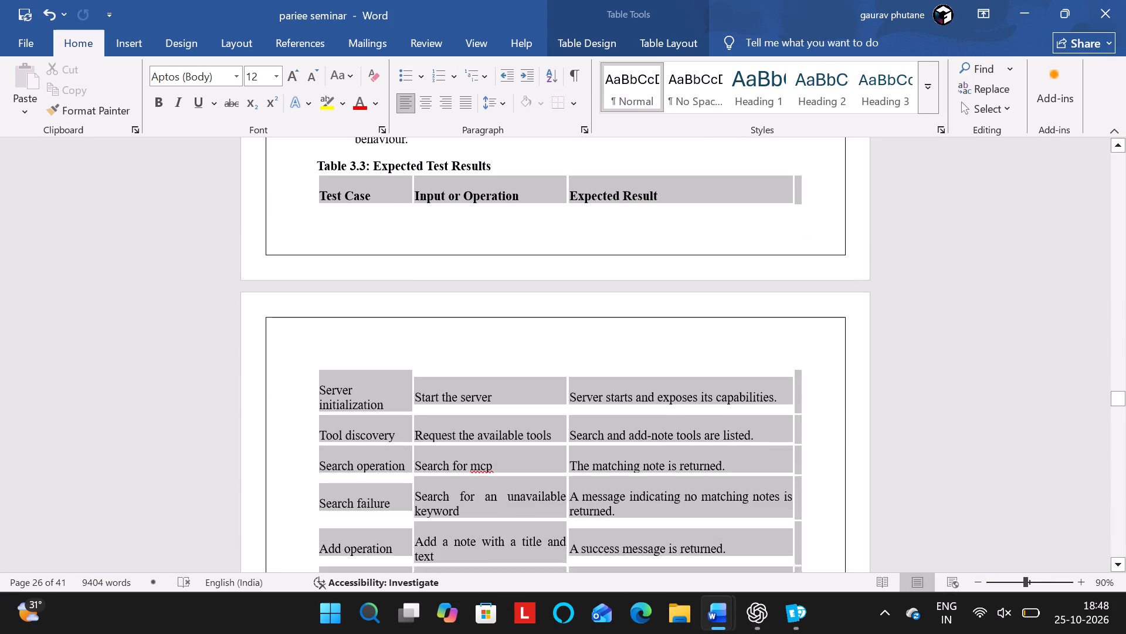
left_click_drag(798, 569, 782, 466)
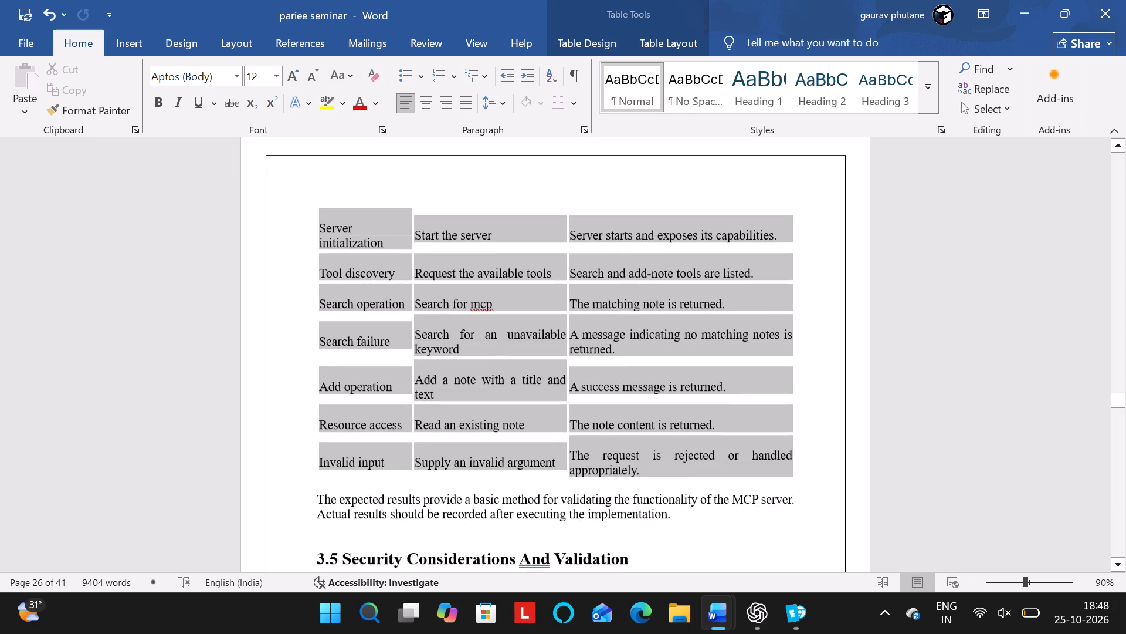
left_click_drag(782, 466, 783, 466)
key("ctrl+v")
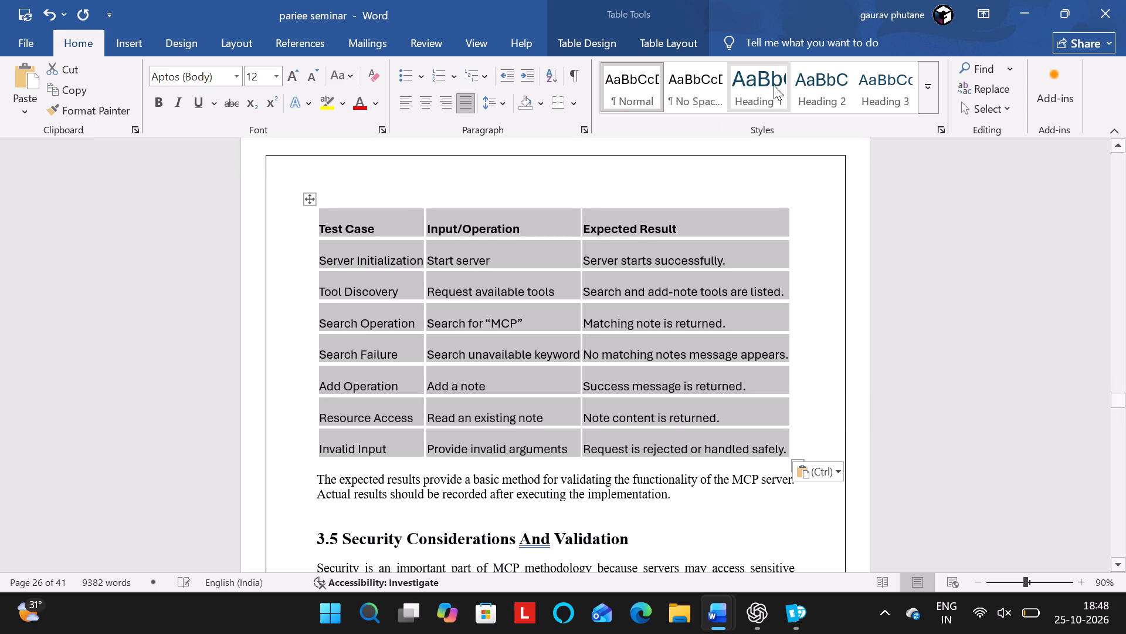
Apply the plain grid table style with borders around every cell to the pasted test results table.
left_click(669, 50)
left_click(589, 38)
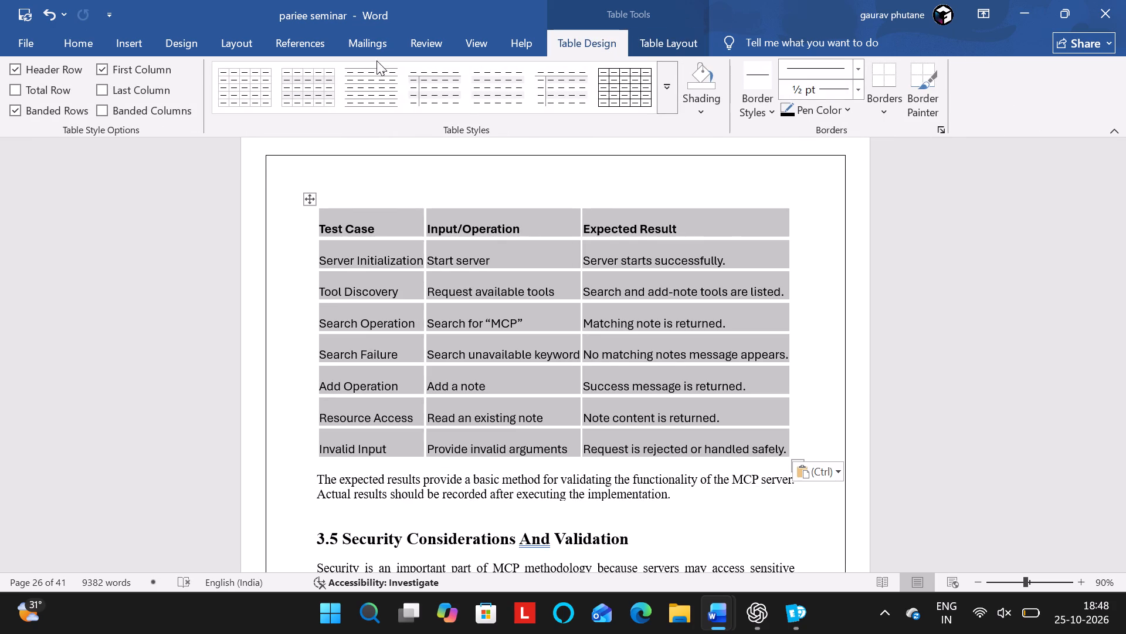
left_click(615, 79)
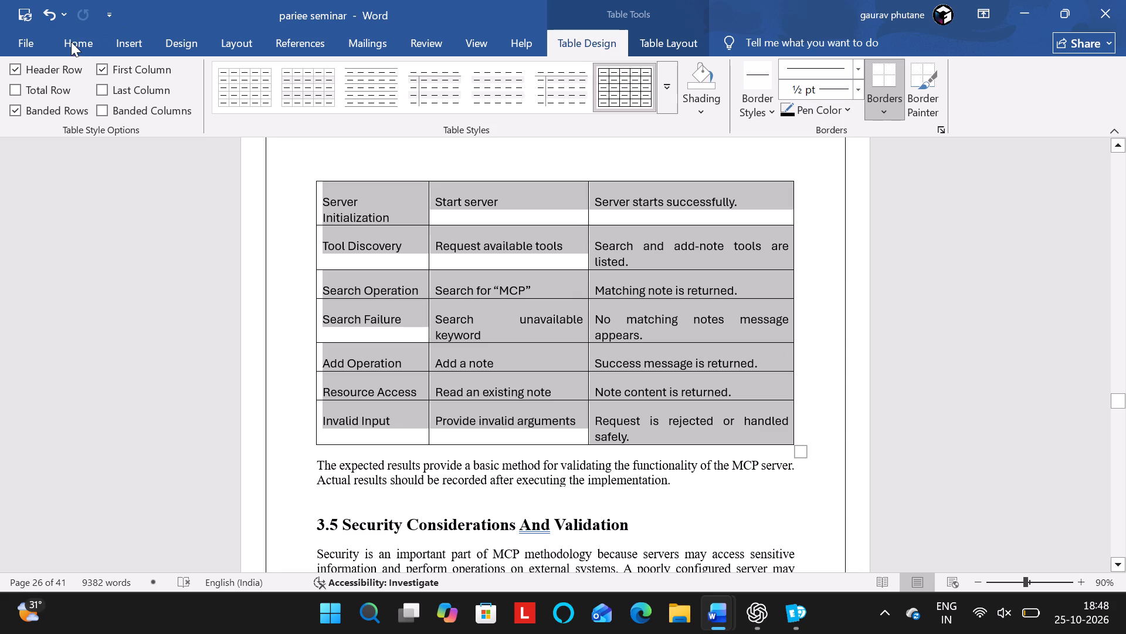
Set the font of the whole test results table to Times New Roman.
left_click(71, 42)
left_click(211, 78)
type("tim")
key("Return")
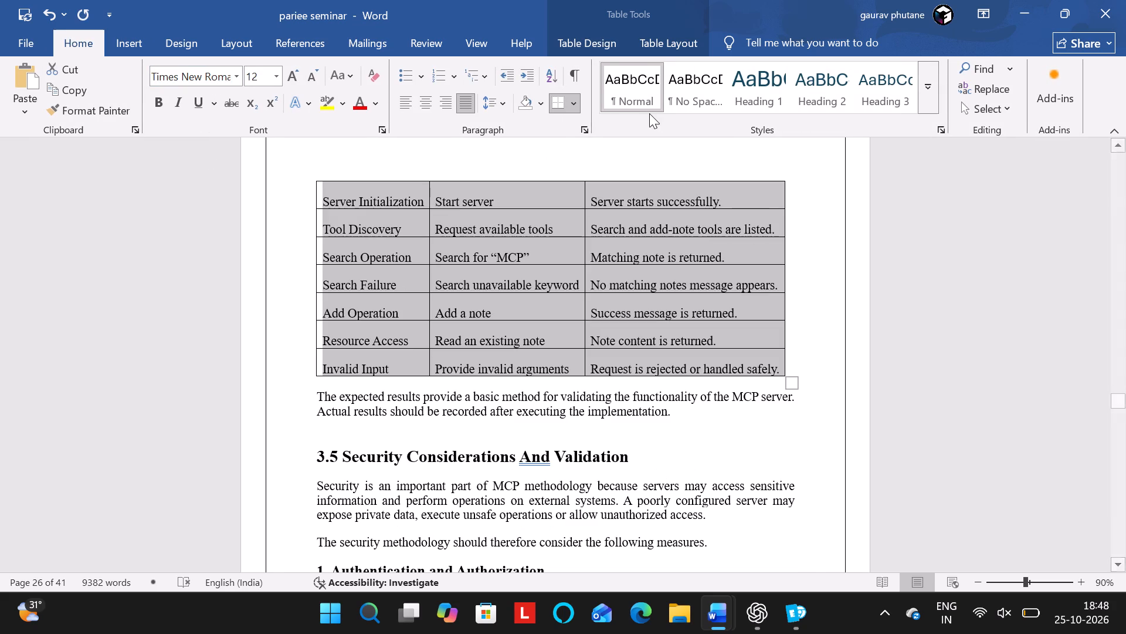
Set the paragraph spacing of the whole Expected Test Results table to 3 pt before and 3 pt after.
left_click(505, 104)
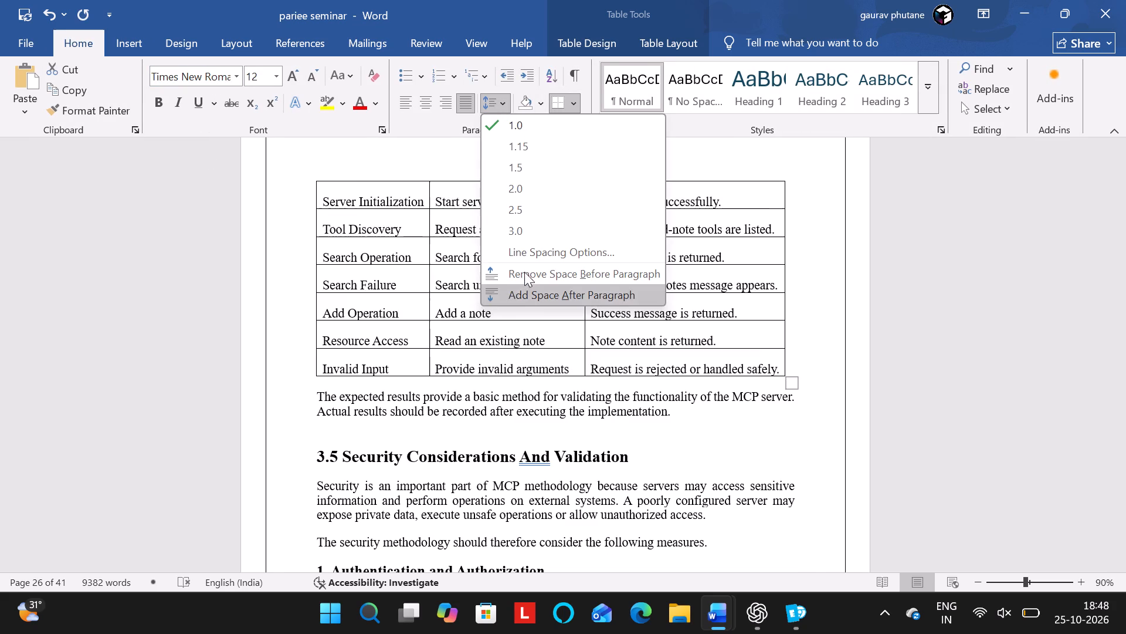
left_click(526, 269)
left_click(500, 110)
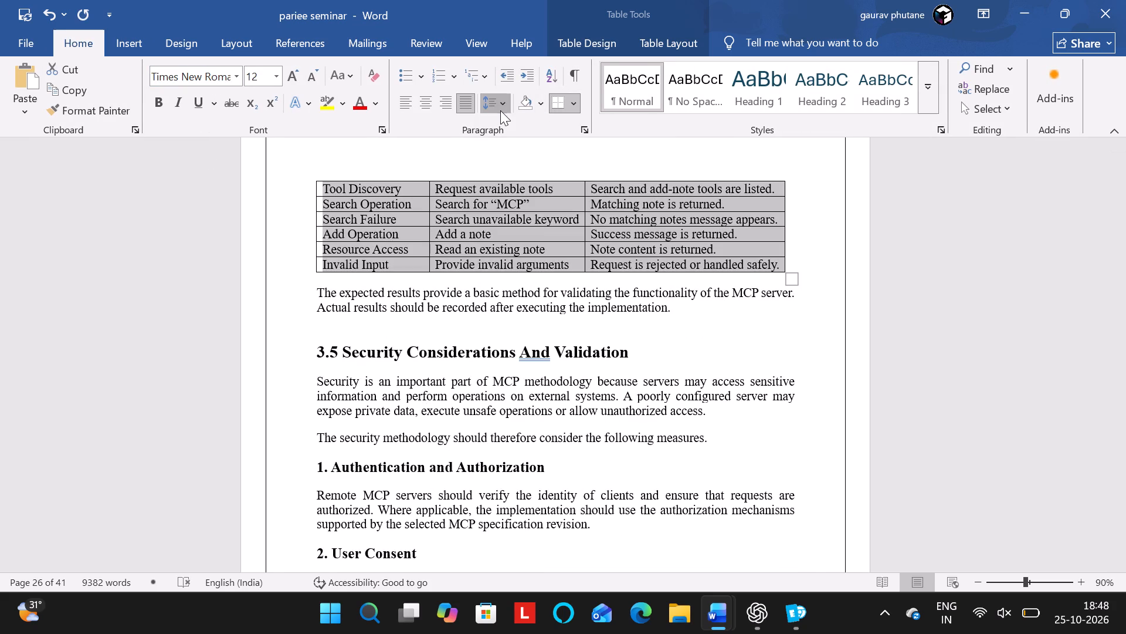
left_click(526, 249)
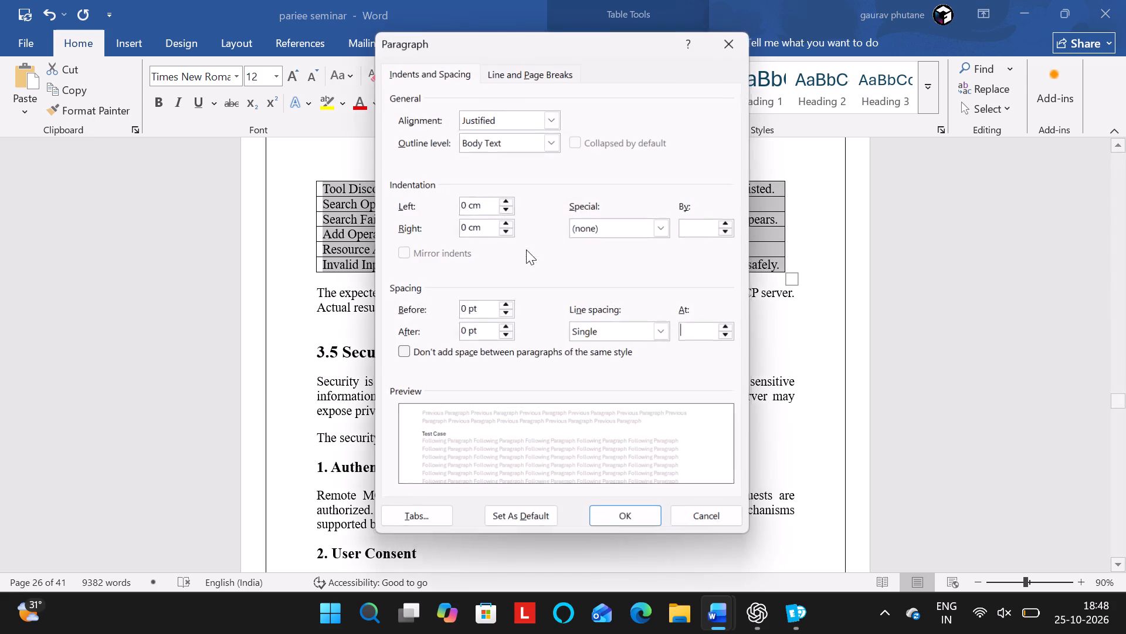
left_click(463, 308)
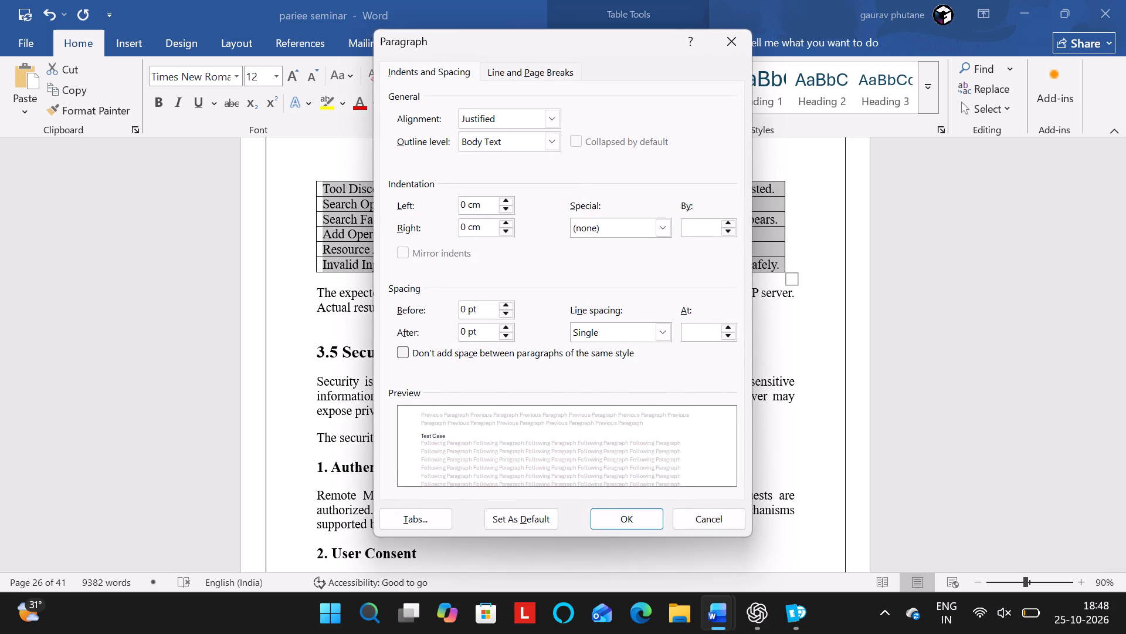
key("3")
key("Tab")
type("3 pt")
left_click(620, 521)
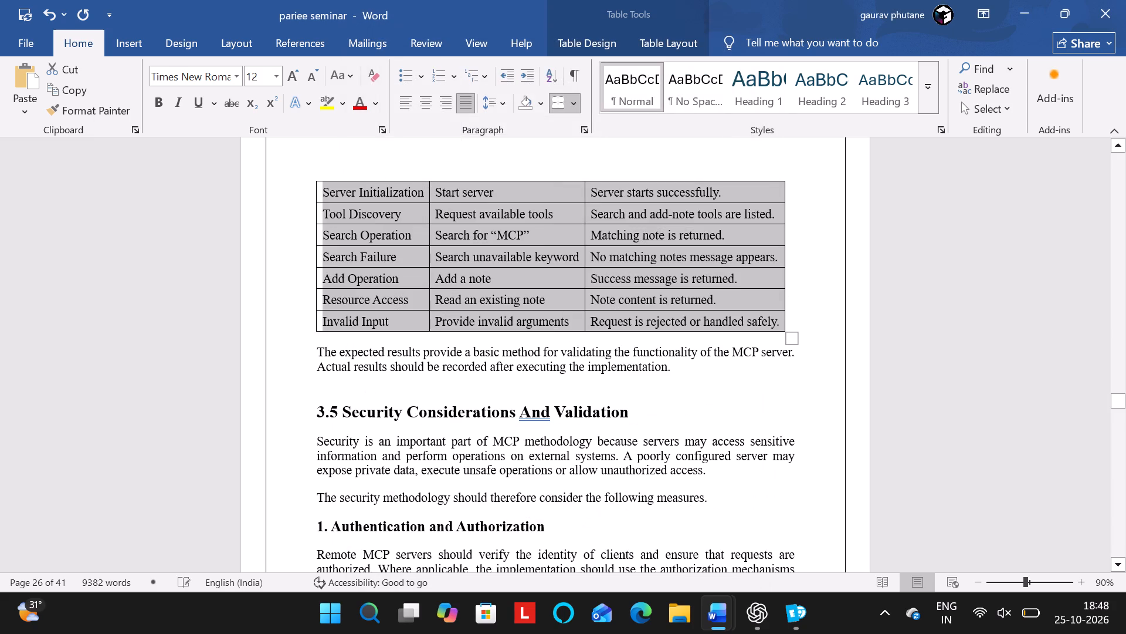
left_click(705, 413)
Remove the space before the Table 3.3 caption, add space after it, and set its line spacing to 1.15.
scroll(705, 413, "up", 1)
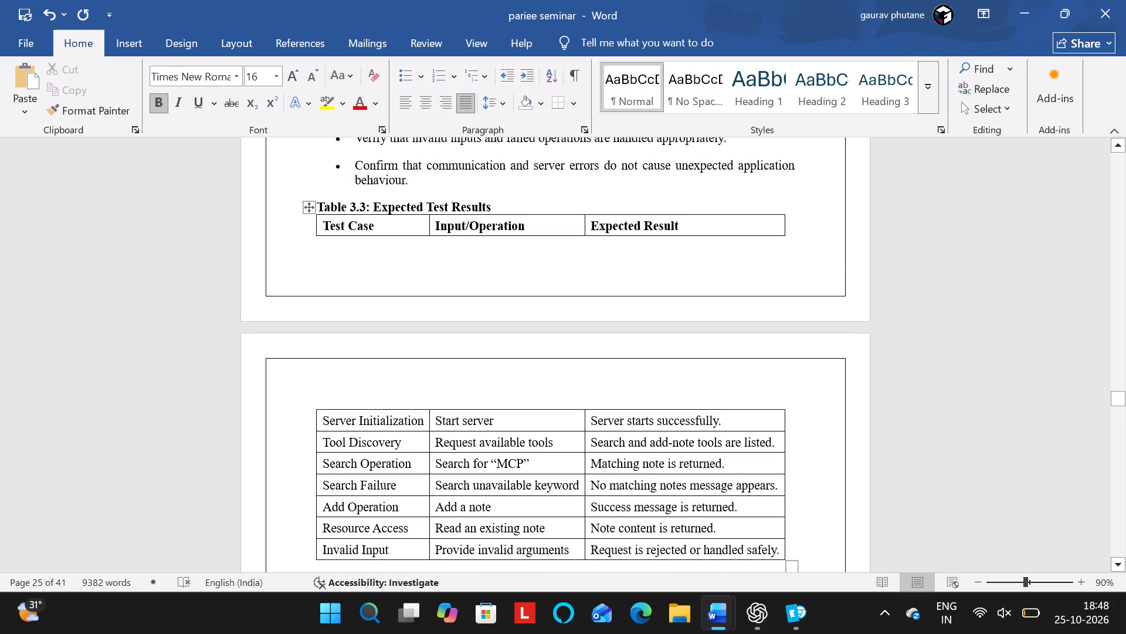
left_click_drag(496, 211, 313, 210)
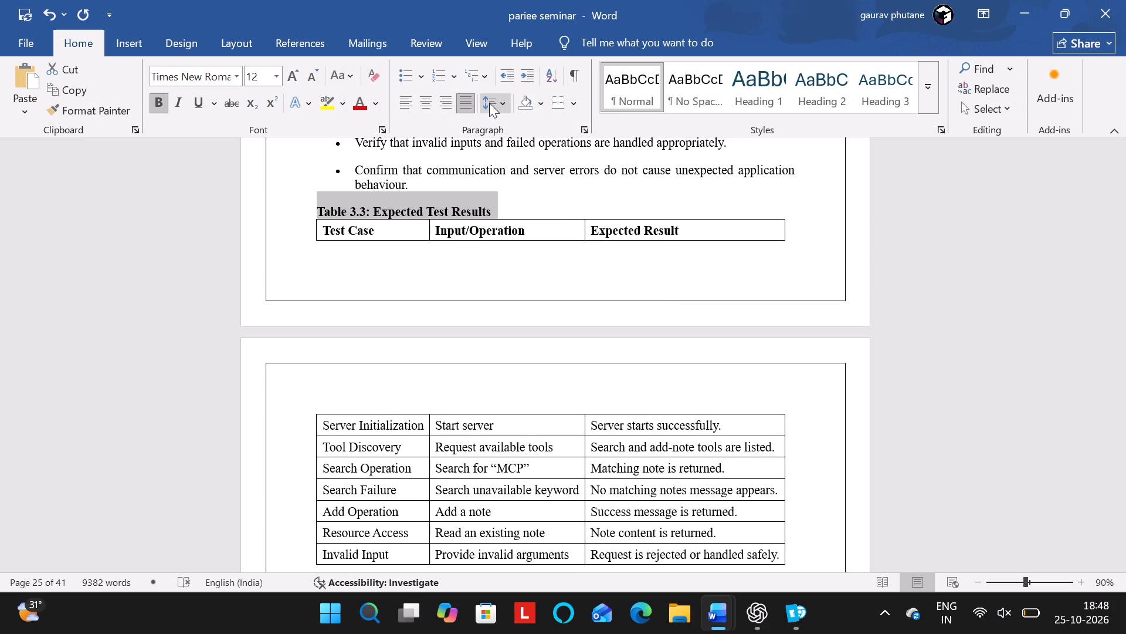
left_click(489, 103)
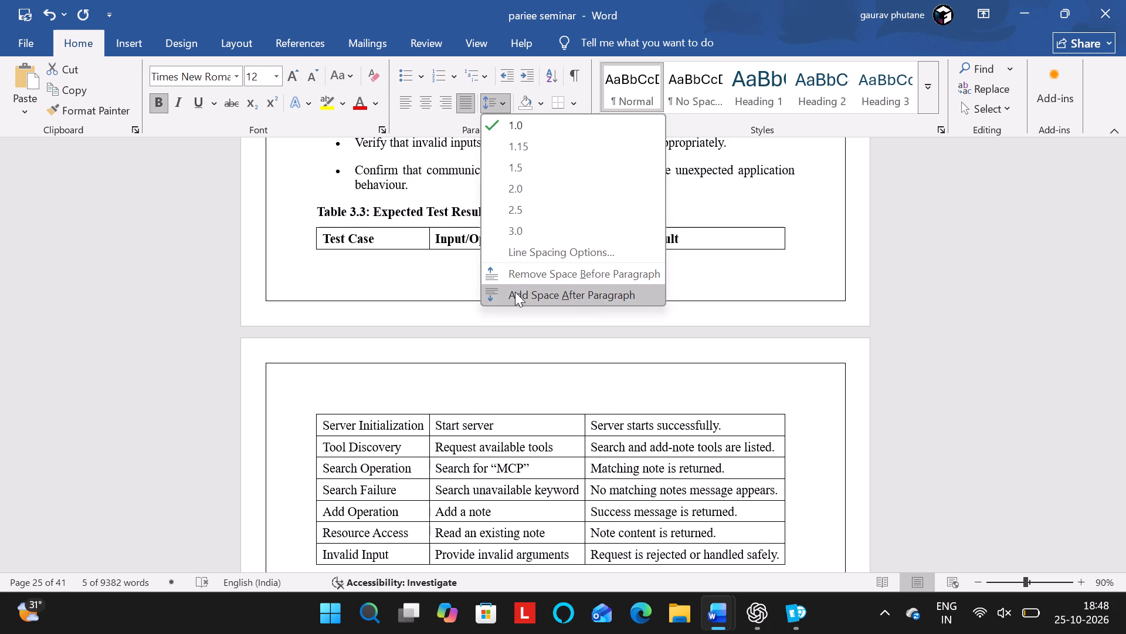
left_click(534, 274)
left_click(498, 103)
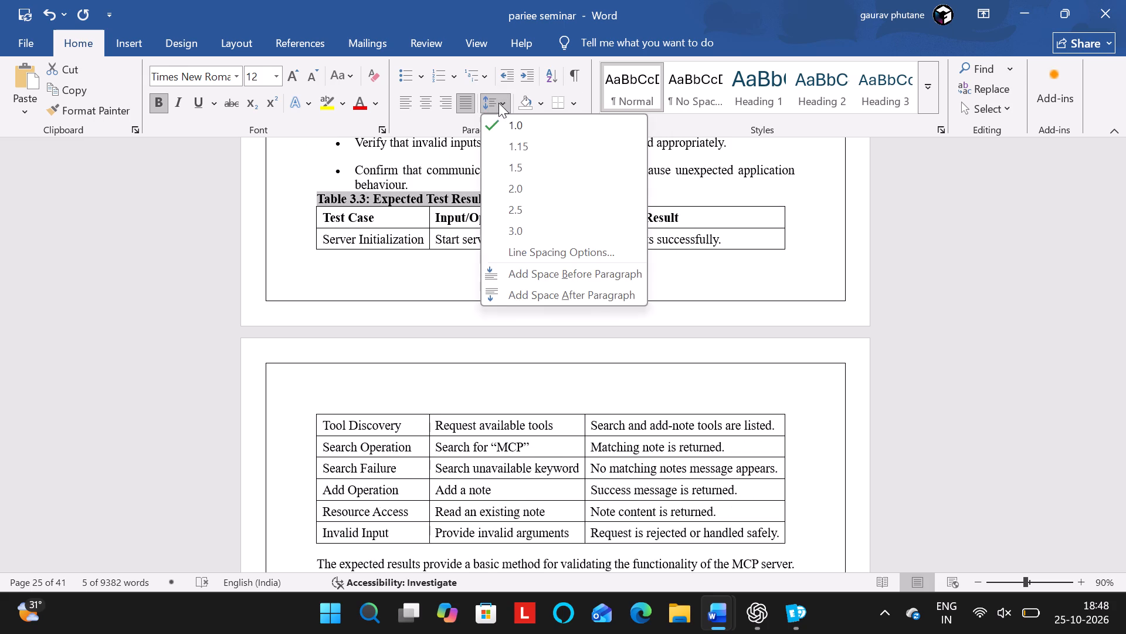
left_click(515, 295)
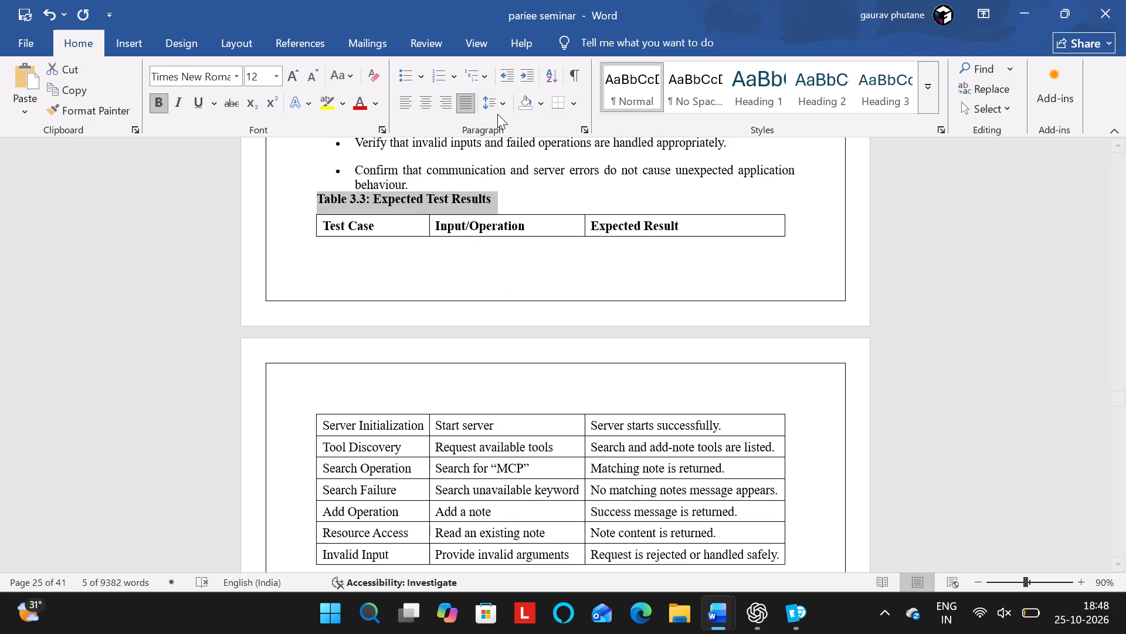
left_click(499, 104)
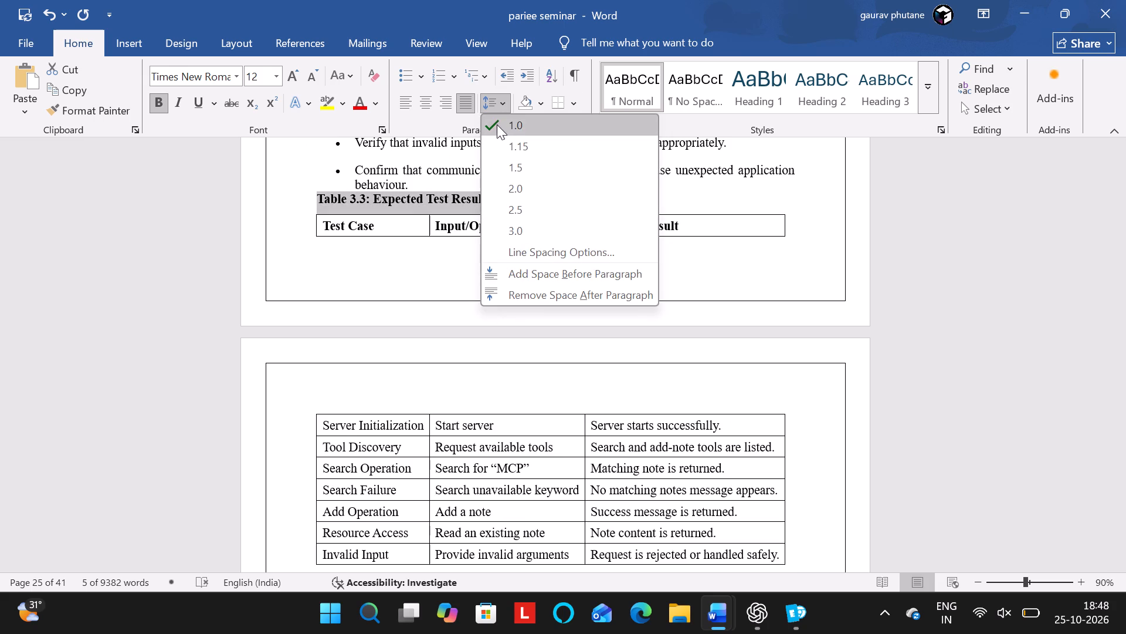
left_click(513, 141)
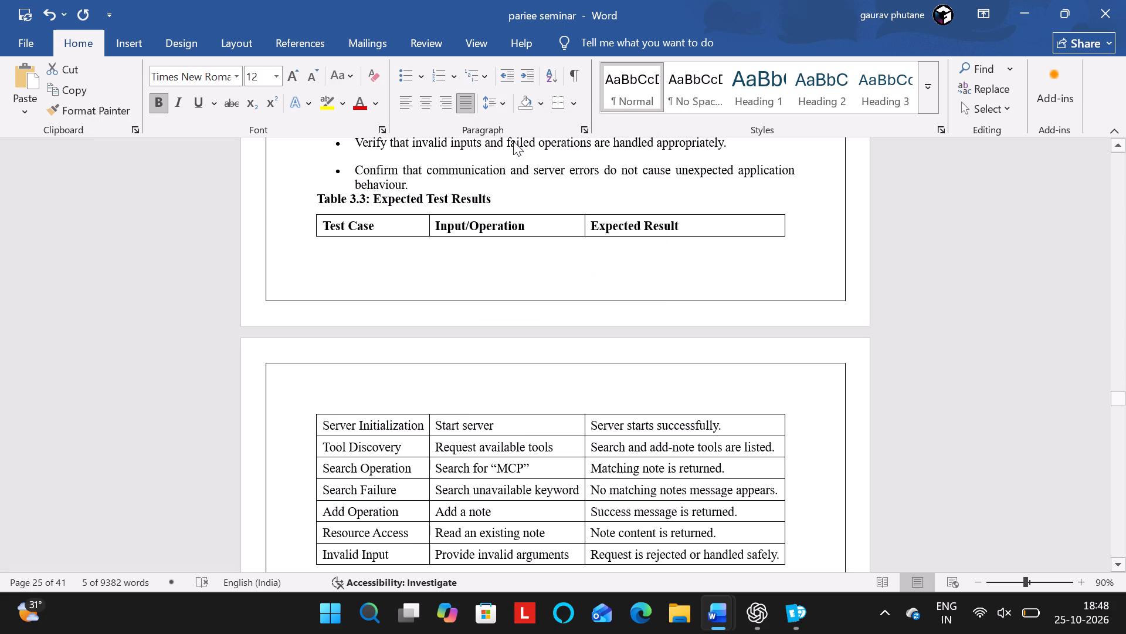
Insert empty paragraphs after the last bullet item to push the Table 3.3 caption and its table onto the next page.
left_click(424, 180)
key("Return")
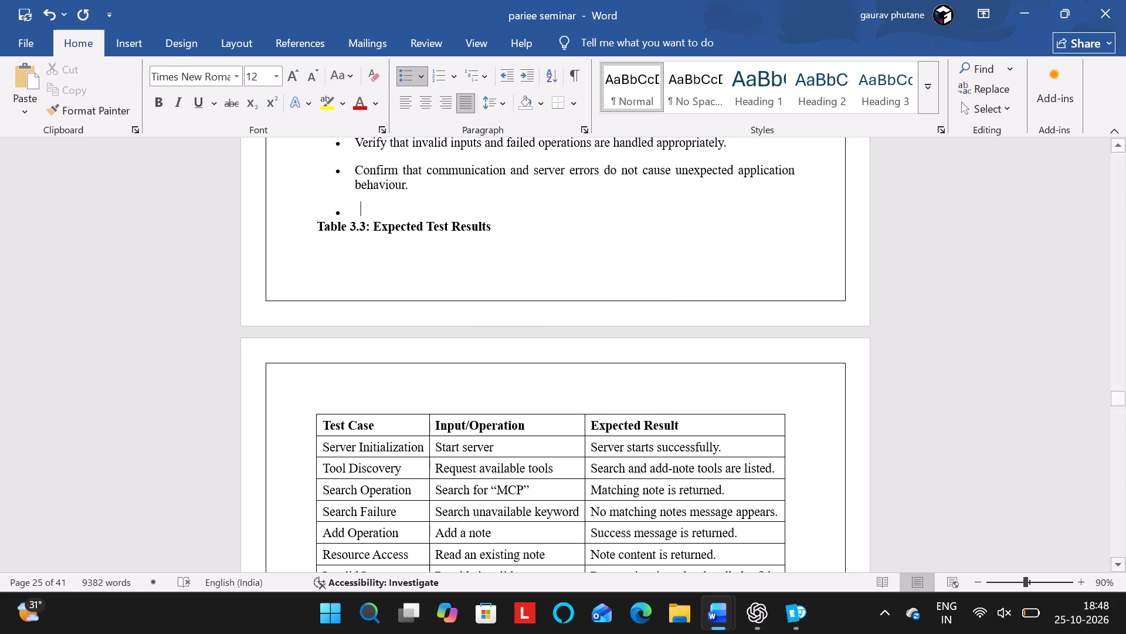
key("Return")
key("Return")
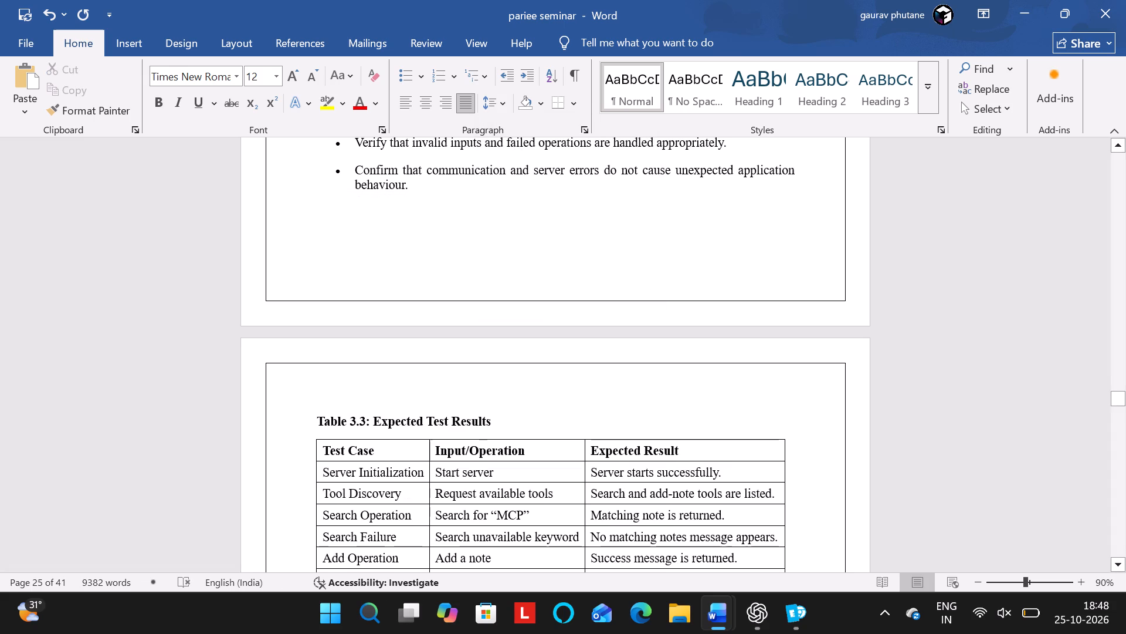
Center the Table 3.3: Expected Test Results caption above its table.
scroll(521, 343, "down", 1)
left_click(476, 293)
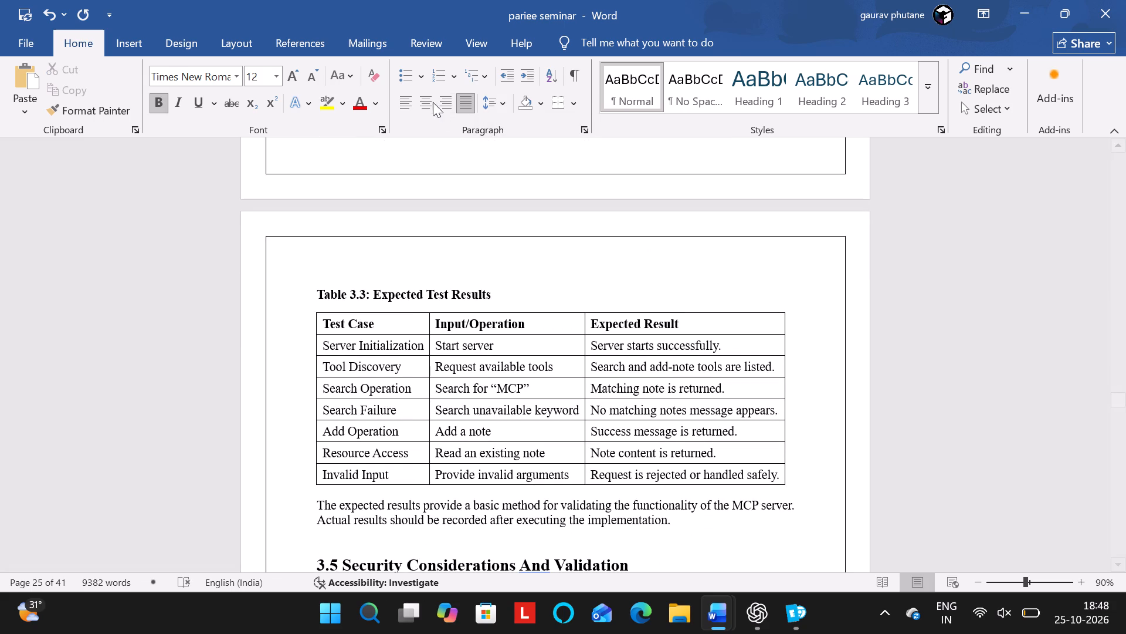
left_click(429, 101)
left_click(688, 290)
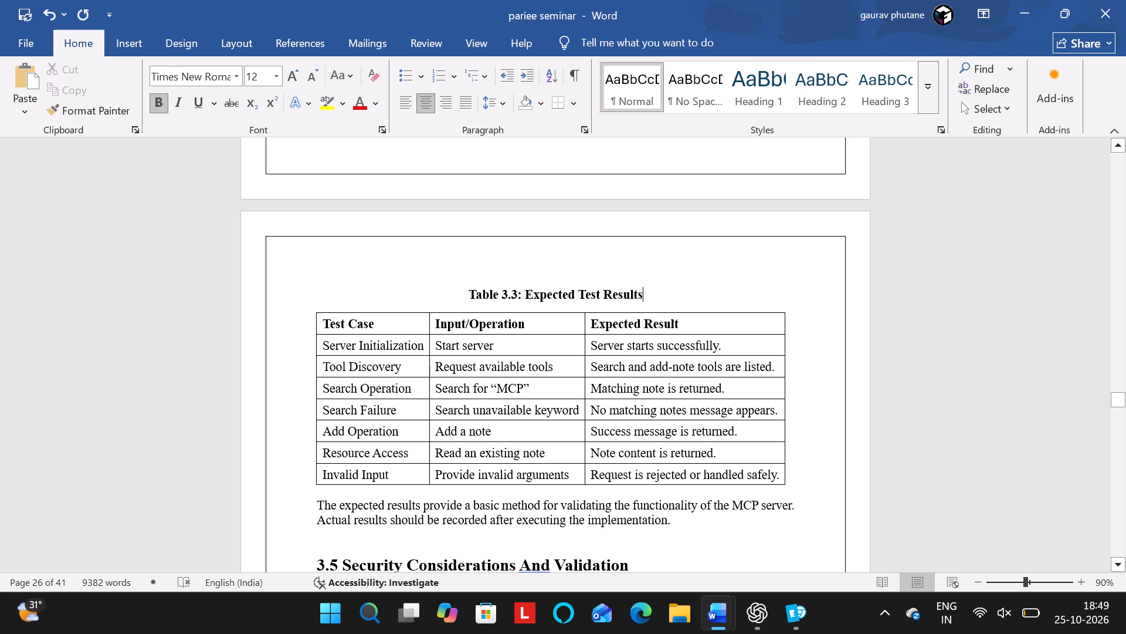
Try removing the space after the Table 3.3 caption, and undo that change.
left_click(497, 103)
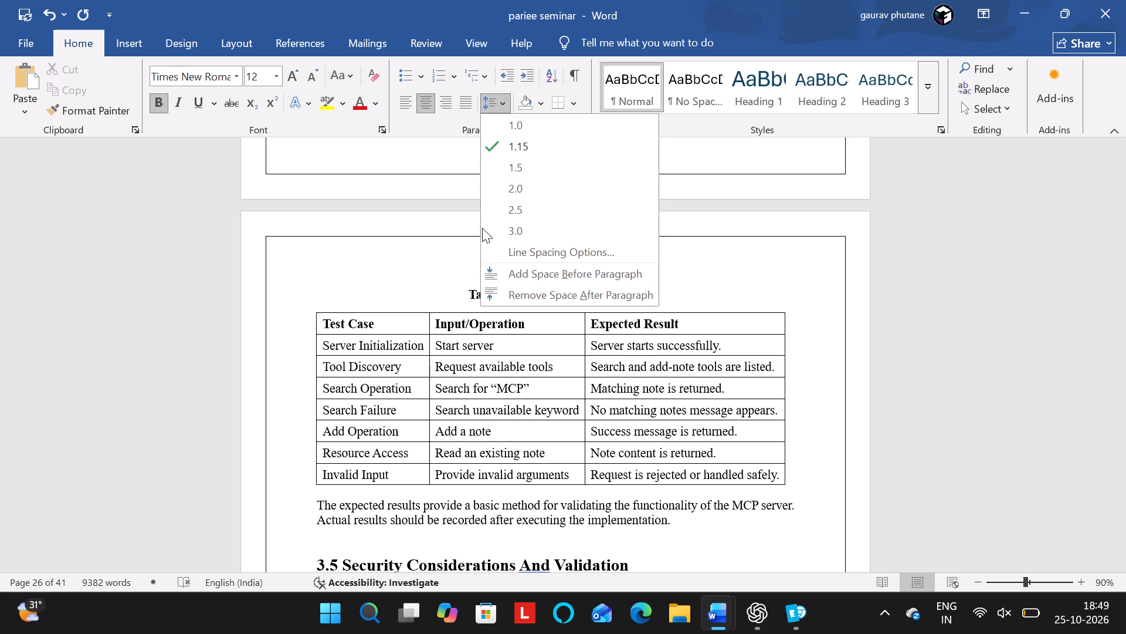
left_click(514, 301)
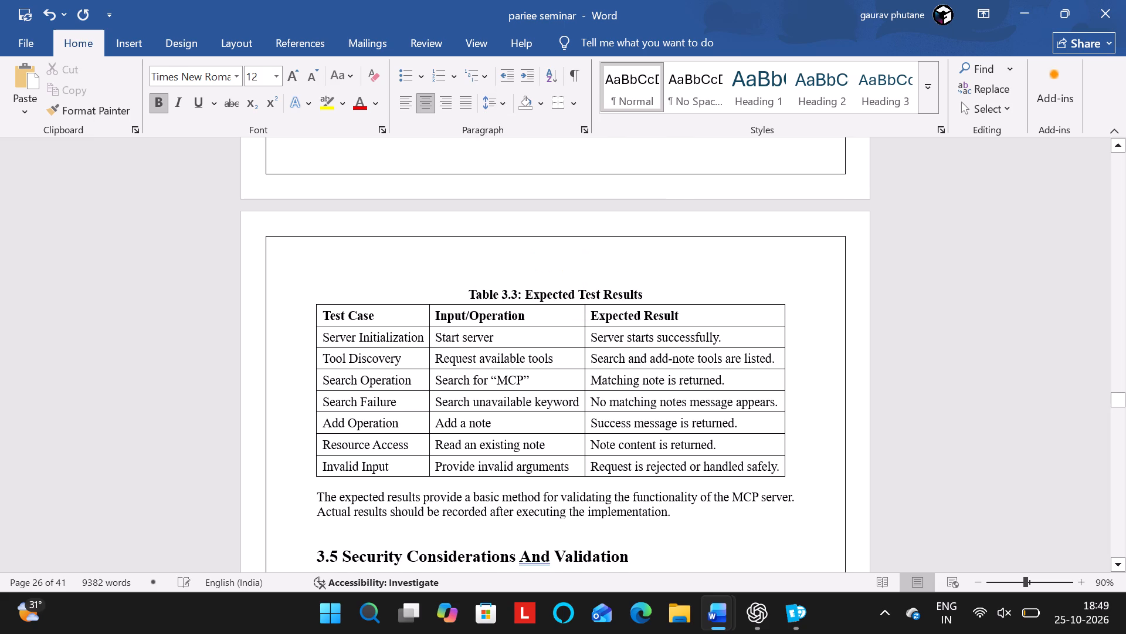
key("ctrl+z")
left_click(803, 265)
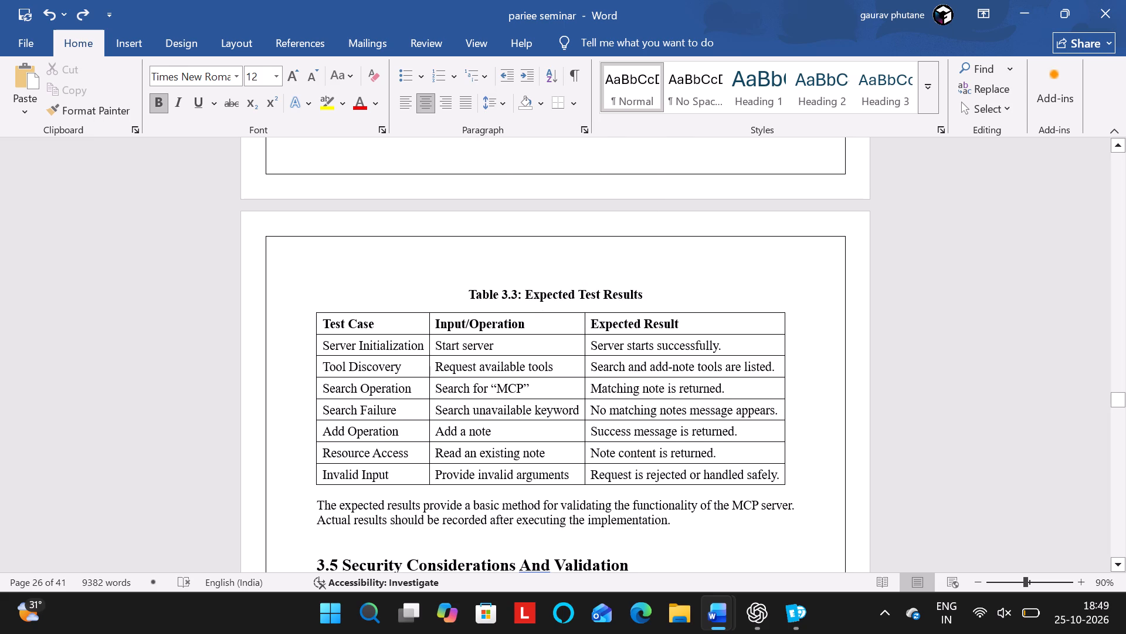
Set the line spacing of the Table 3.3 caption to 1.0.
left_click(499, 105)
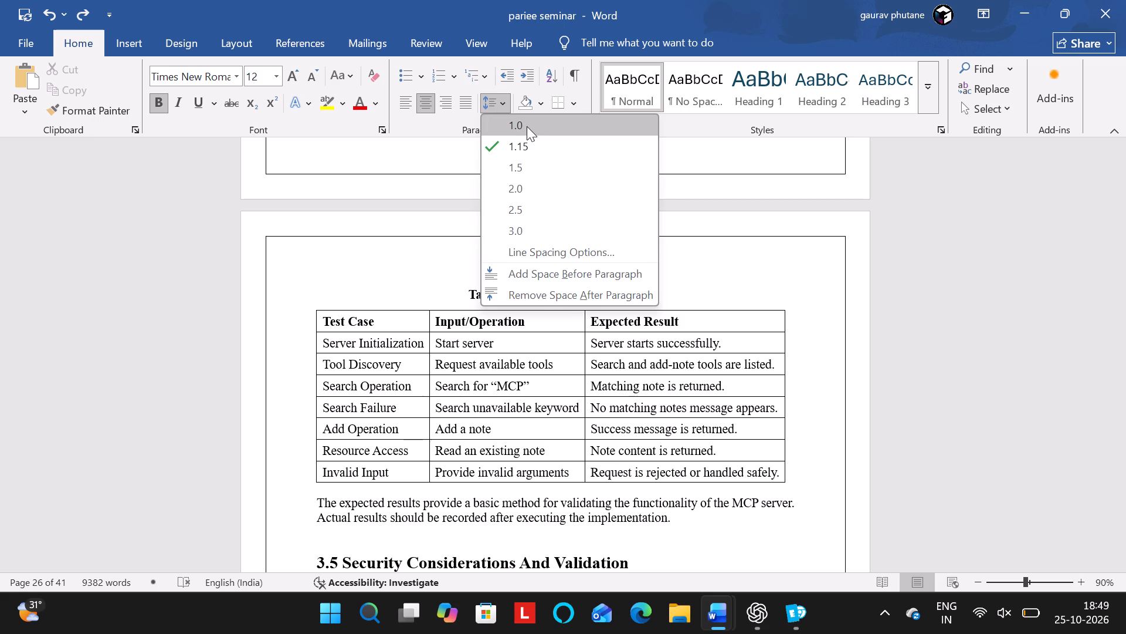
left_click(528, 126)
left_click(670, 286)
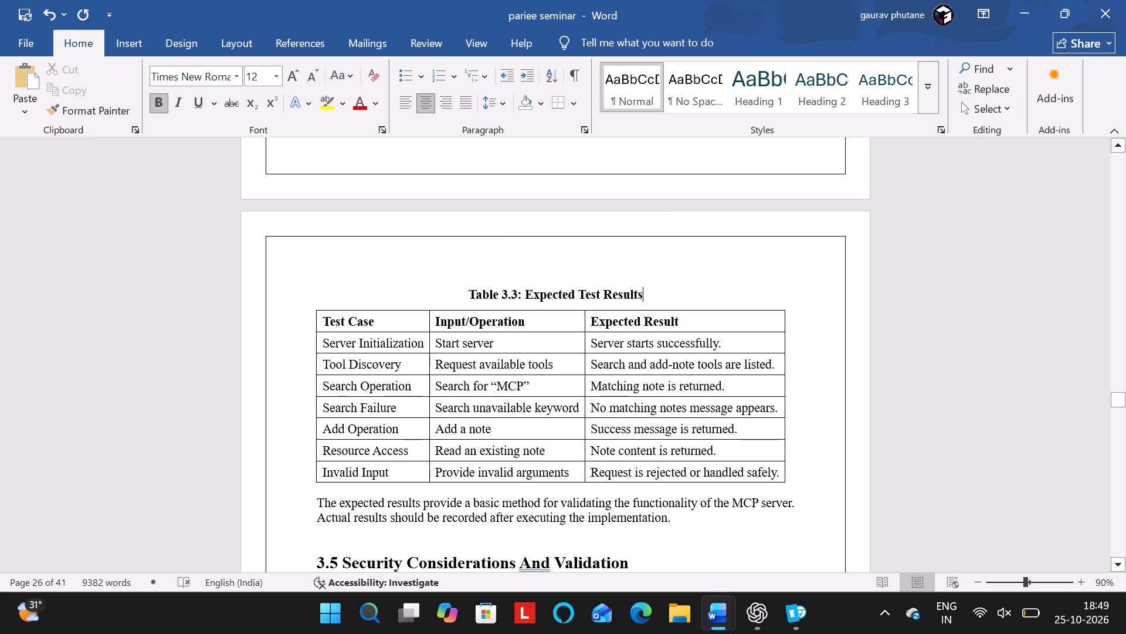
Center the header row text of the Expected Test Results table.
scroll(670, 286, "down", 1)
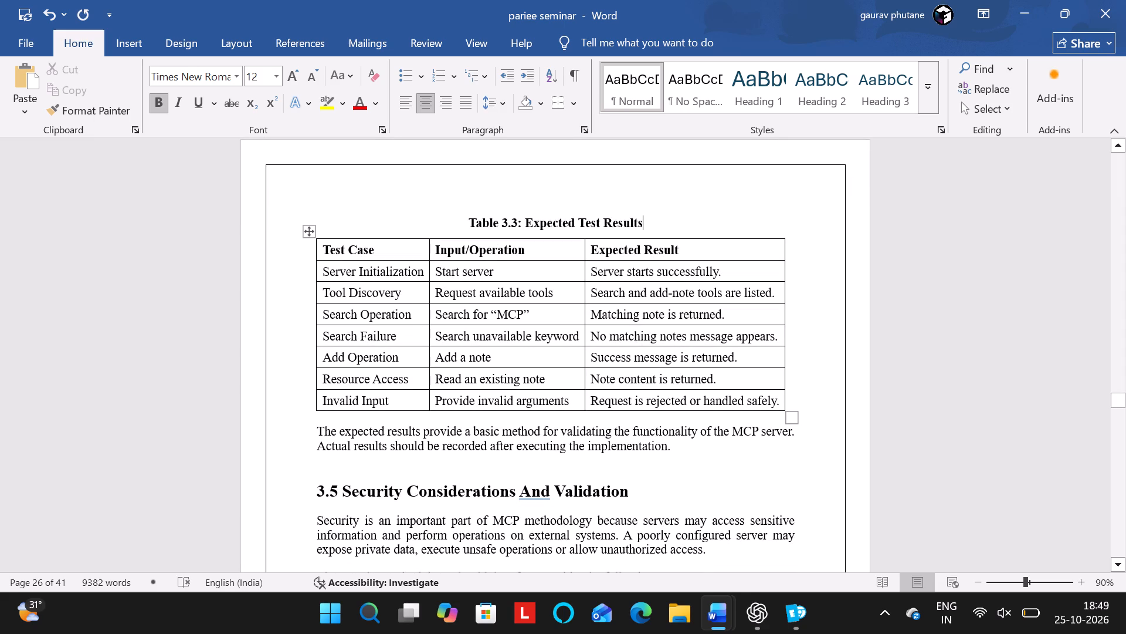
left_click_drag(325, 251, 654, 254)
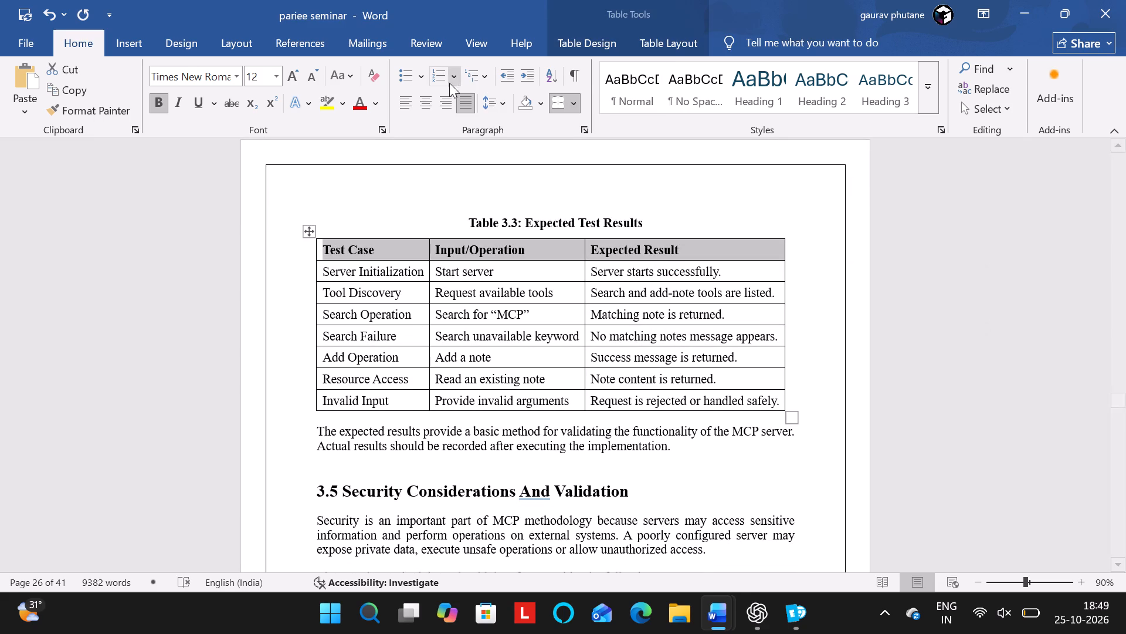
left_click(425, 106)
left_click(816, 320)
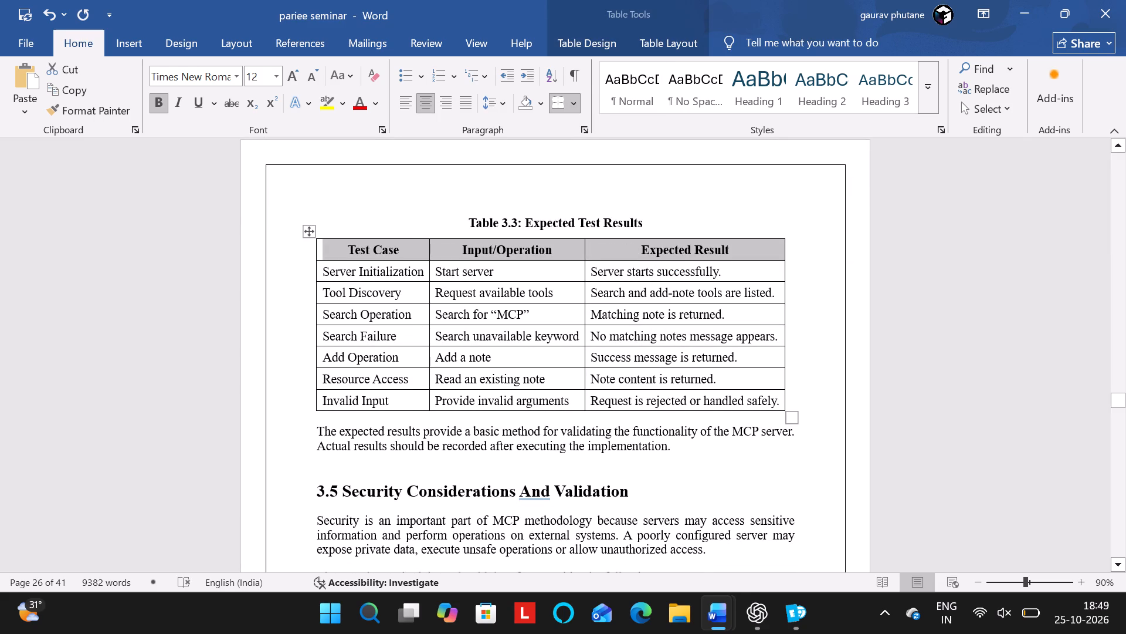
scroll(816, 320, "down", 1)
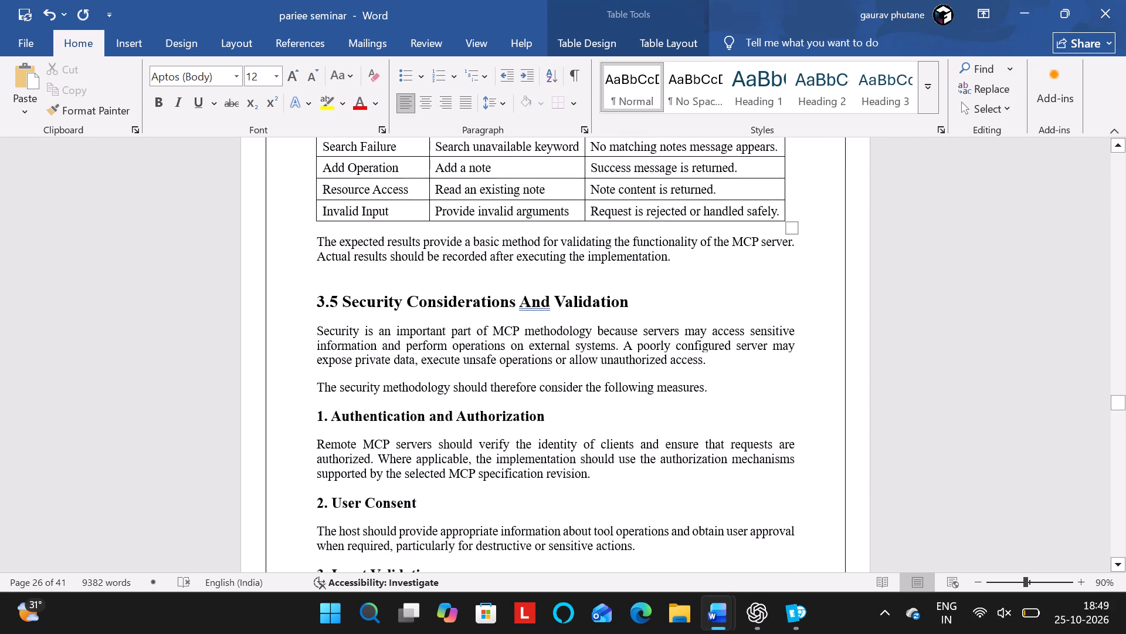
scroll(441, 286, "down", 3)
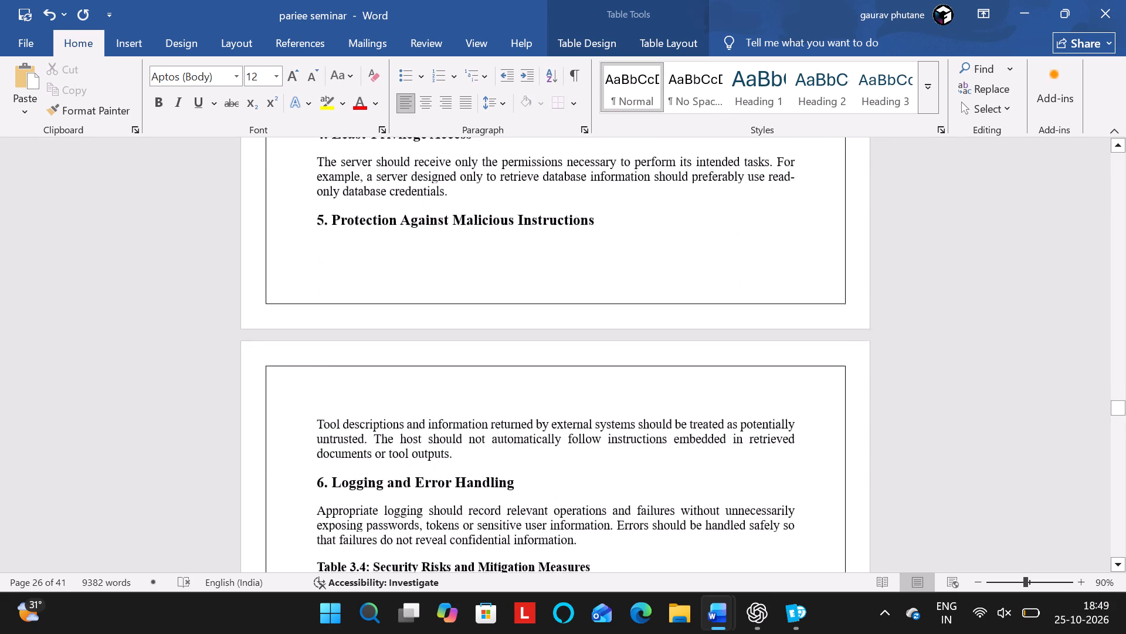
scroll(441, 286, "down", 2)
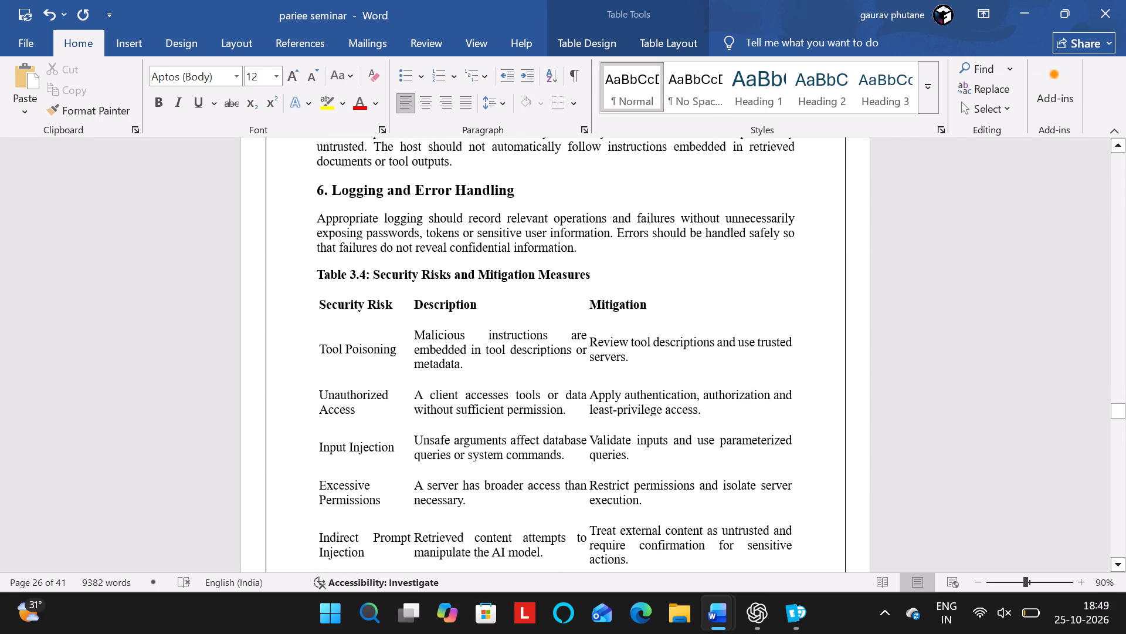
left_click_drag(317, 300, 588, 589)
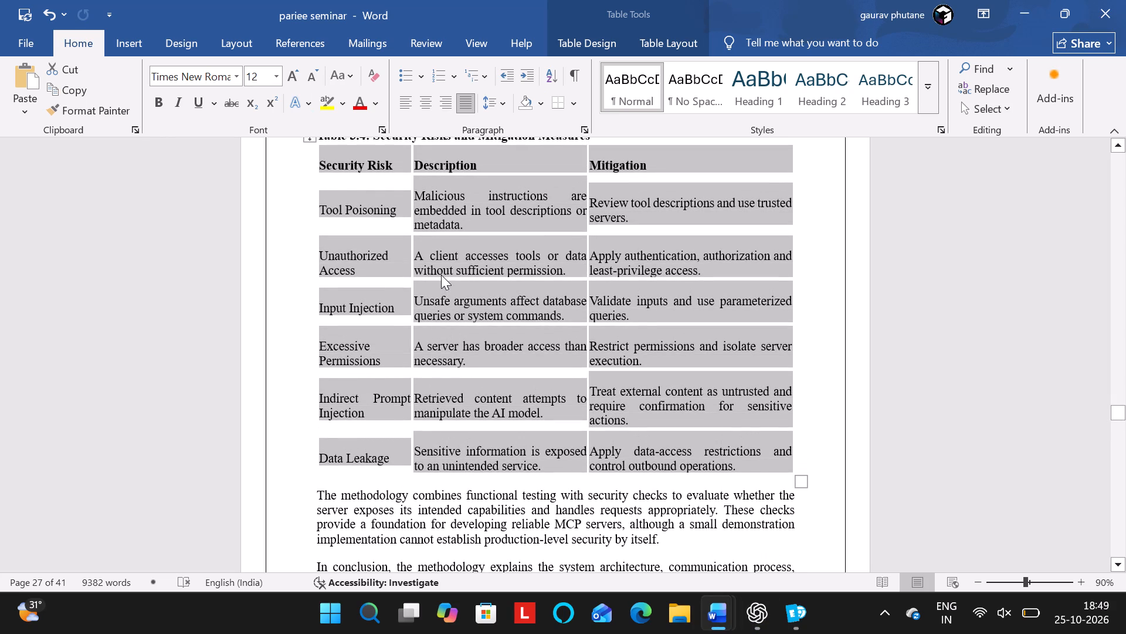
key("ctrl+v")
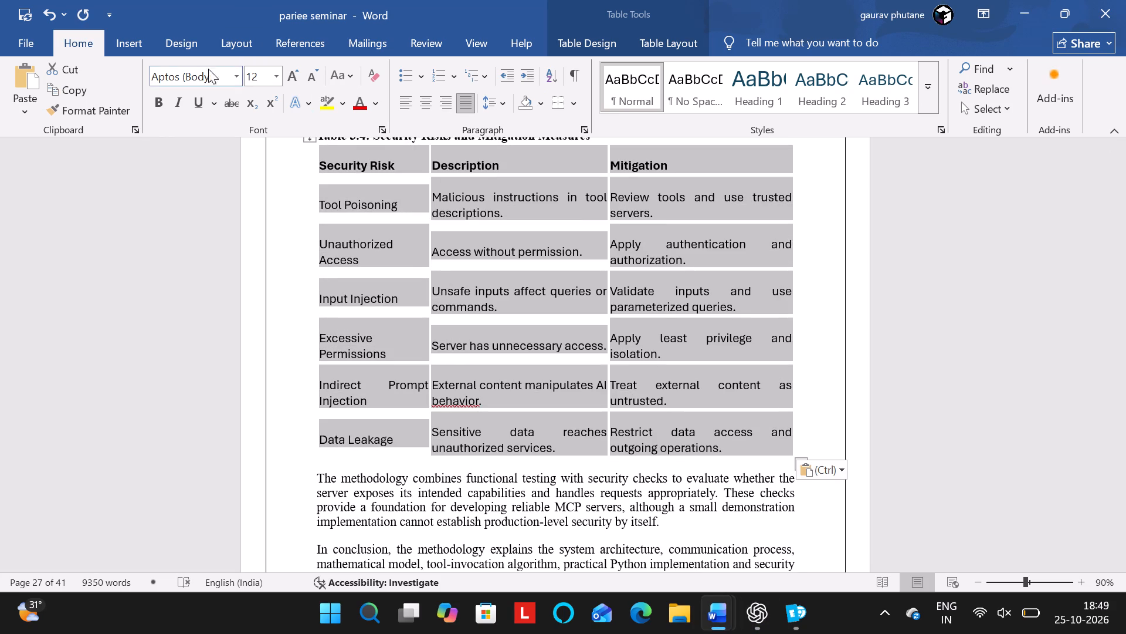
Set the pasted Table 3.4 text to Times New Roman and remove the space before its paragraphs.
left_click(196, 72)
type("time")
key("Return")
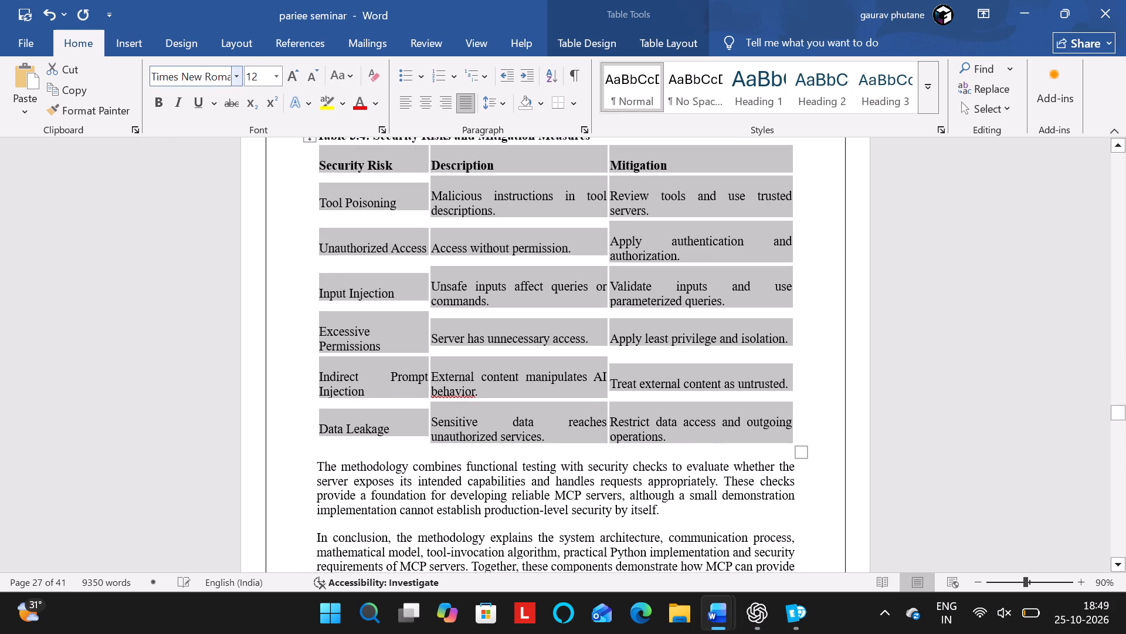
left_click(491, 102)
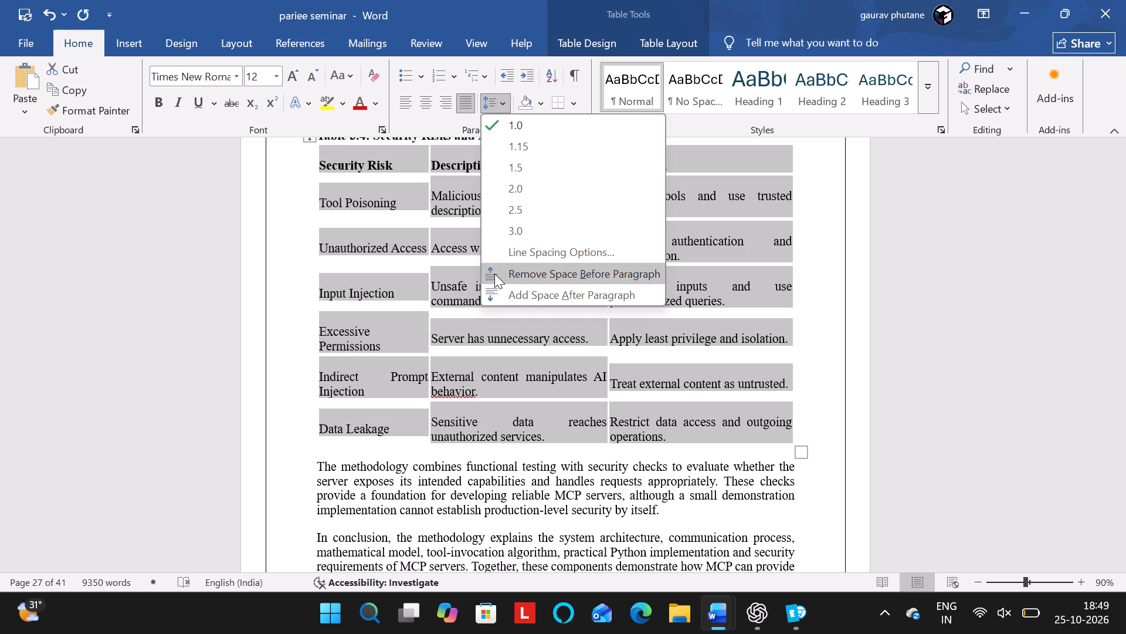
left_click(498, 271)
Apply the full grid table style with borders around every cell to the Security Risks and Mitigation Measures table.
scroll(498, 271, "up", 1)
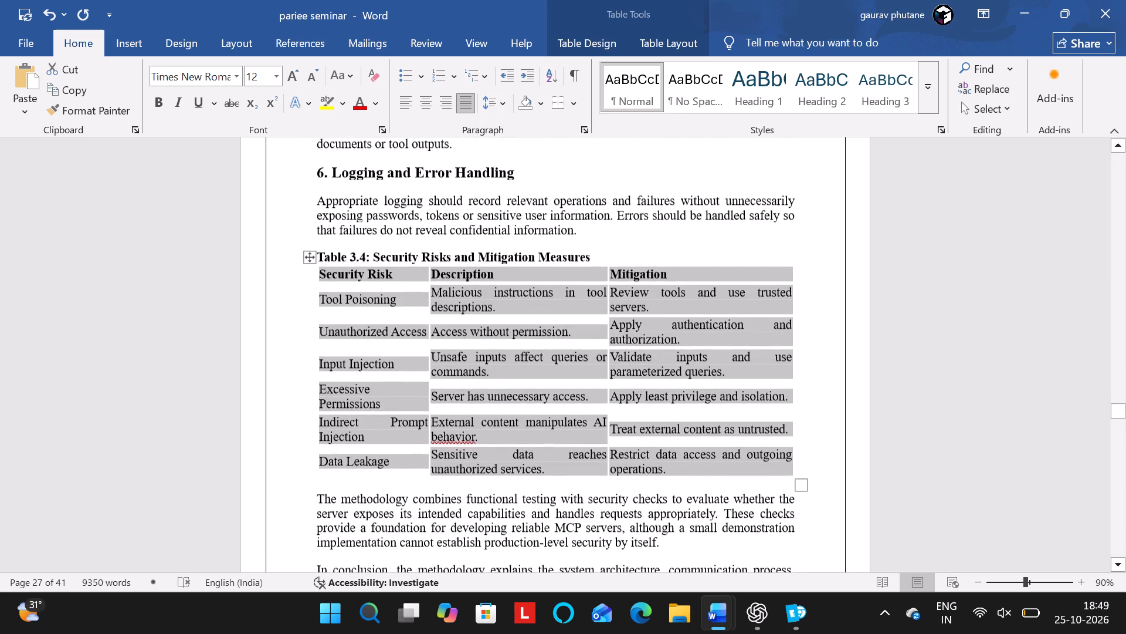
scroll(498, 271, "up", 1)
left_click(665, 42)
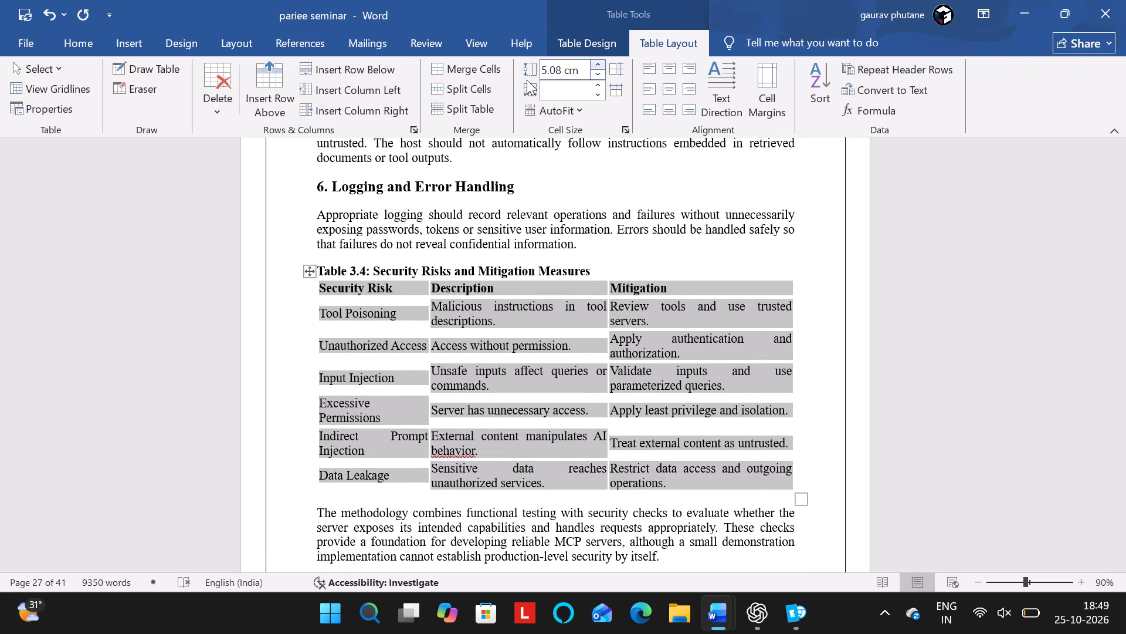
left_click(581, 44)
left_click(624, 89)
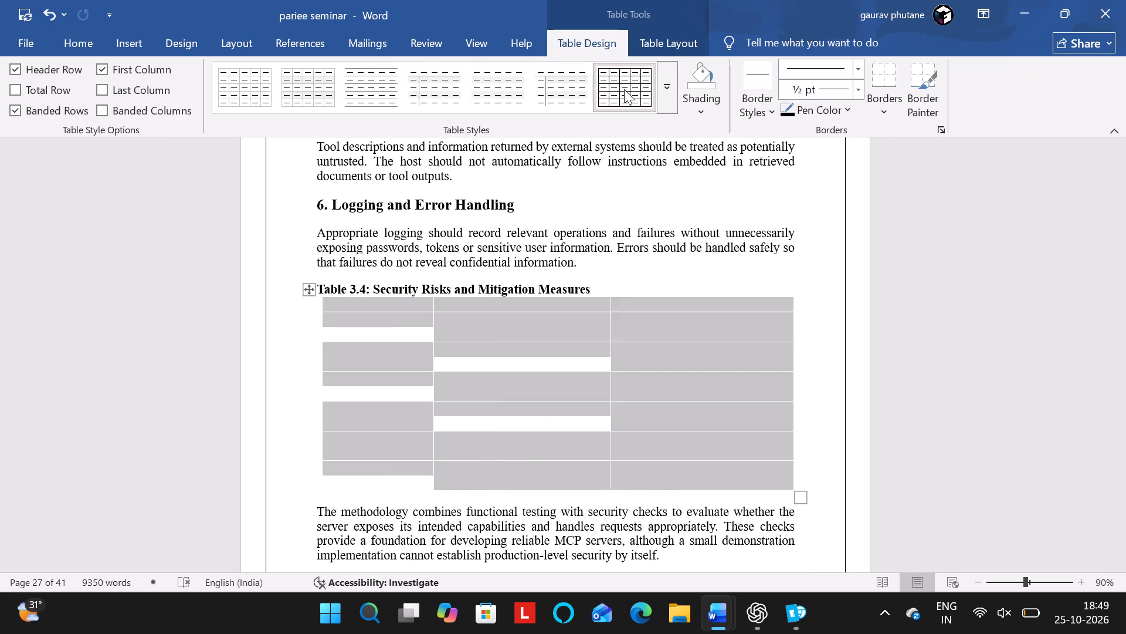
left_click(825, 302)
Set the paragraph spacing of all Table 3.4 cells to 3 pt before and 3 pt after.
scroll(825, 302, "down", 1)
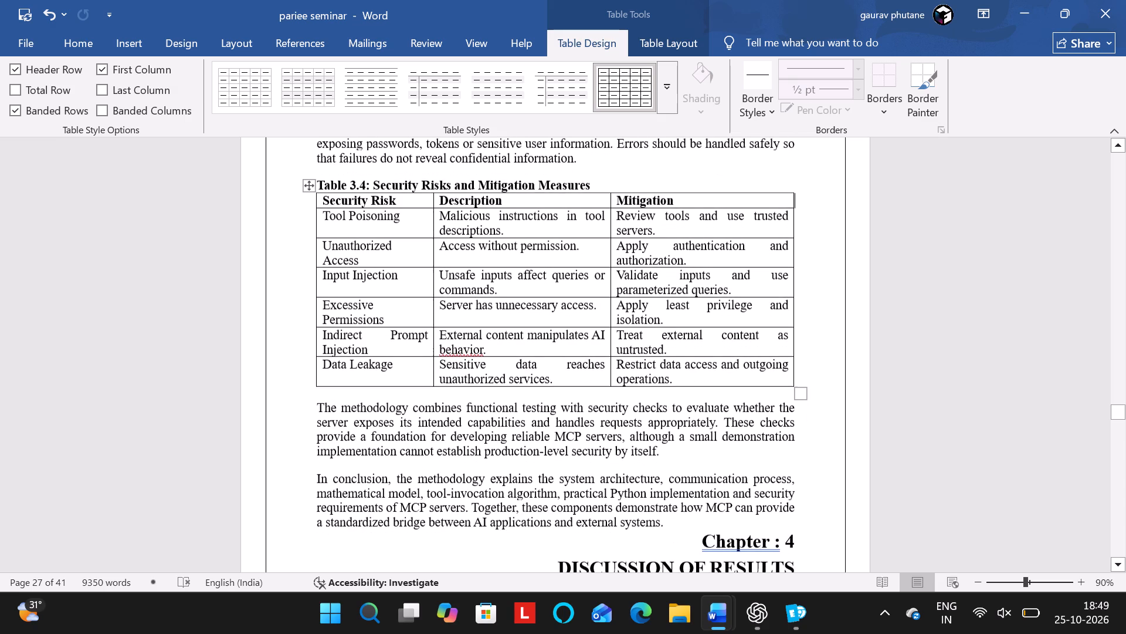
left_click_drag(324, 199, 359, 201)
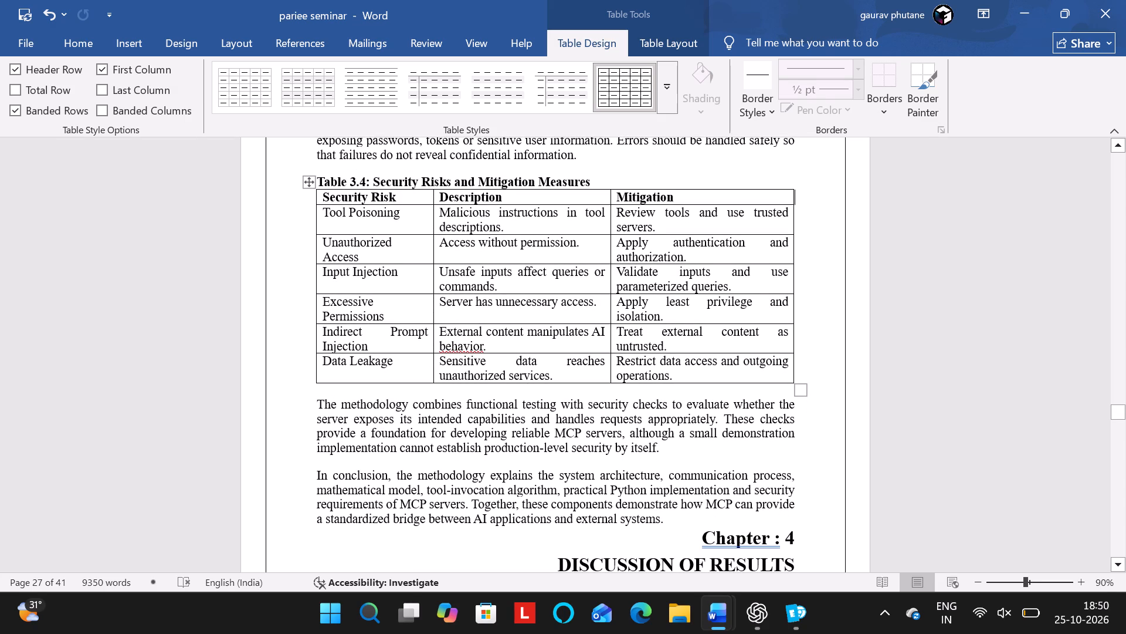
left_click_drag(359, 201, 643, 367)
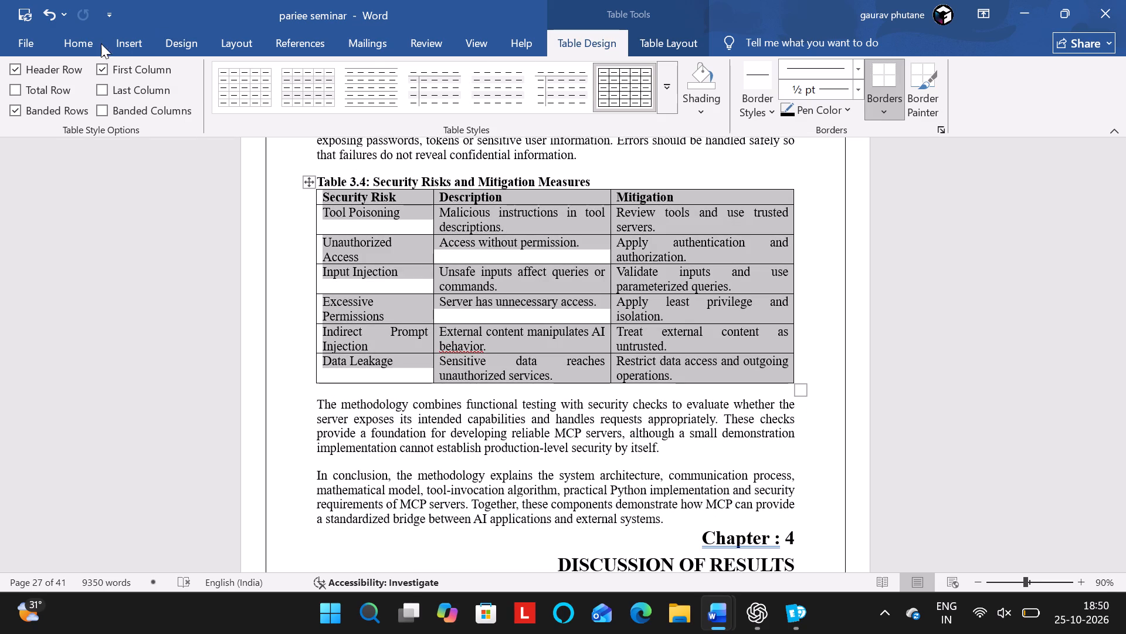
left_click(74, 44)
left_click(504, 101)
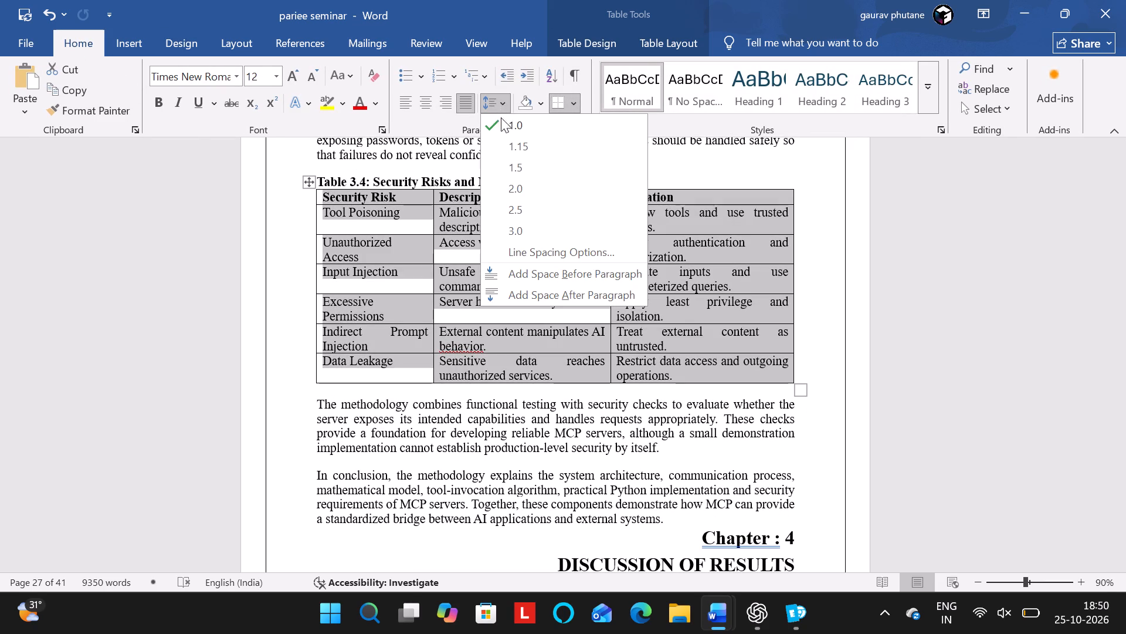
left_click(546, 248)
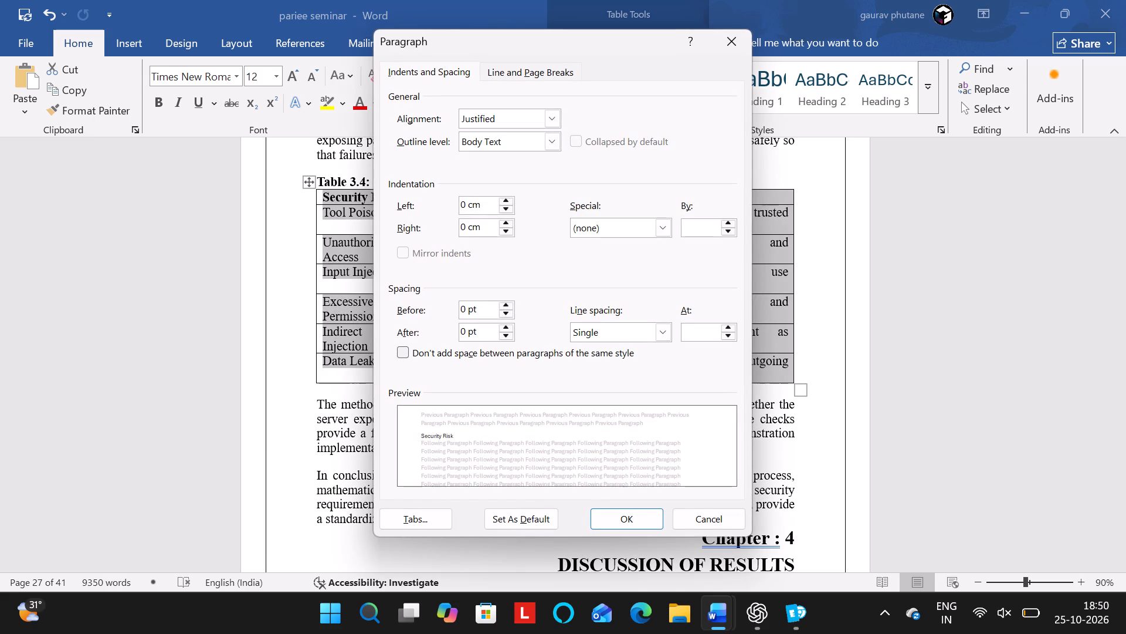
left_click(467, 308)
key("3")
key("Tab")
type("3 pt")
left_click(637, 512)
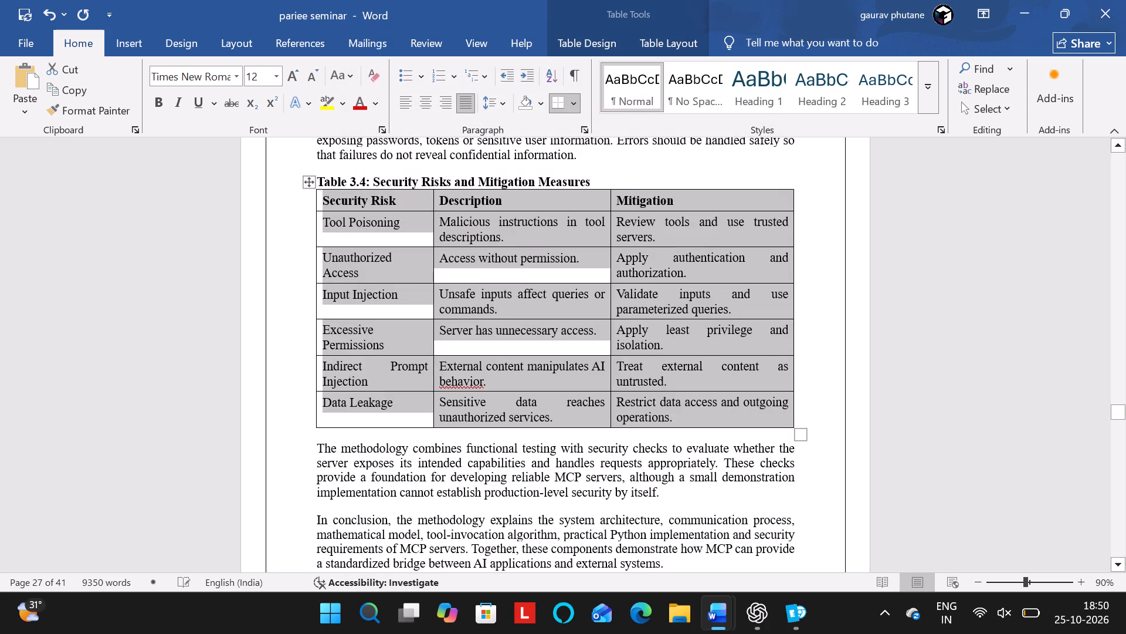
left_click(815, 377)
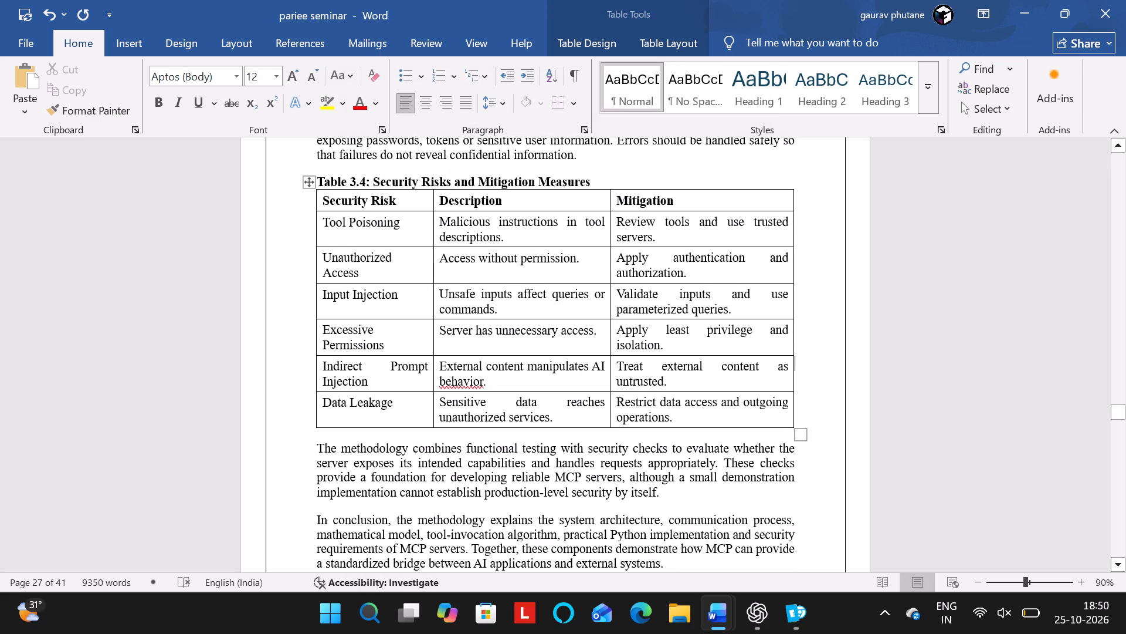
Center the header row text of the Security Risks and Mitigation Measures table.
left_click_drag(325, 200, 636, 210)
left_click(421, 97)
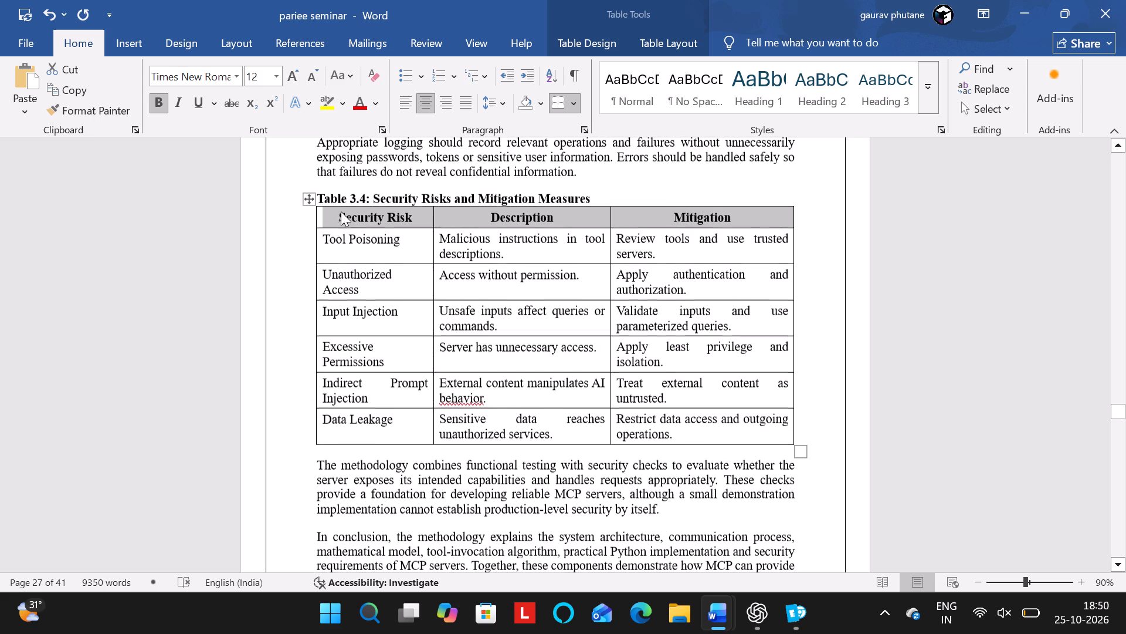
Left-align the text of all Table 3.4 rows below the header, from Tool Poisoning to Data Leakage.
left_click_drag(323, 237, 646, 407)
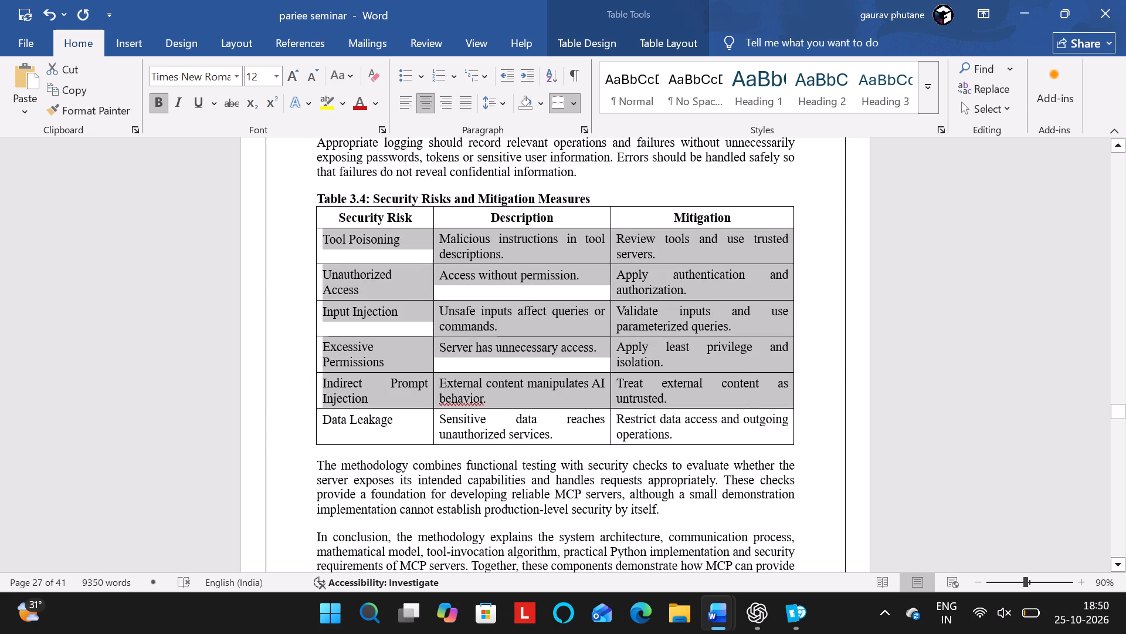
left_click_drag(646, 407, 641, 424)
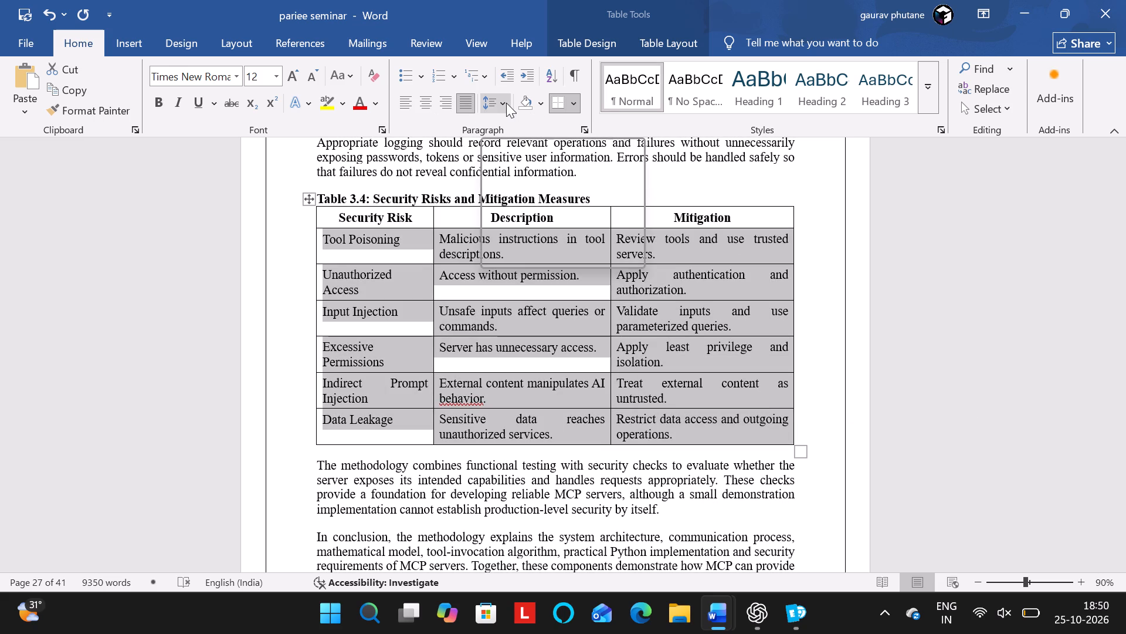
left_click(399, 100)
left_click(575, 346)
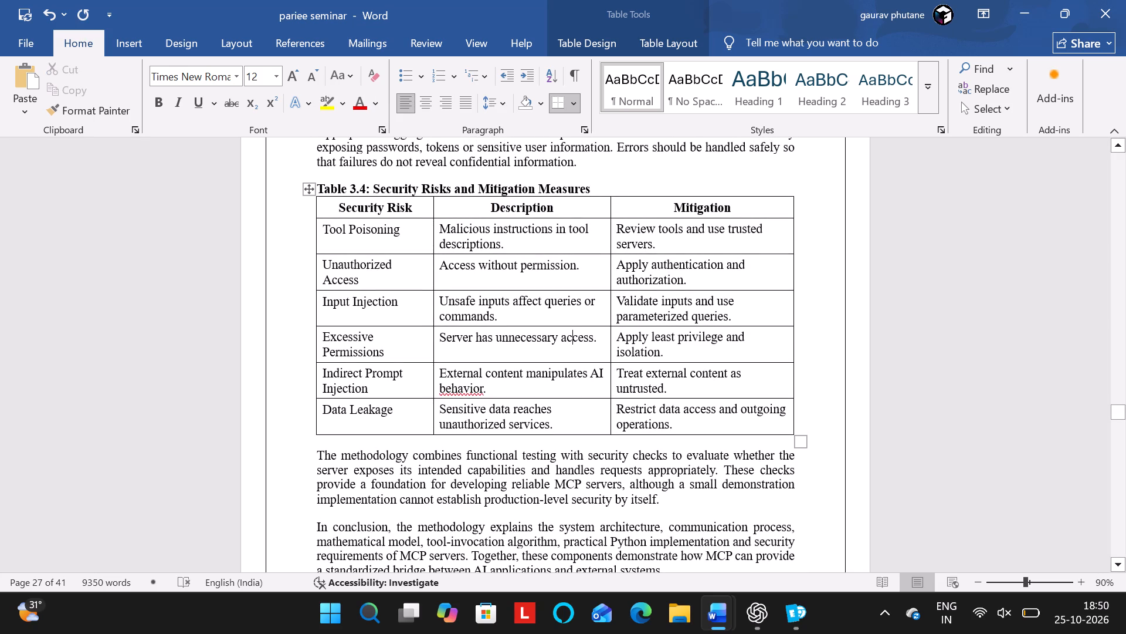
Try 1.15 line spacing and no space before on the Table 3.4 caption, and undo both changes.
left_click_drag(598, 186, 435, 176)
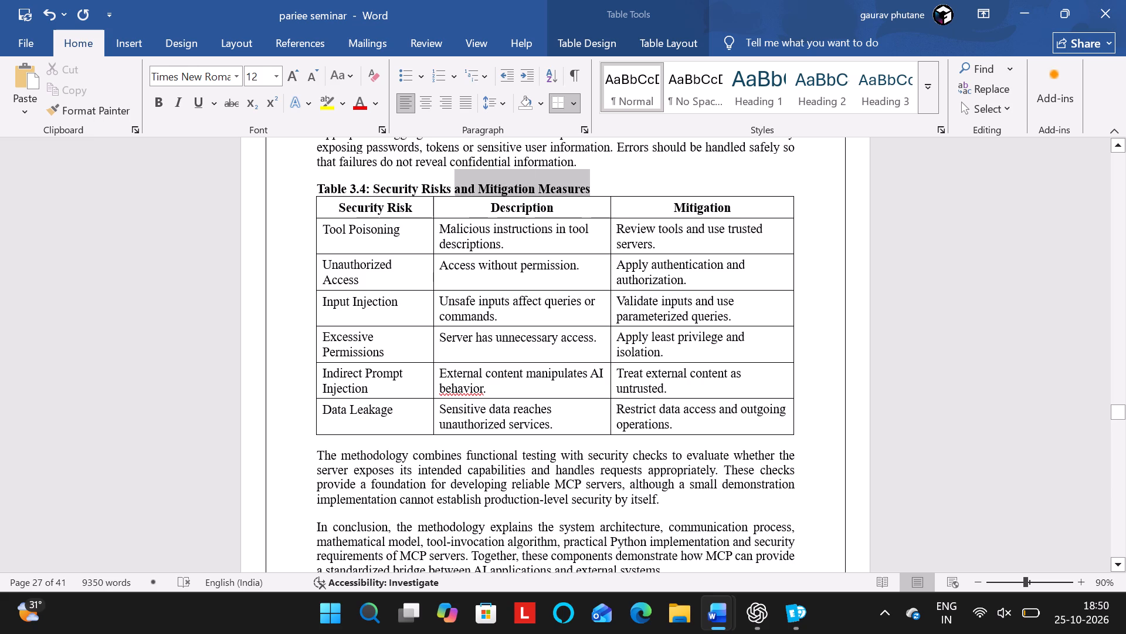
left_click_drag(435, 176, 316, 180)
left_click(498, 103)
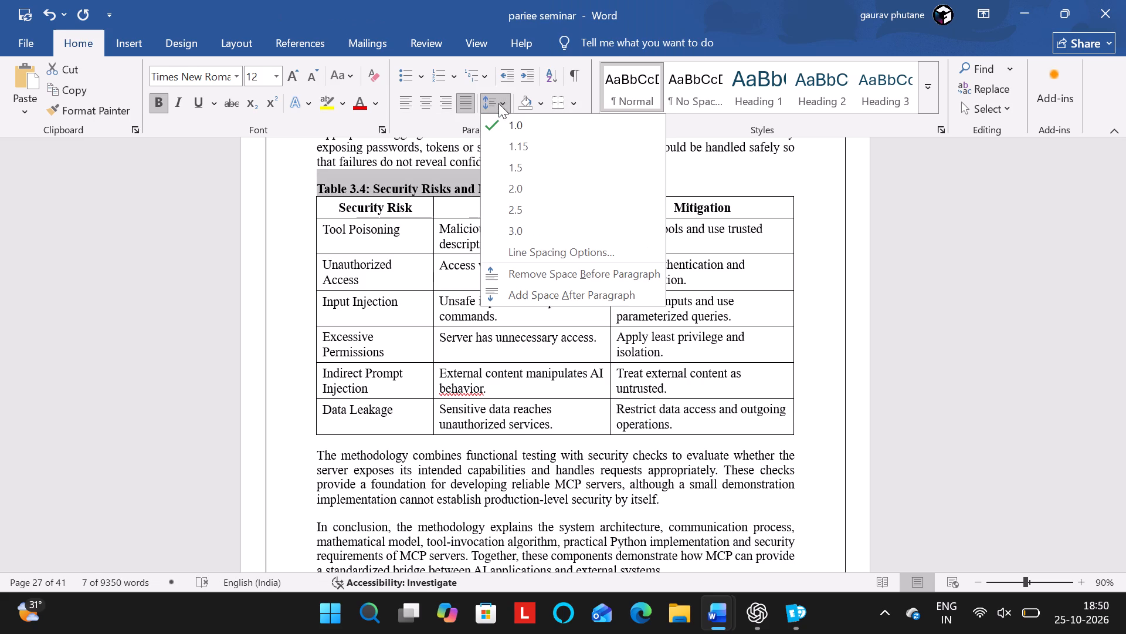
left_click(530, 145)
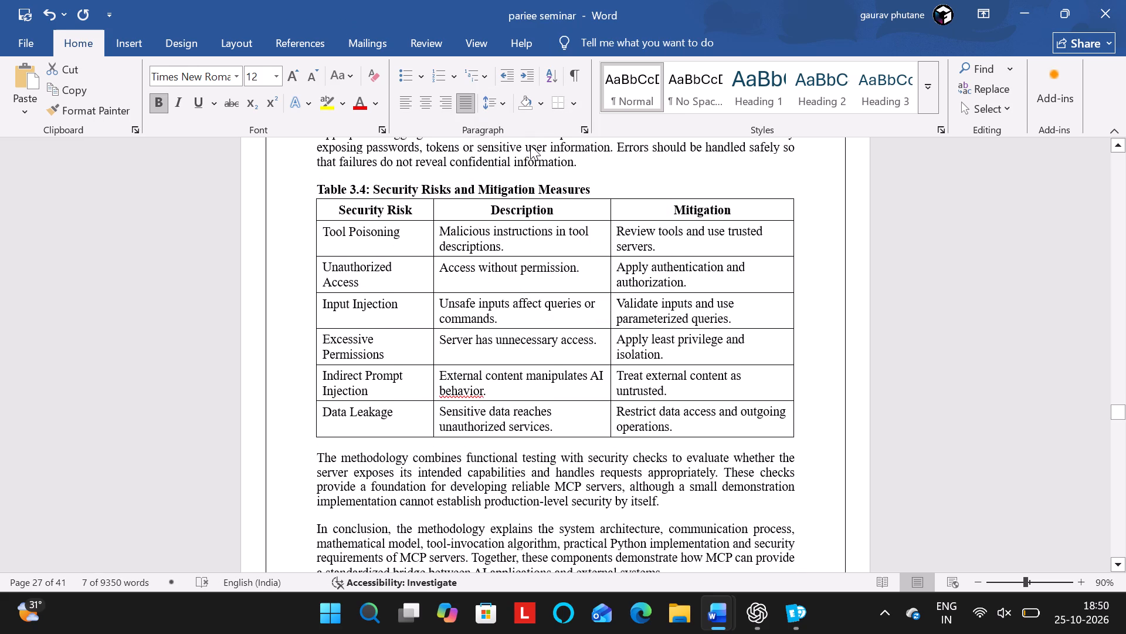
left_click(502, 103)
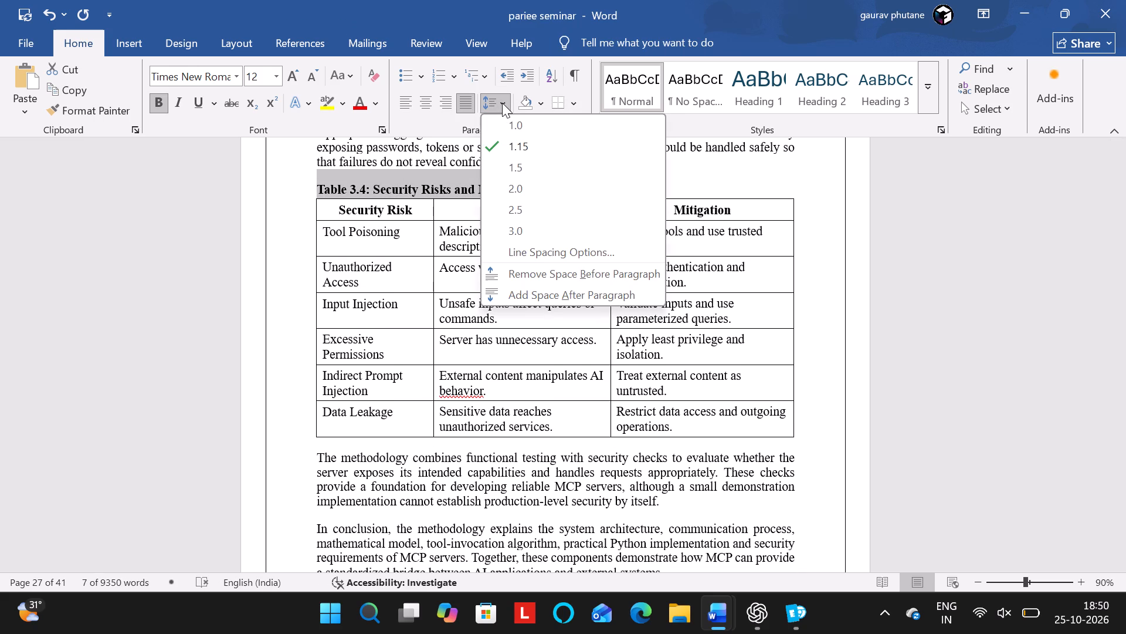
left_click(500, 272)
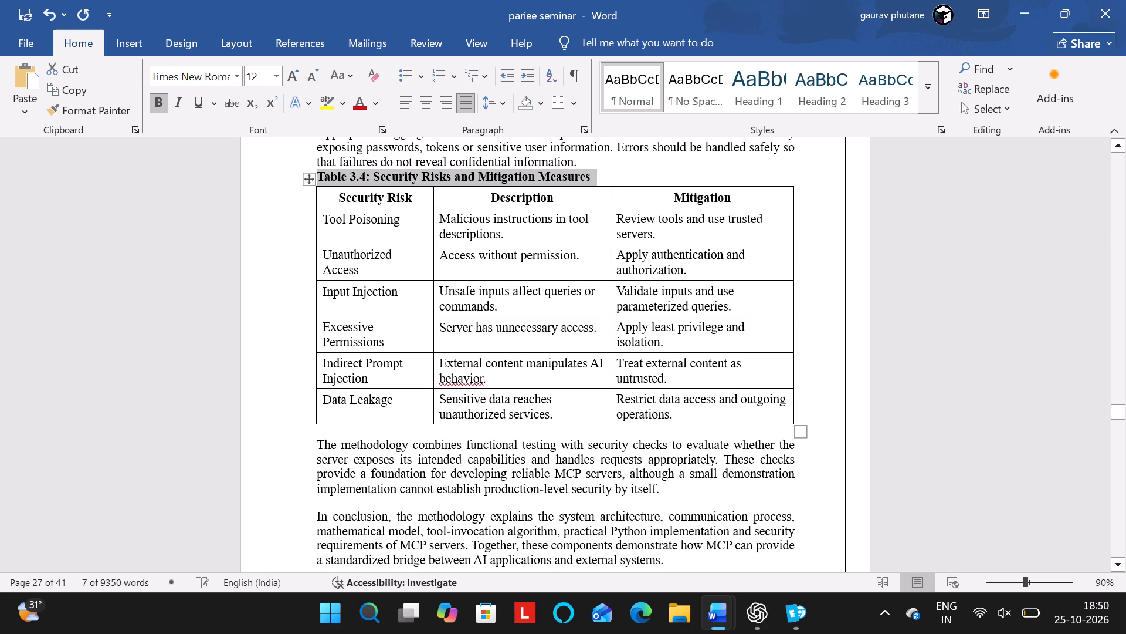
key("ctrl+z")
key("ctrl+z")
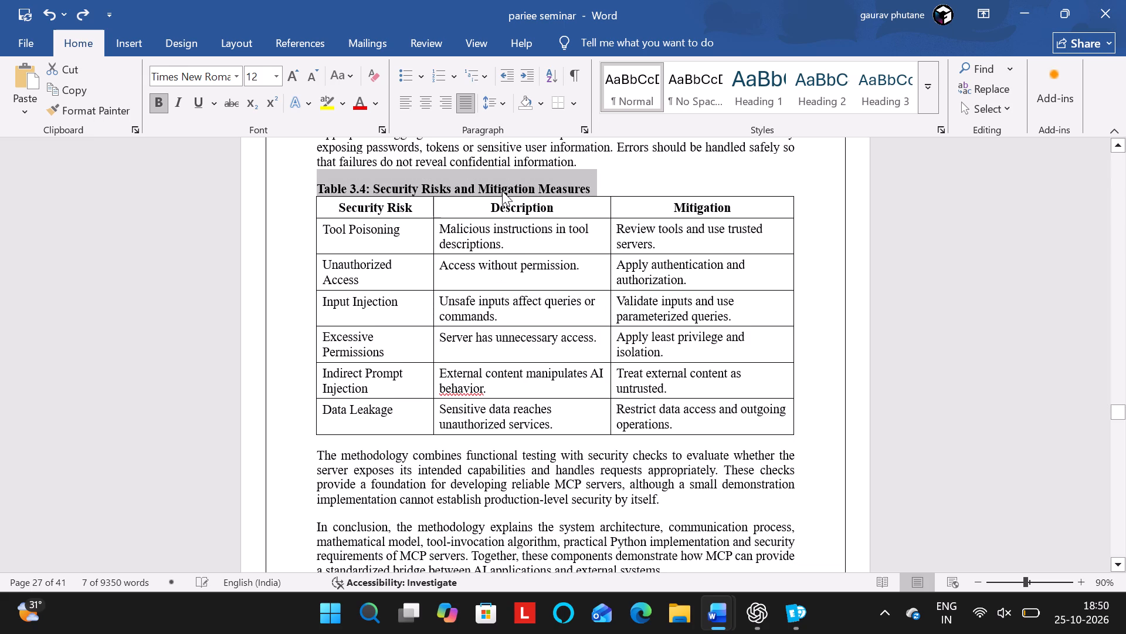
Remove the space before the Table 3.4 caption paragraph and add space after it.
left_click(496, 103)
left_click(534, 268)
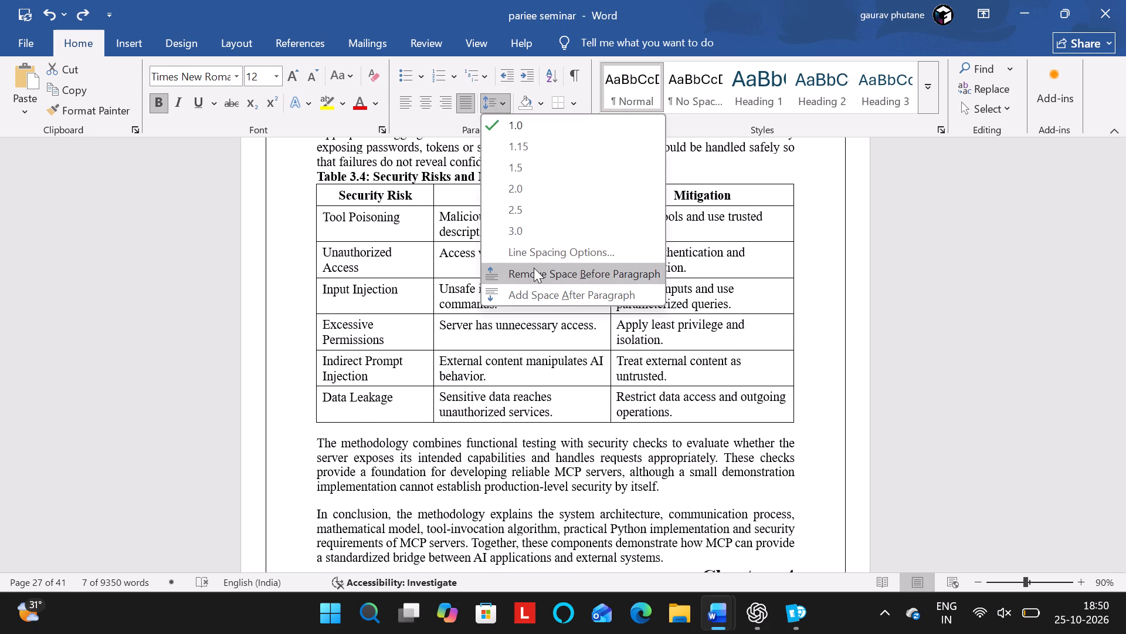
left_click(493, 104)
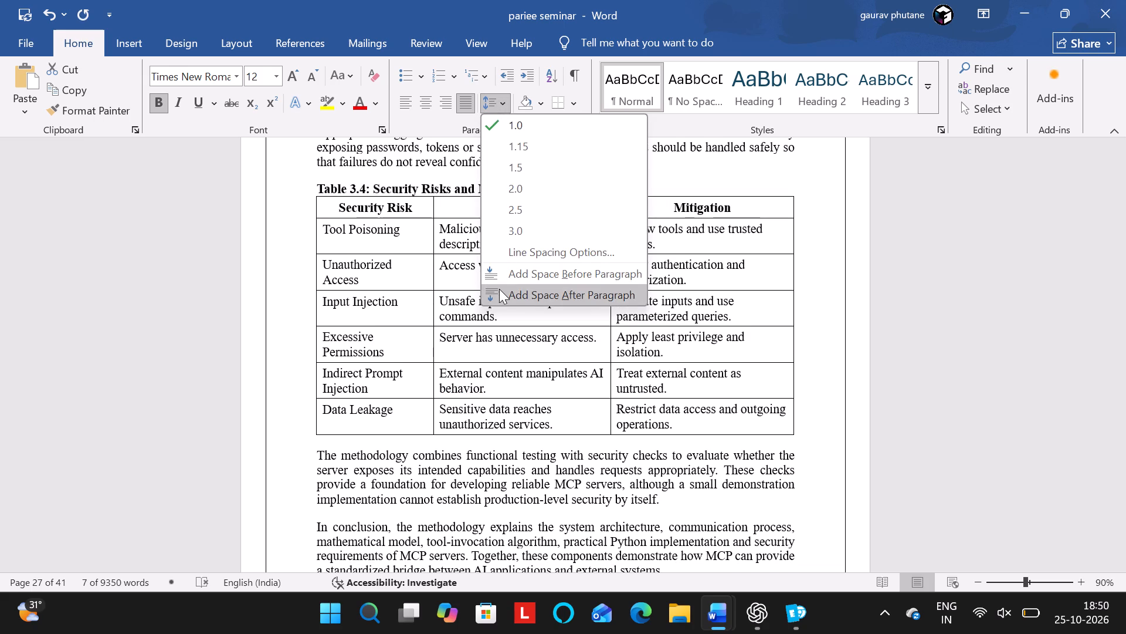
left_click(499, 289)
left_click(652, 176)
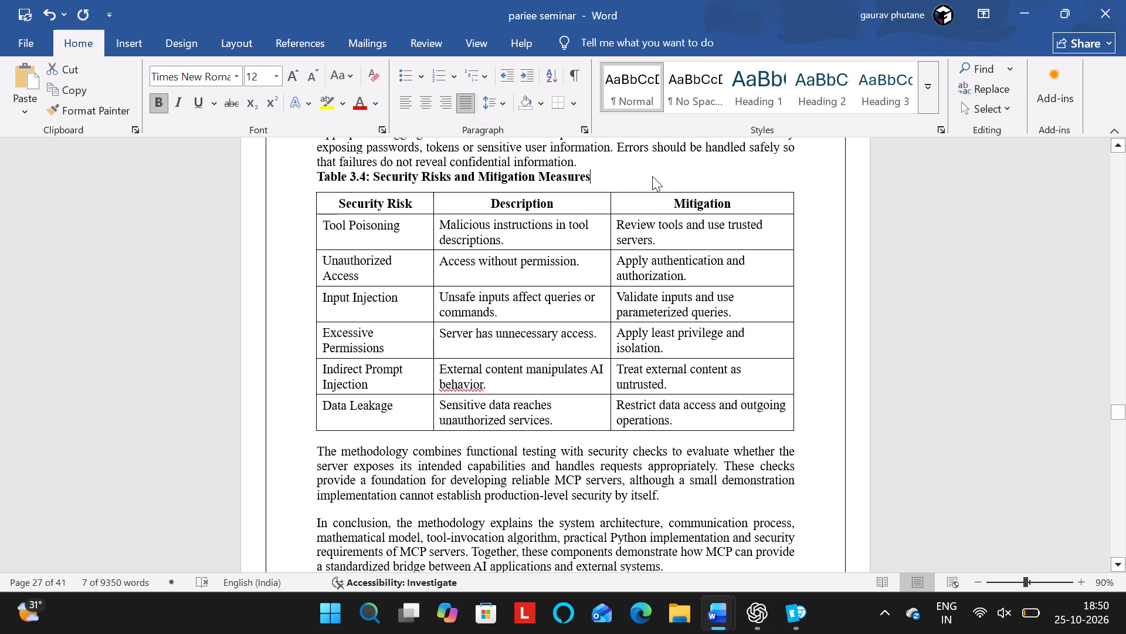
Center the Table 3.4 caption.
left_click(521, 178)
left_click(427, 110)
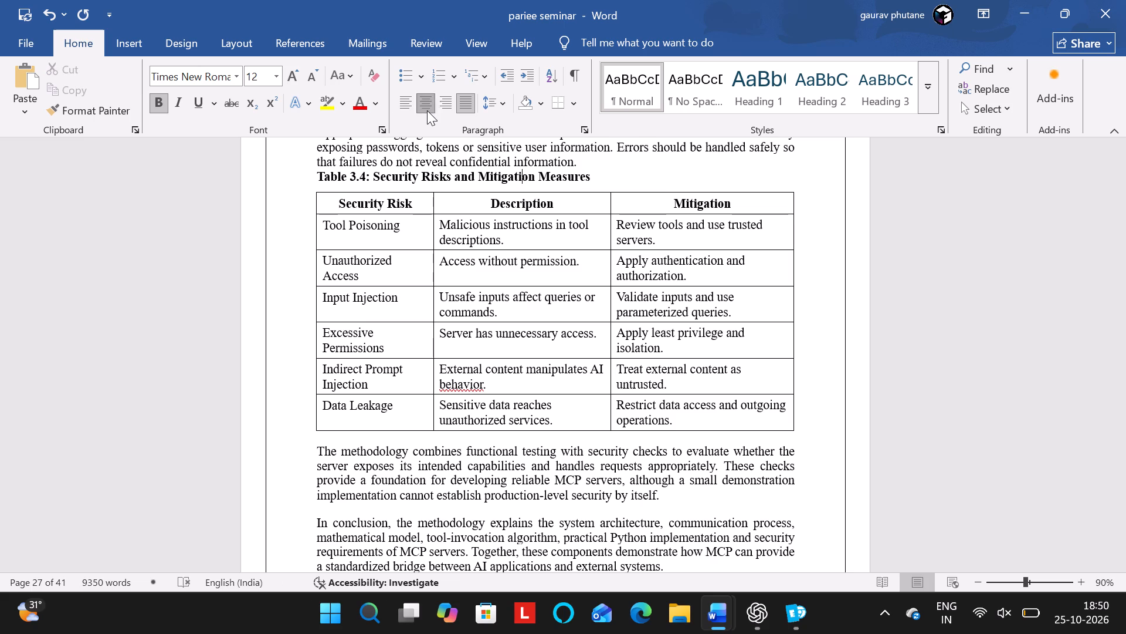
Insert a blank line between the Logging and Error Handling paragraph and the Table 3.4 caption.
scroll(534, 257, "up", 1)
left_click(593, 217)
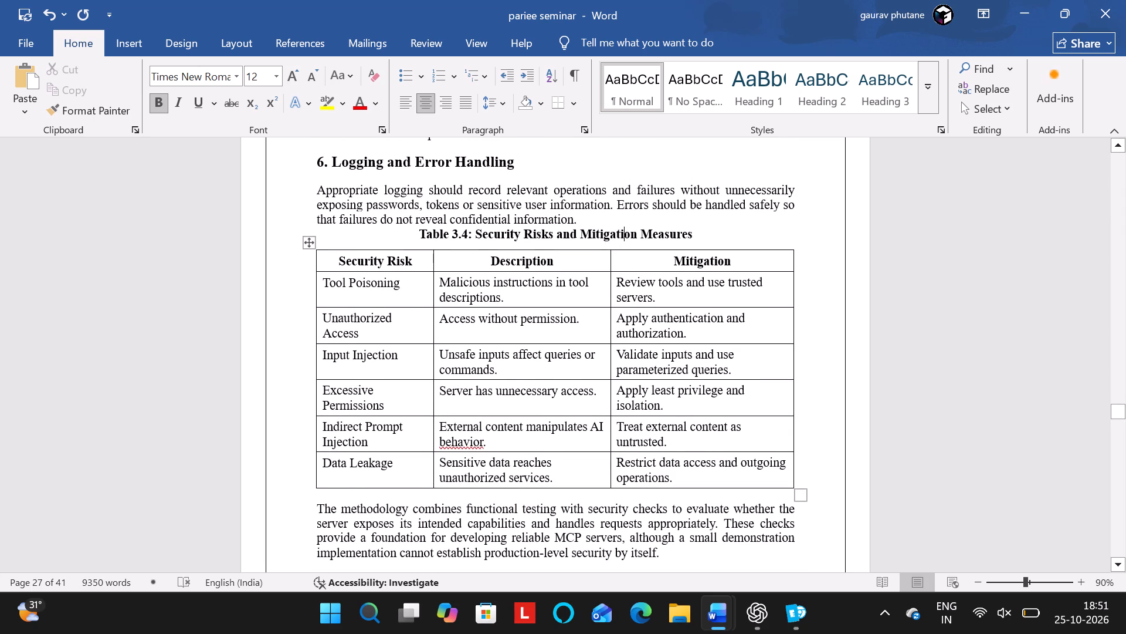
key("Return")
key("Up")
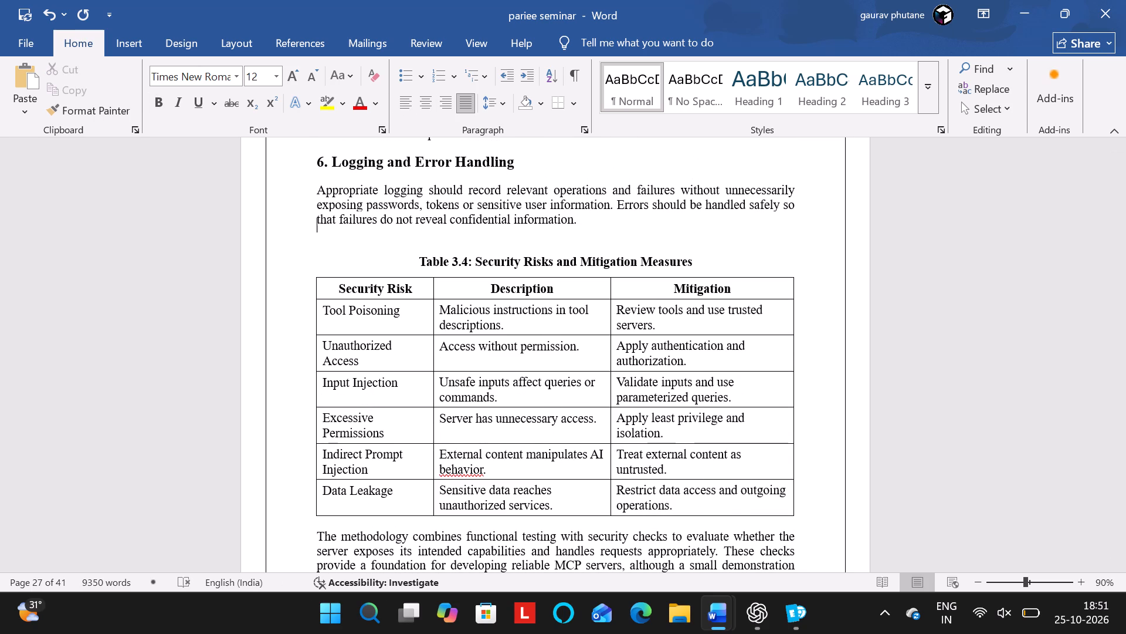
key("Down")
key("Down")
key("Up")
Move the Chapter 4 Discussion of Results heading to the start of a new page by inserting blank lines before it.
scroll(593, 217, "down", 2)
left_click(679, 392)
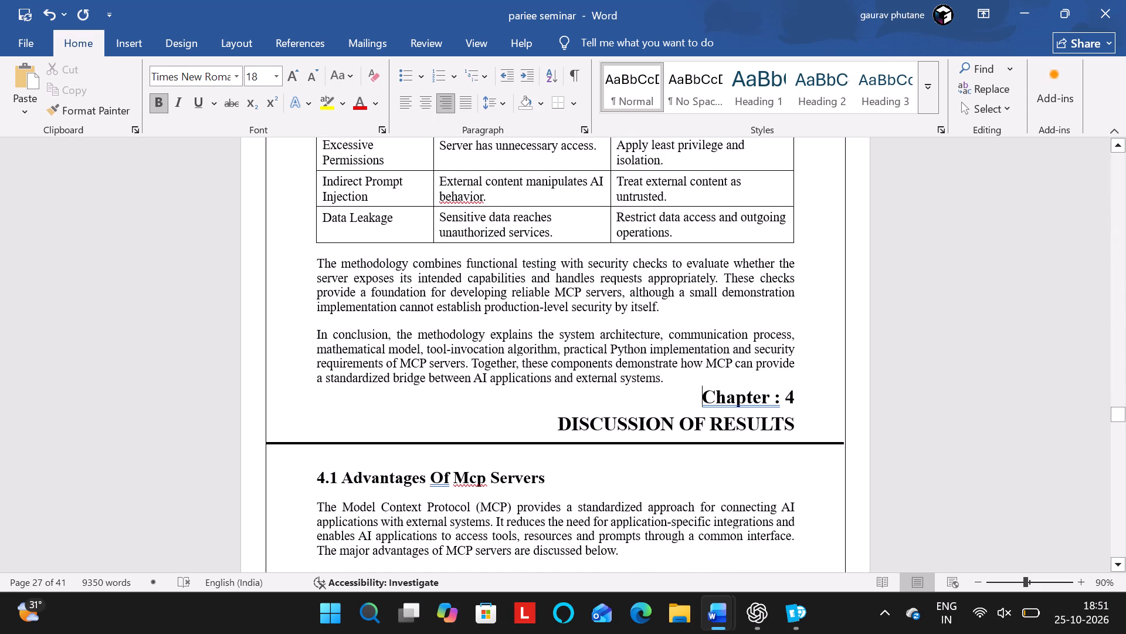
key("Return")
key("Return")
key("Return")
scroll(679, 392, "down", 2)
key("Return")
key("Return")
key("Return")
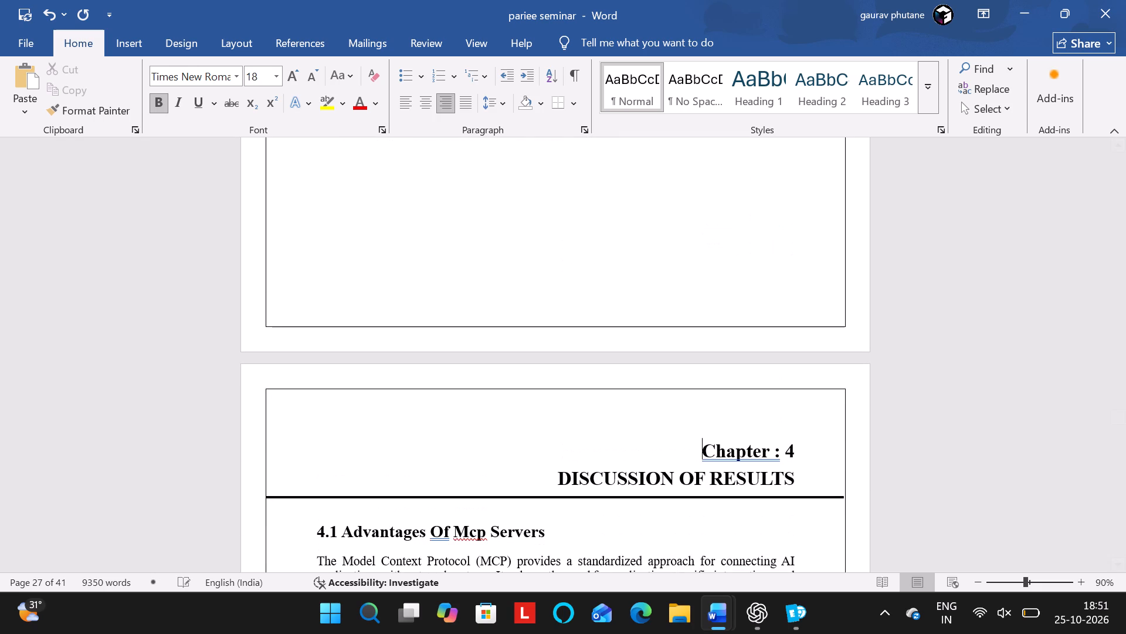
scroll(679, 392, "down", 1)
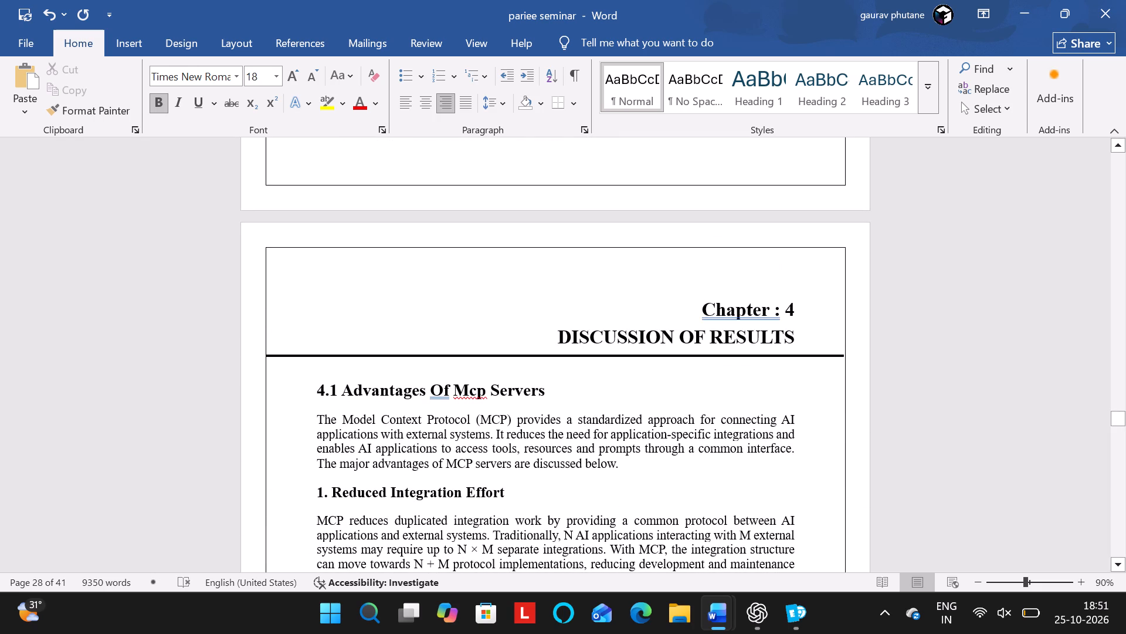
scroll(667, 423, "down", 3)
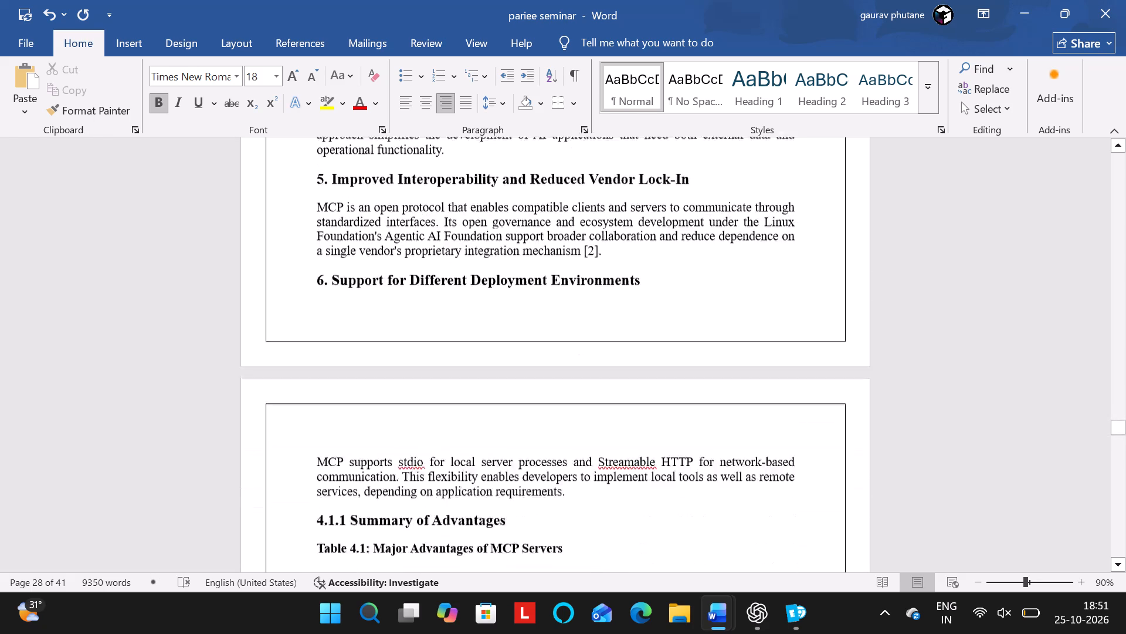
scroll(667, 423, "down", 2)
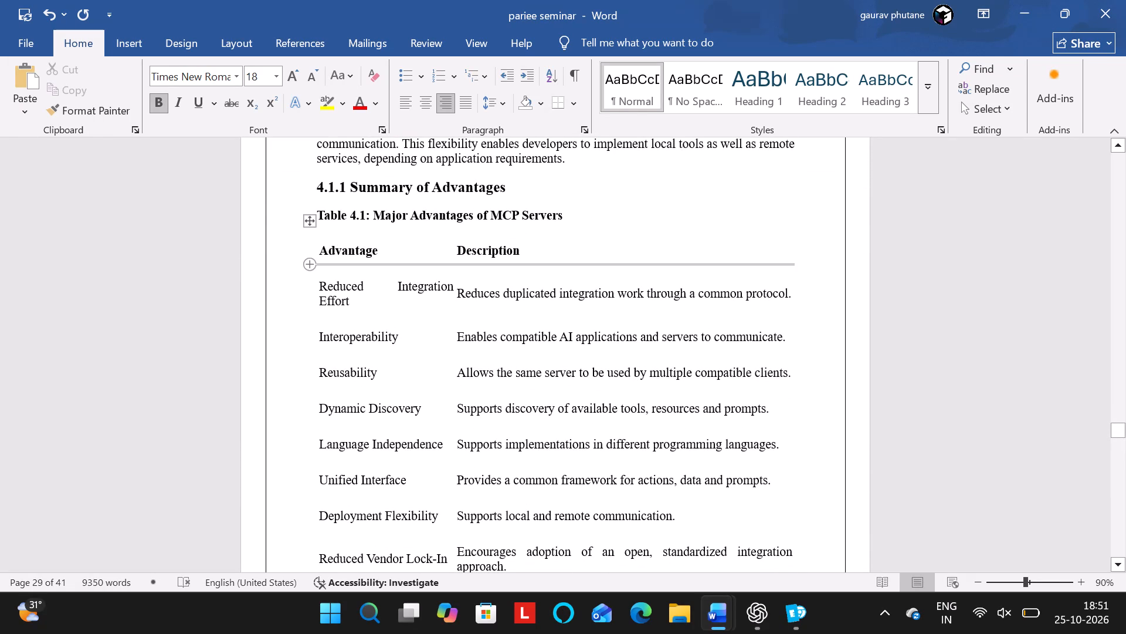
left_click(317, 251)
left_click_drag(317, 251, 572, 575)
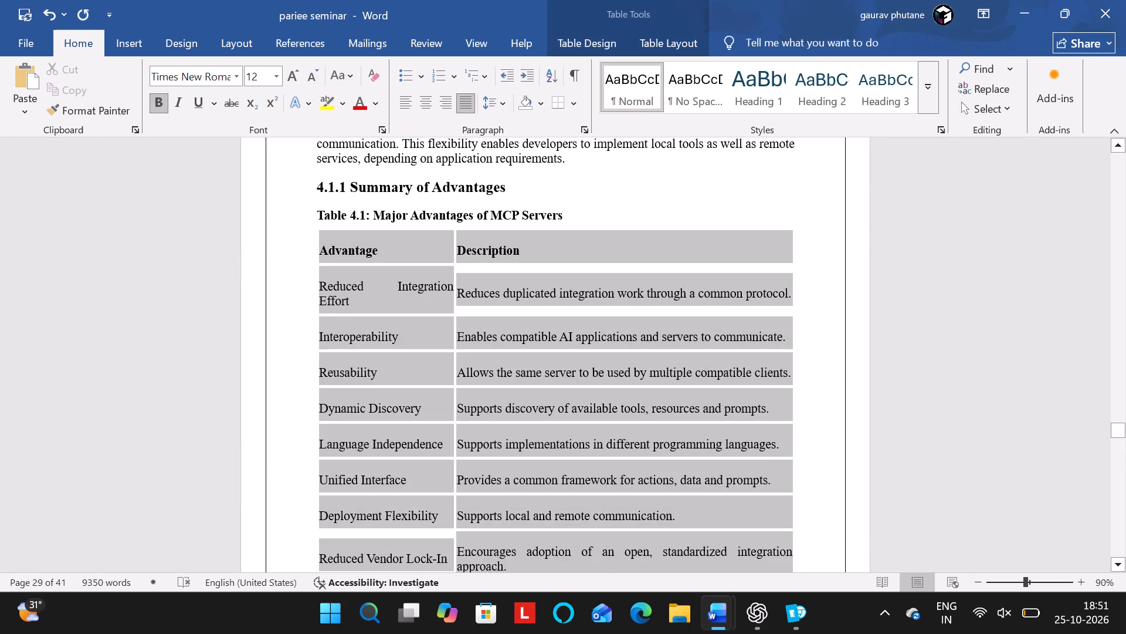
left_click_drag(572, 575, 749, 442)
key("ctrl+c")
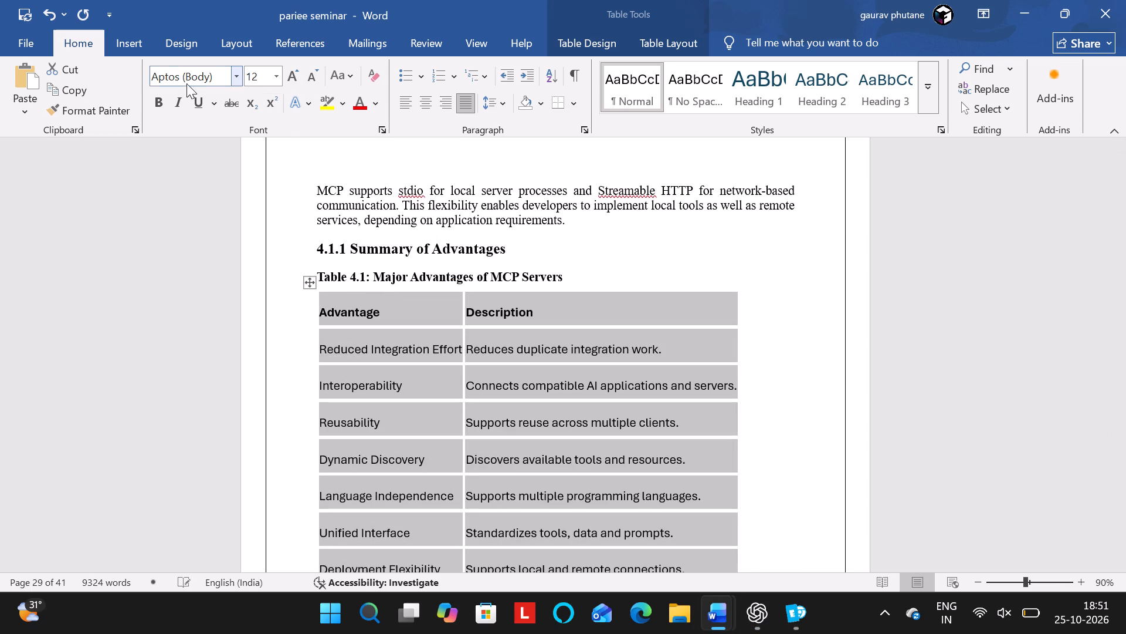
Set the font of the pasted Table 4.1 contents to Times New Roman.
left_click(186, 72)
type("time")
key("Return")
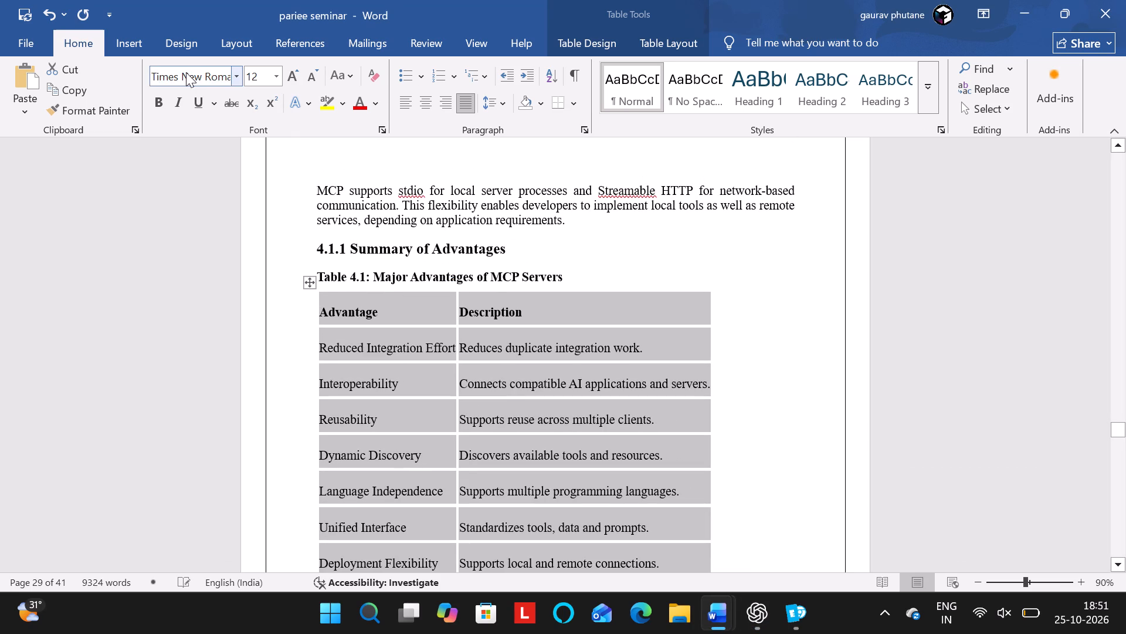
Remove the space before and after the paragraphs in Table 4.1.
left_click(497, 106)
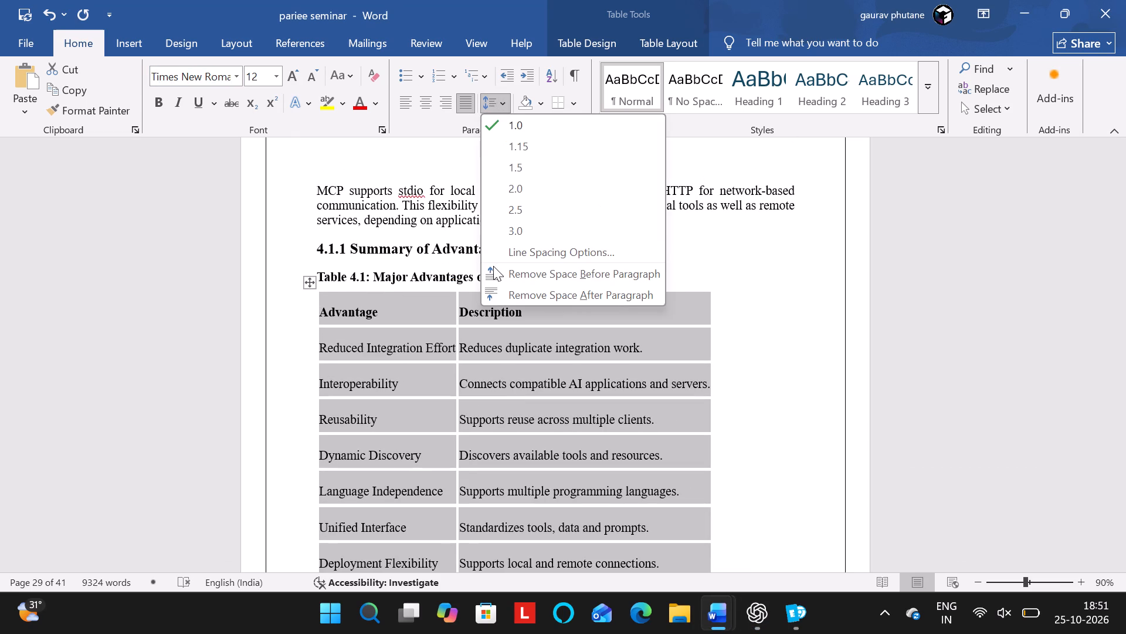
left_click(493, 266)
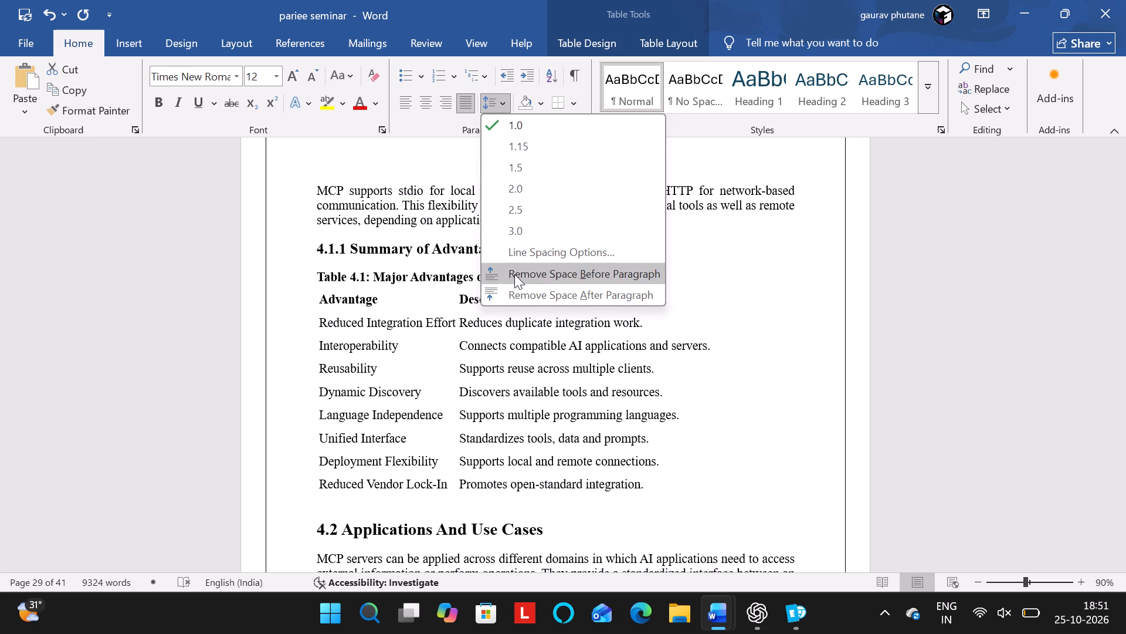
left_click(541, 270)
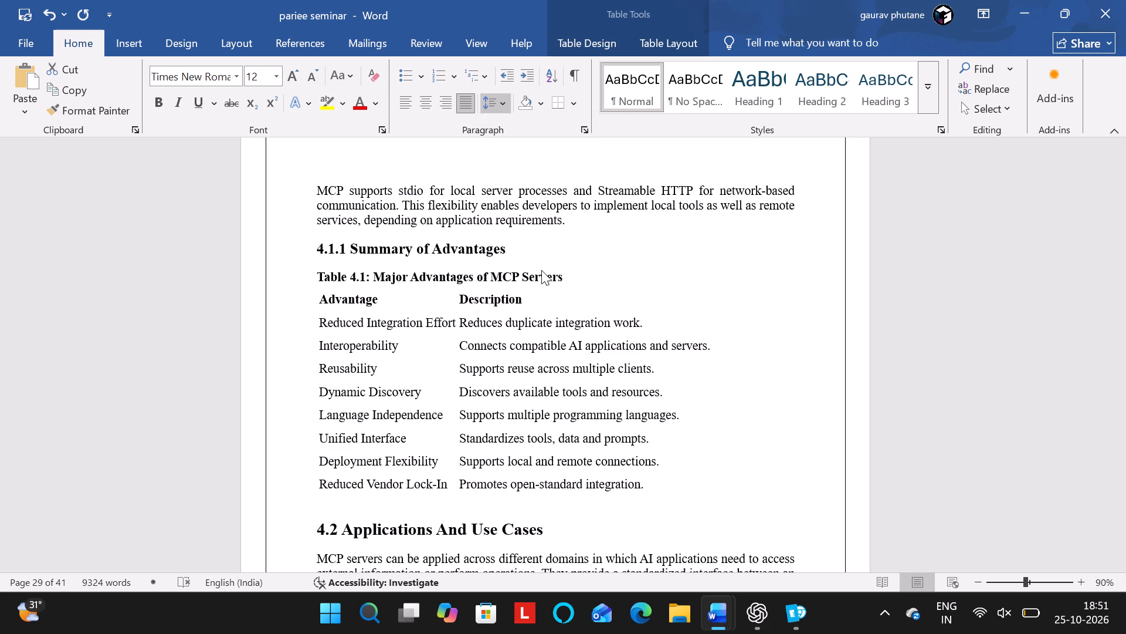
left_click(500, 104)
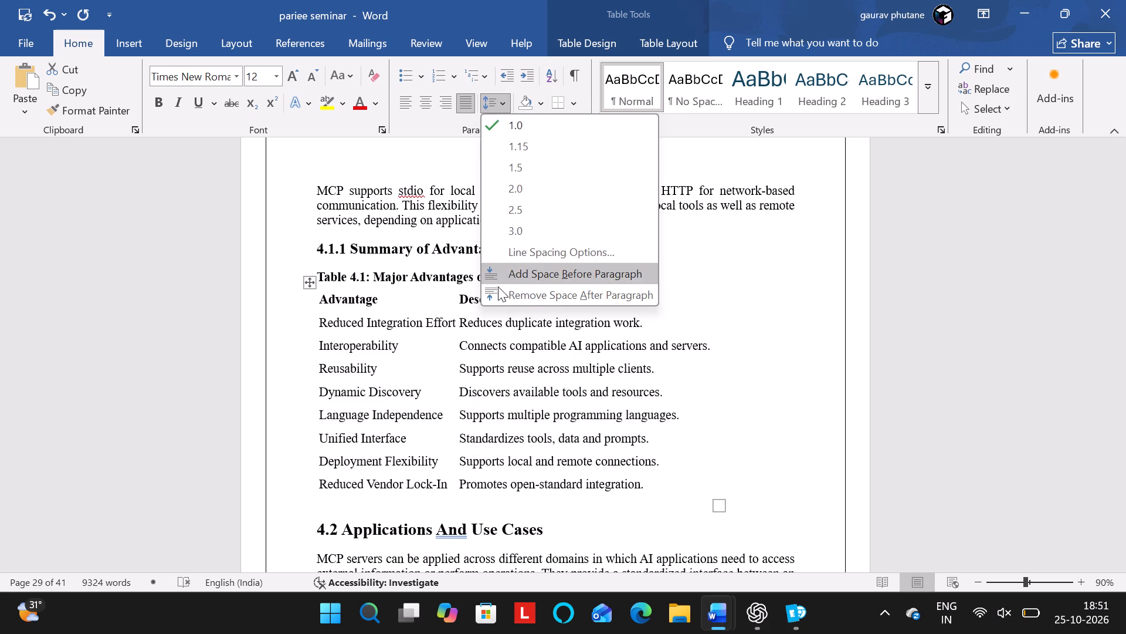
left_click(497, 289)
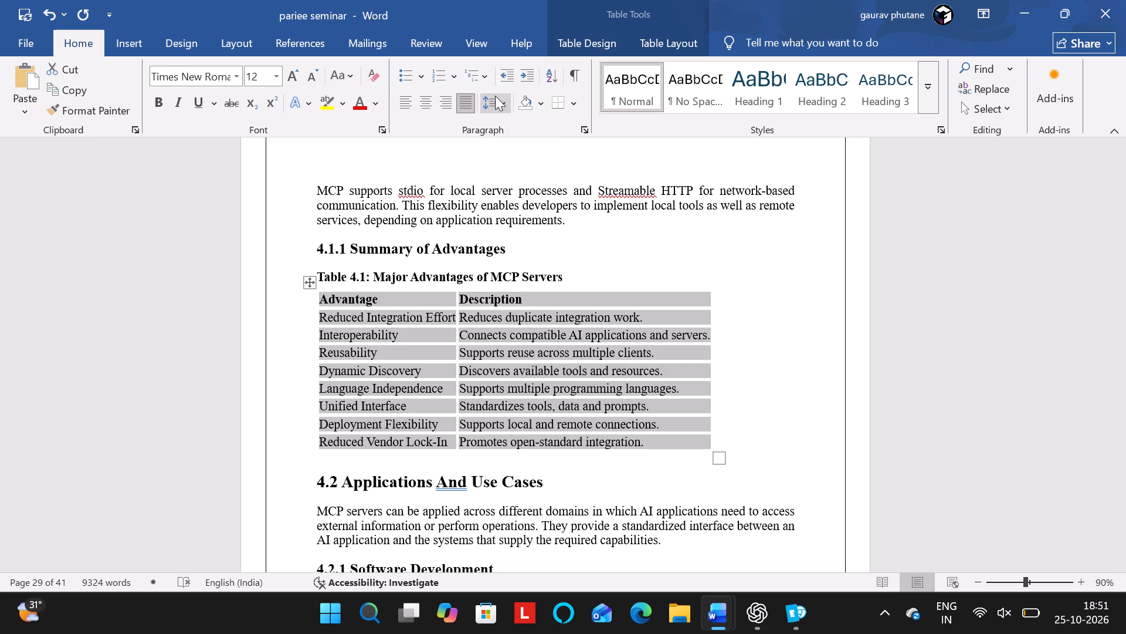
Set the paragraph spacing throughout Table 4.1 to 3 pt before and 3 pt after.
left_click(503, 103)
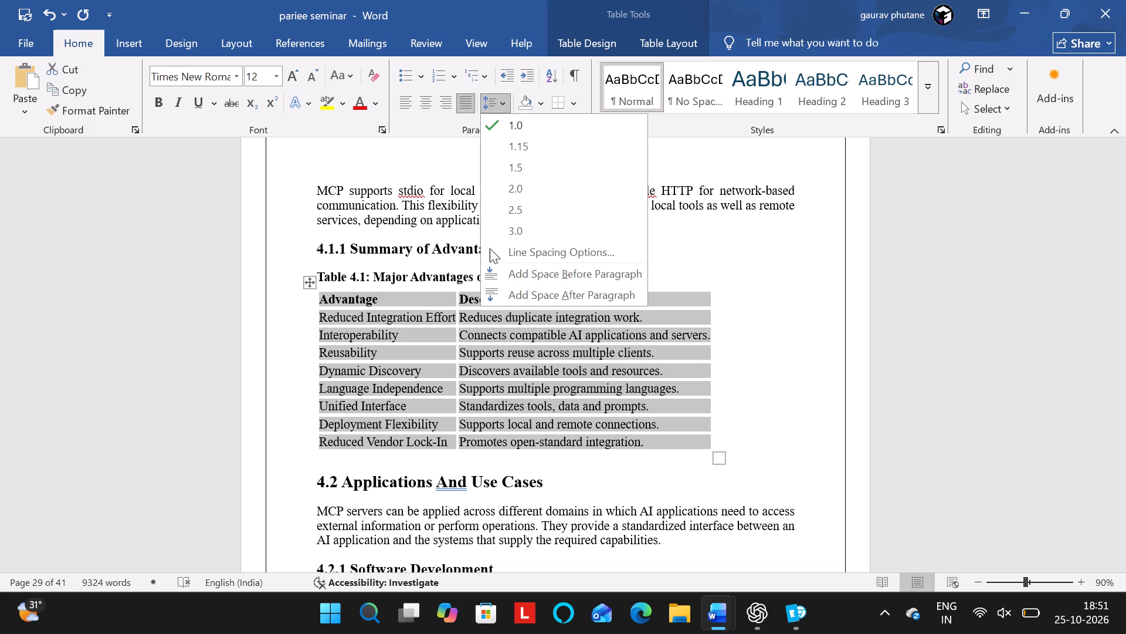
left_click(521, 247)
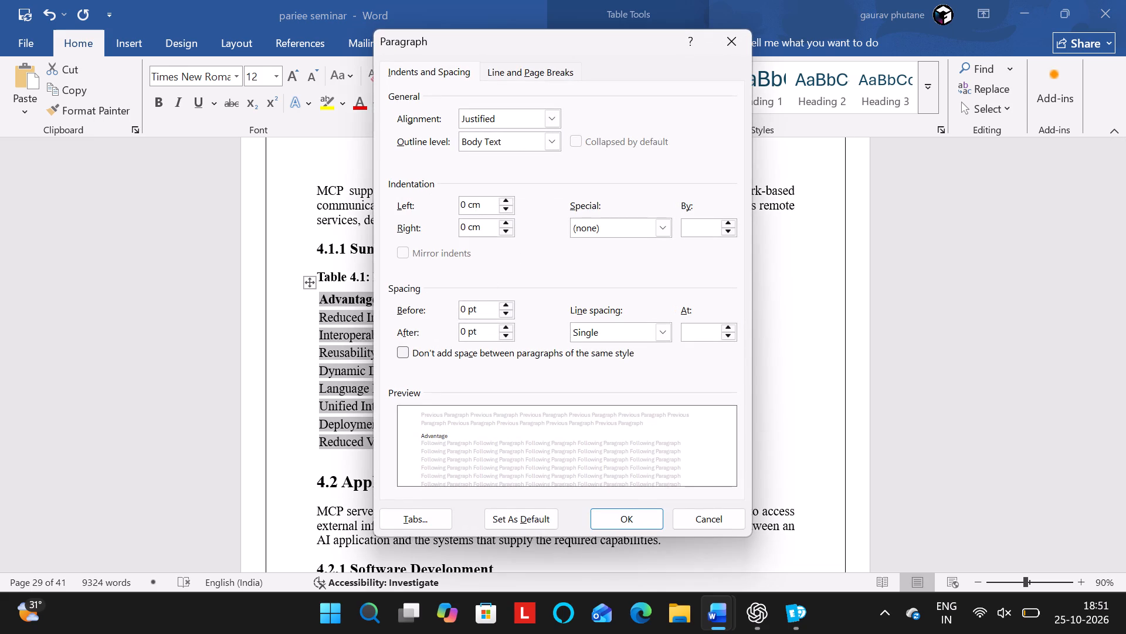
left_click(466, 313)
key("3")
key("Tab")
type("3 pt")
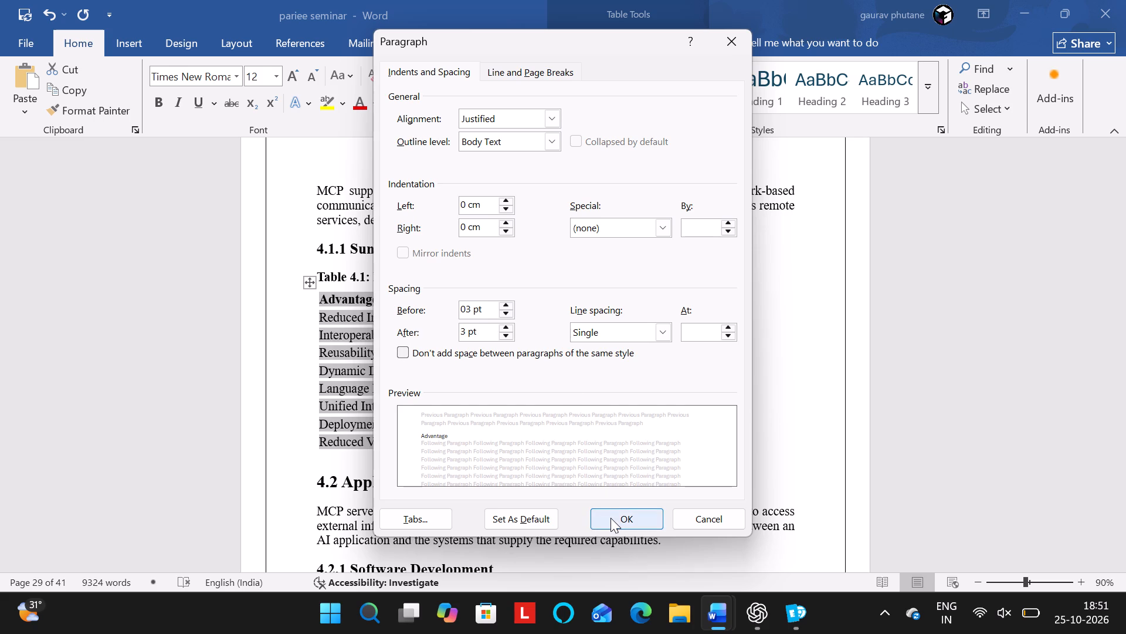
left_click(611, 518)
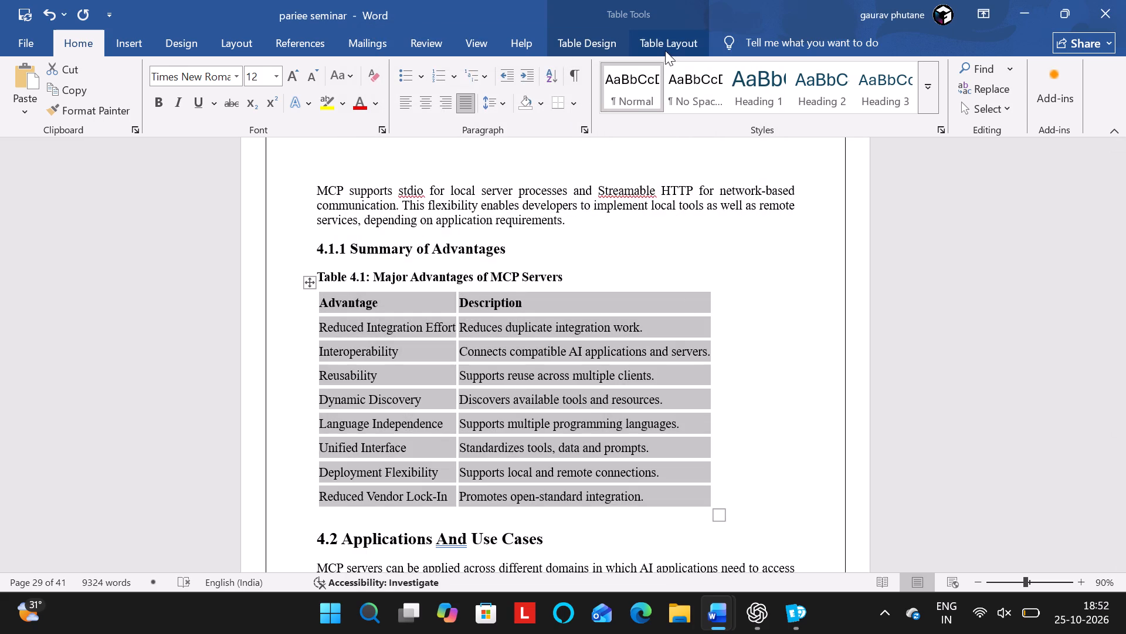
Apply the plain table style with full grid borders to Table 4.1.
left_click(672, 48)
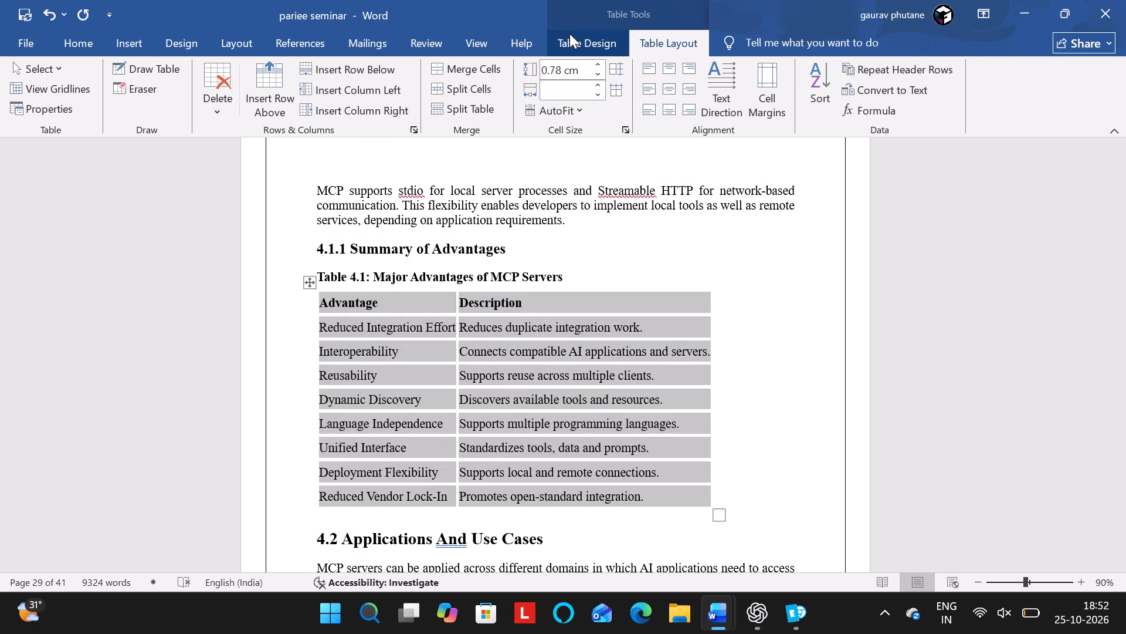
left_click(569, 33)
left_click(608, 86)
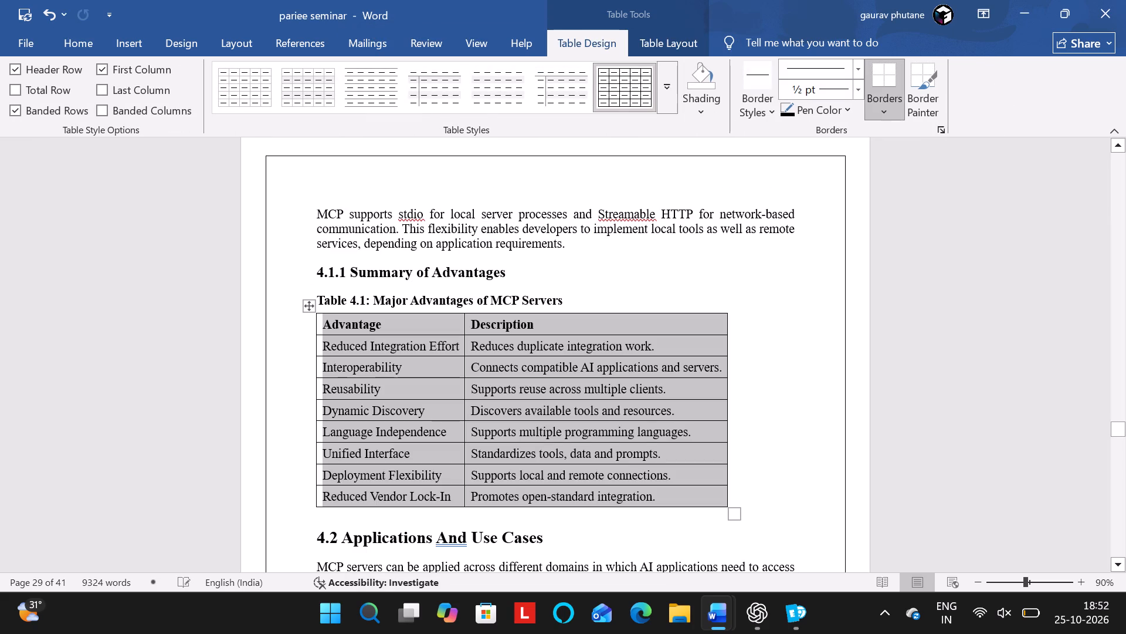
left_click(747, 365)
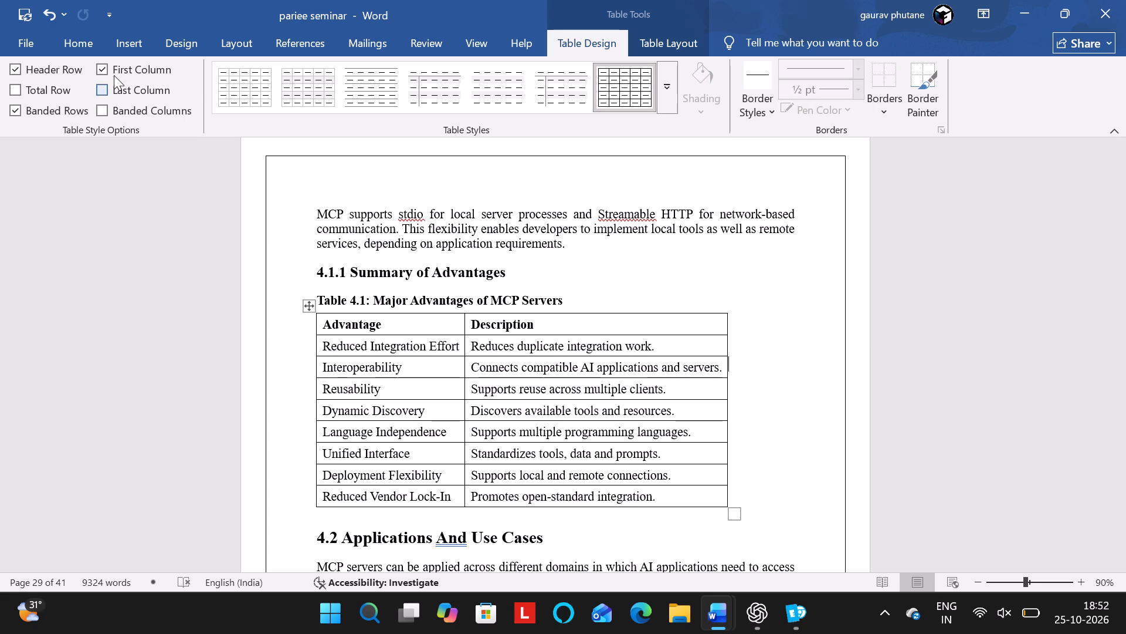
Center the Advantage and Description header cells of Table 4.1.
left_click(77, 37)
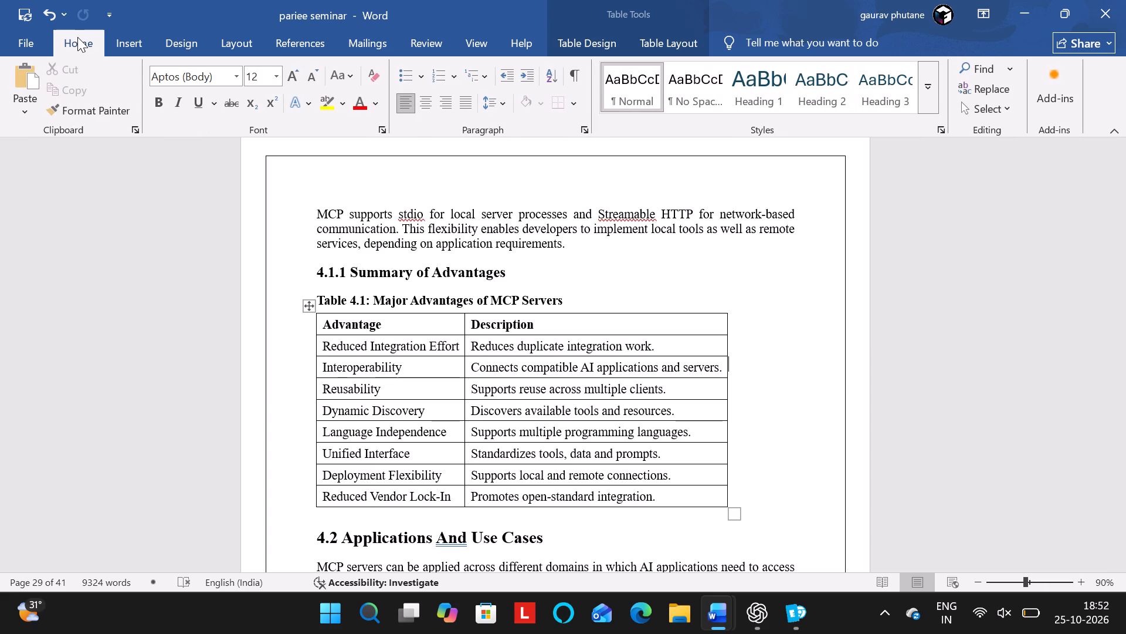
left_click(417, 96)
left_click_drag(544, 323, 367, 324)
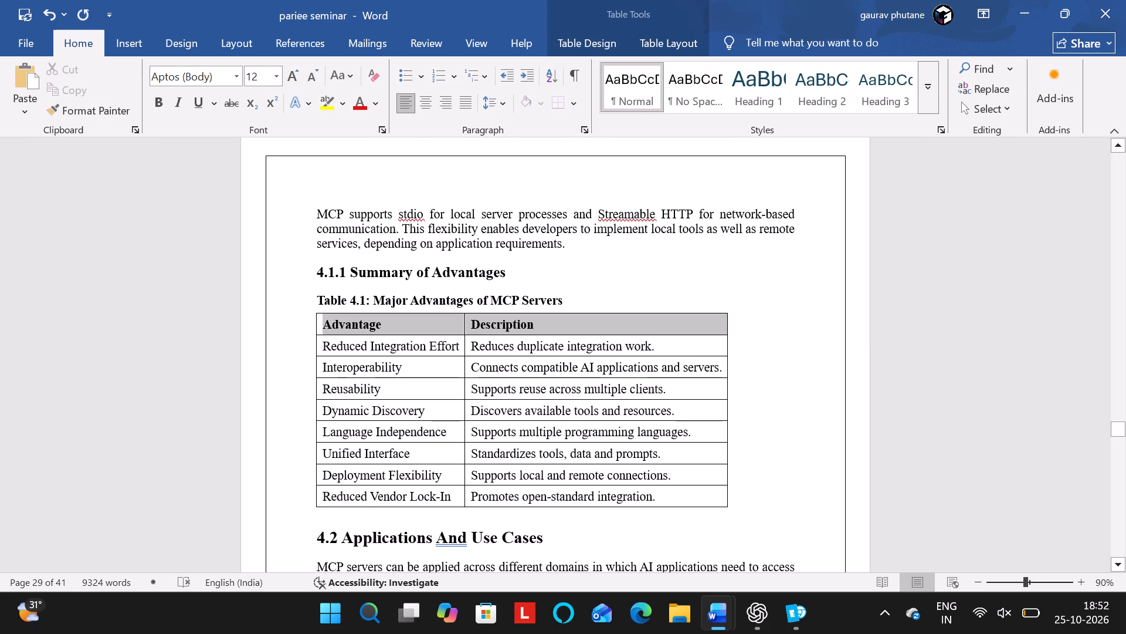
left_click_drag(367, 324, 327, 326)
left_click(423, 104)
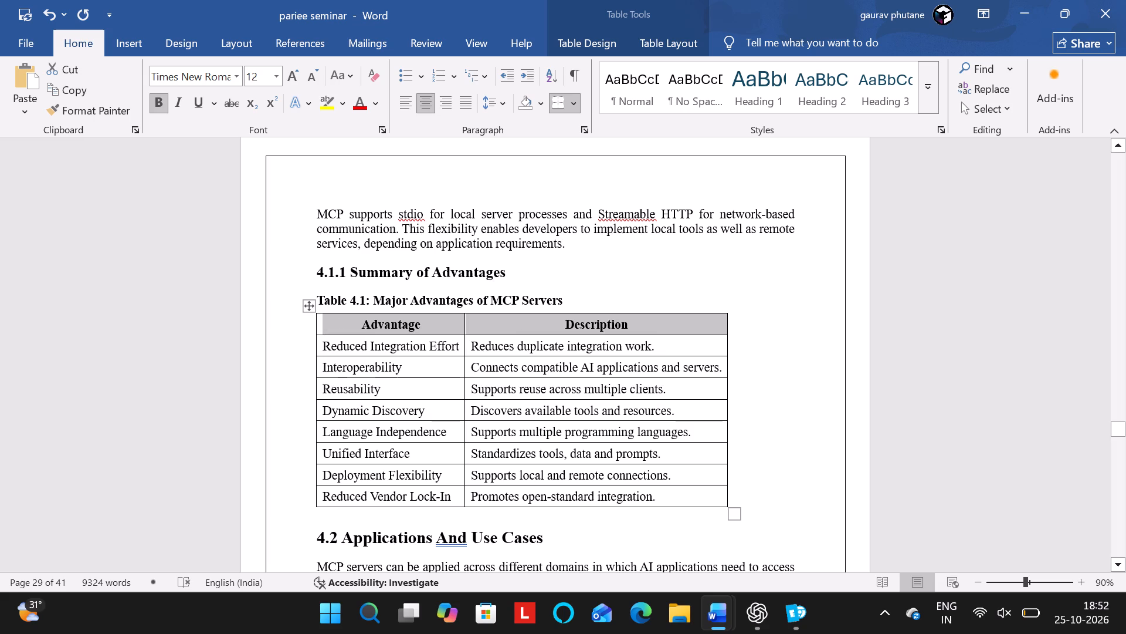
Remove the space before the Table 4.1 caption paragraph and center the caption.
left_click(579, 300)
left_click_drag(579, 300, 315, 300)
left_click(498, 106)
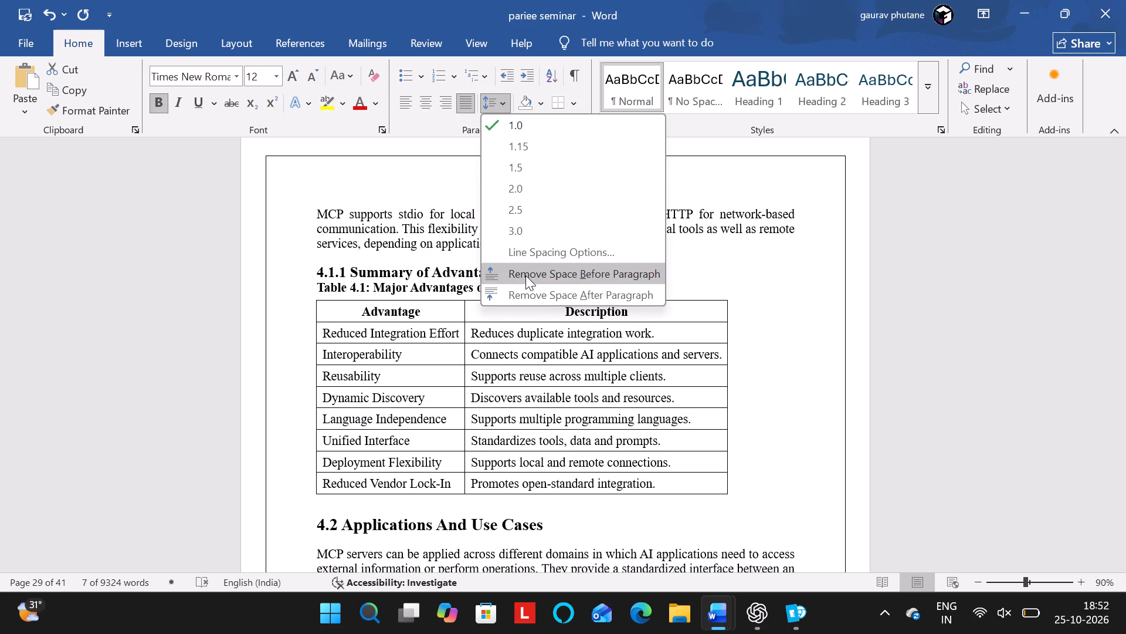
left_click(525, 275)
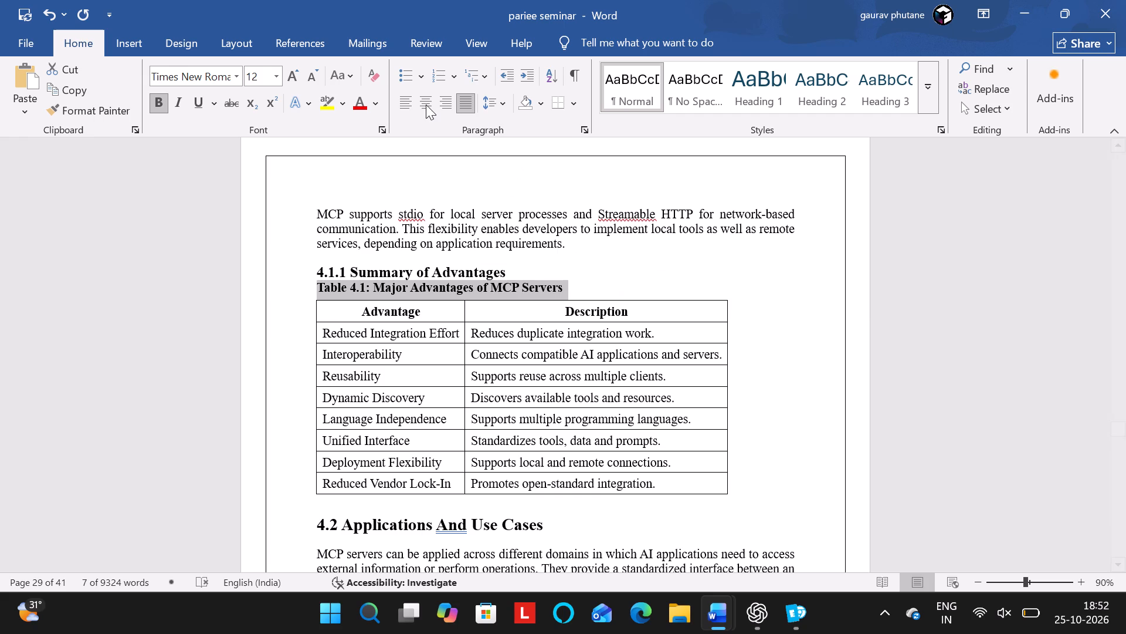
left_click(426, 104)
Set the line spacing of the Table 4.1 caption to 1.15.
left_click(491, 100)
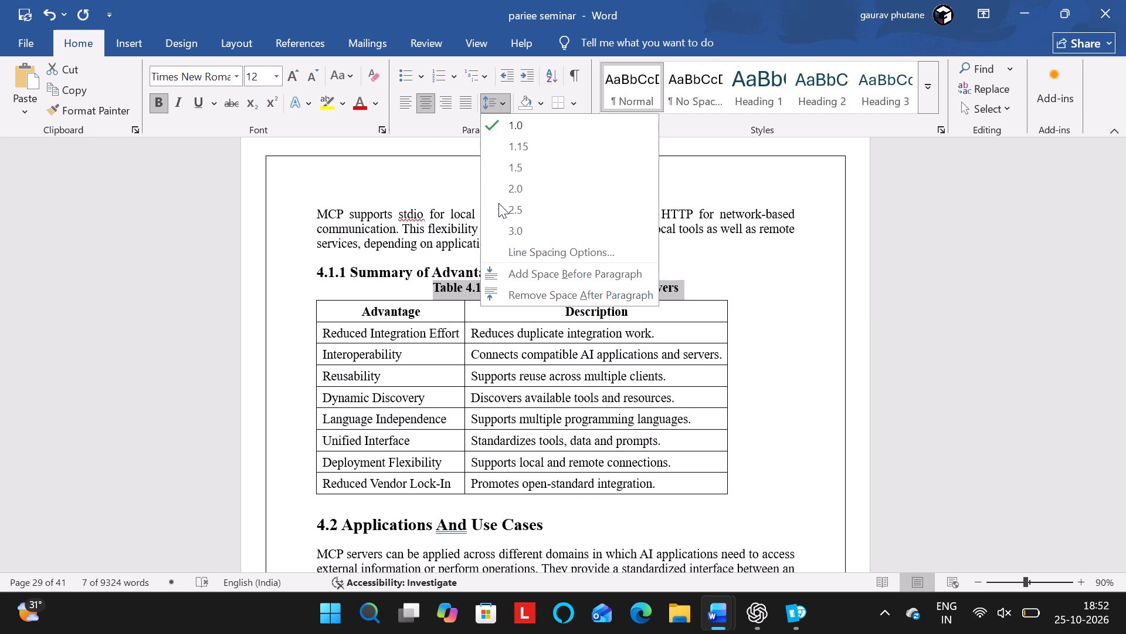
left_click(513, 148)
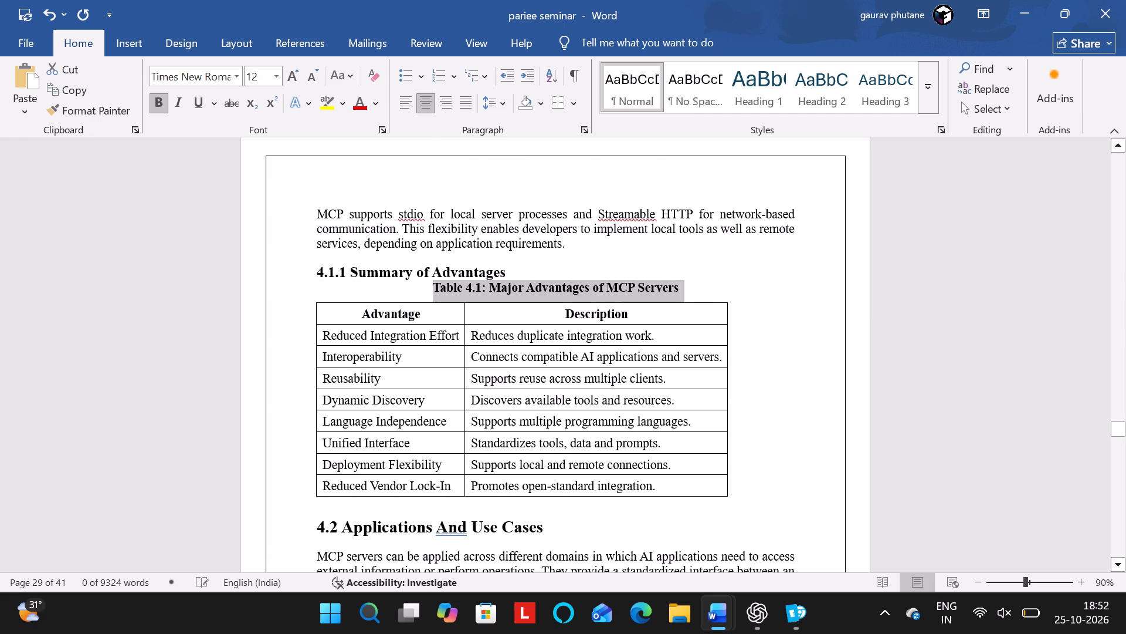
left_click(806, 360)
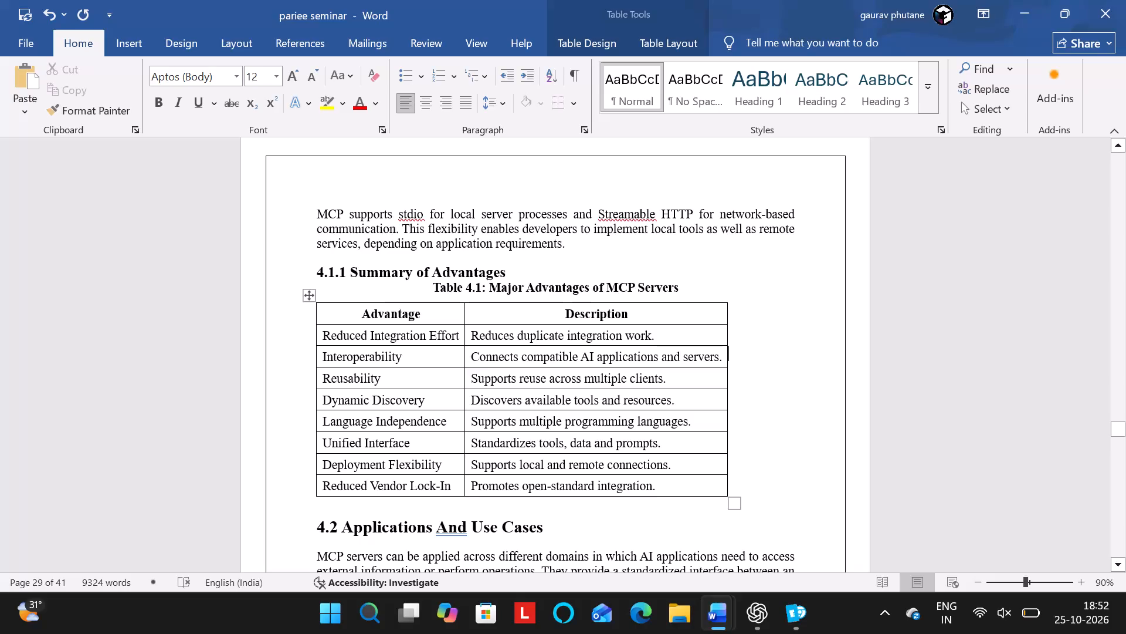
Dismiss the low-battery alert and save the report.
scroll(633, 349, "down", 1)
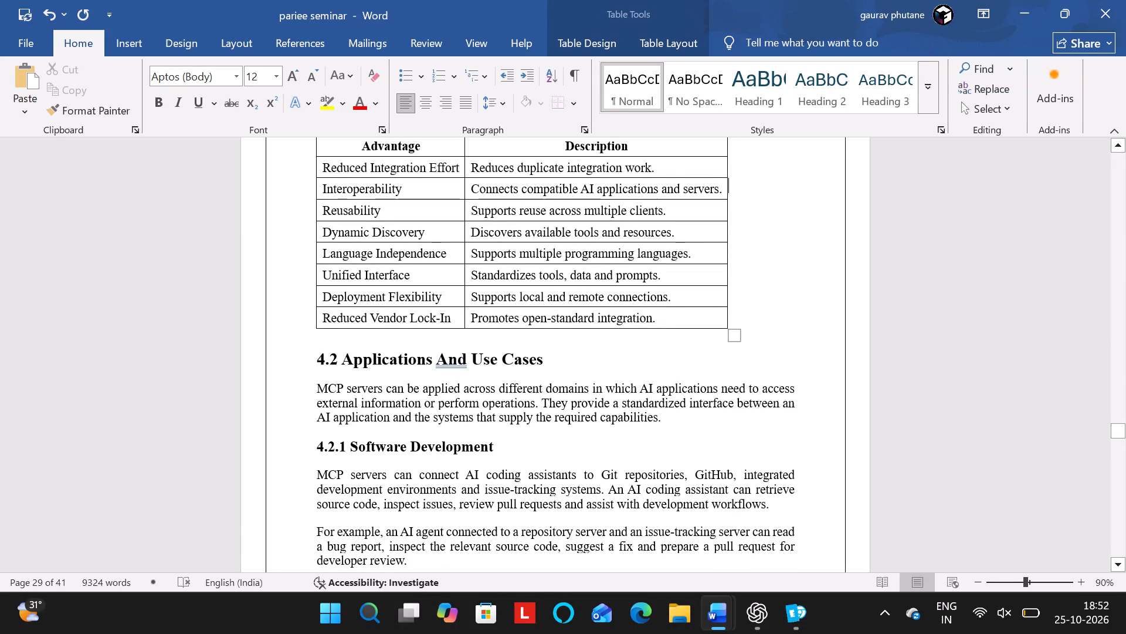
scroll(633, 349, "down", 1)
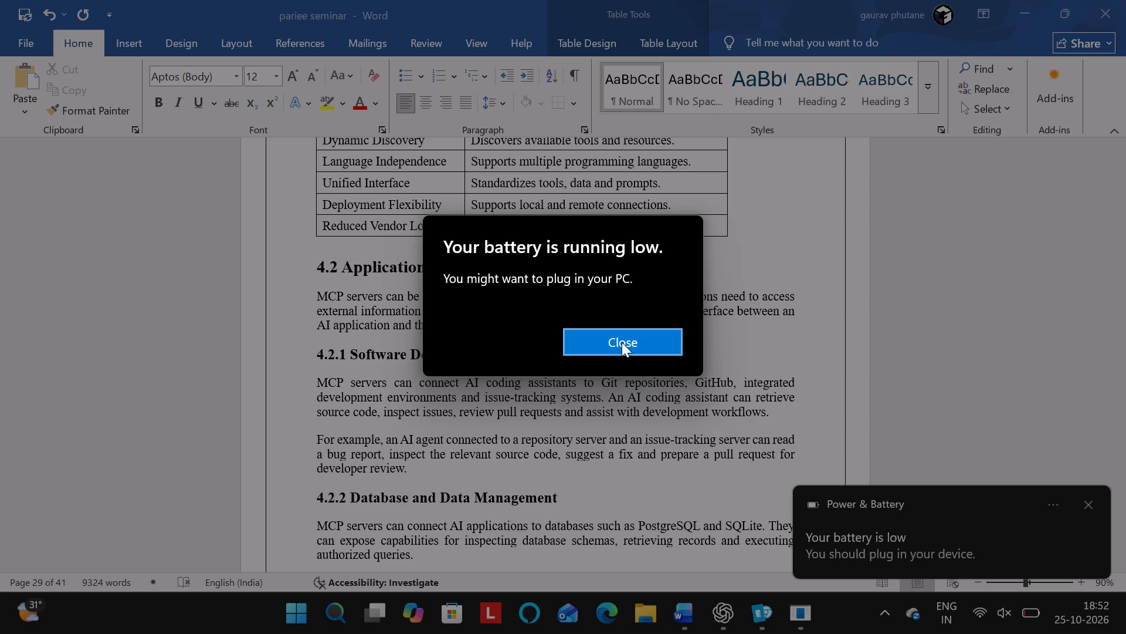
left_click(622, 342)
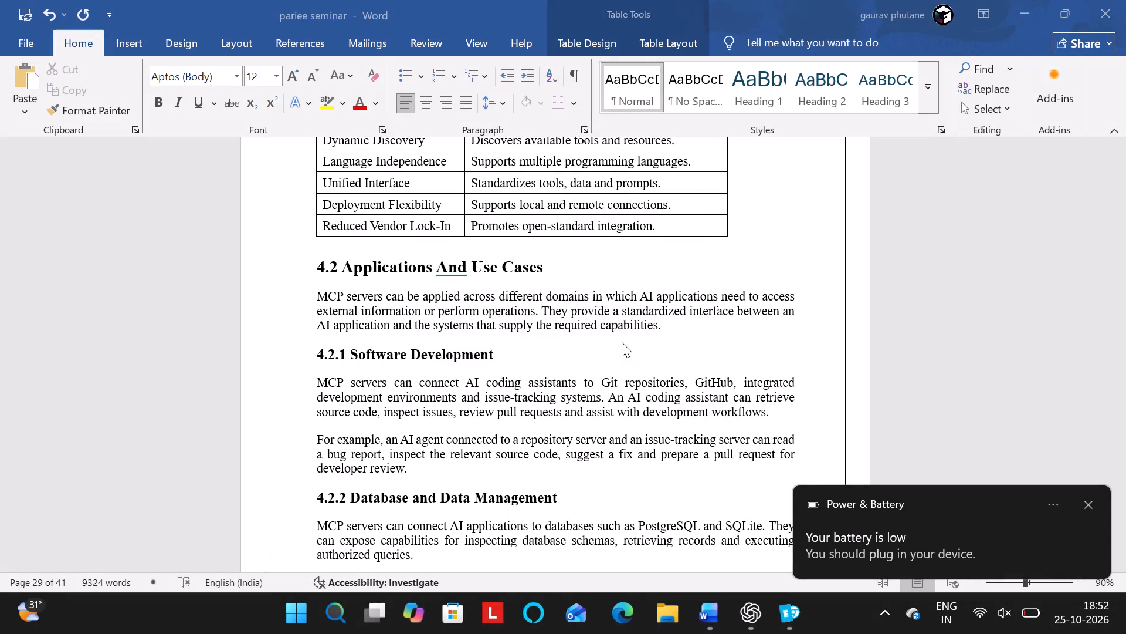
key("ctrl+s")
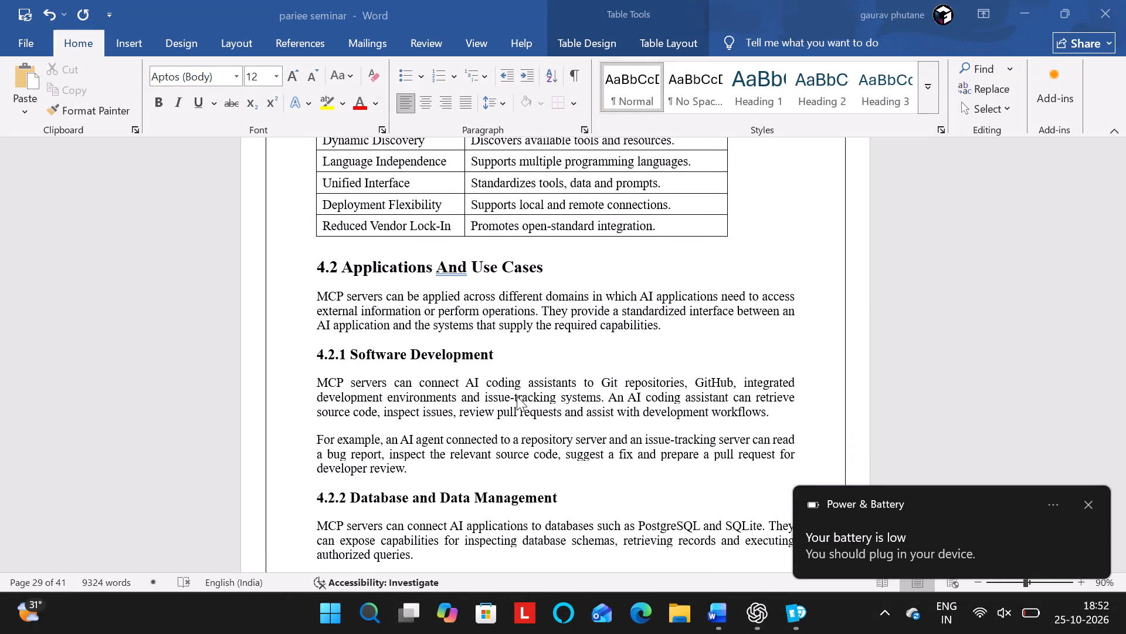